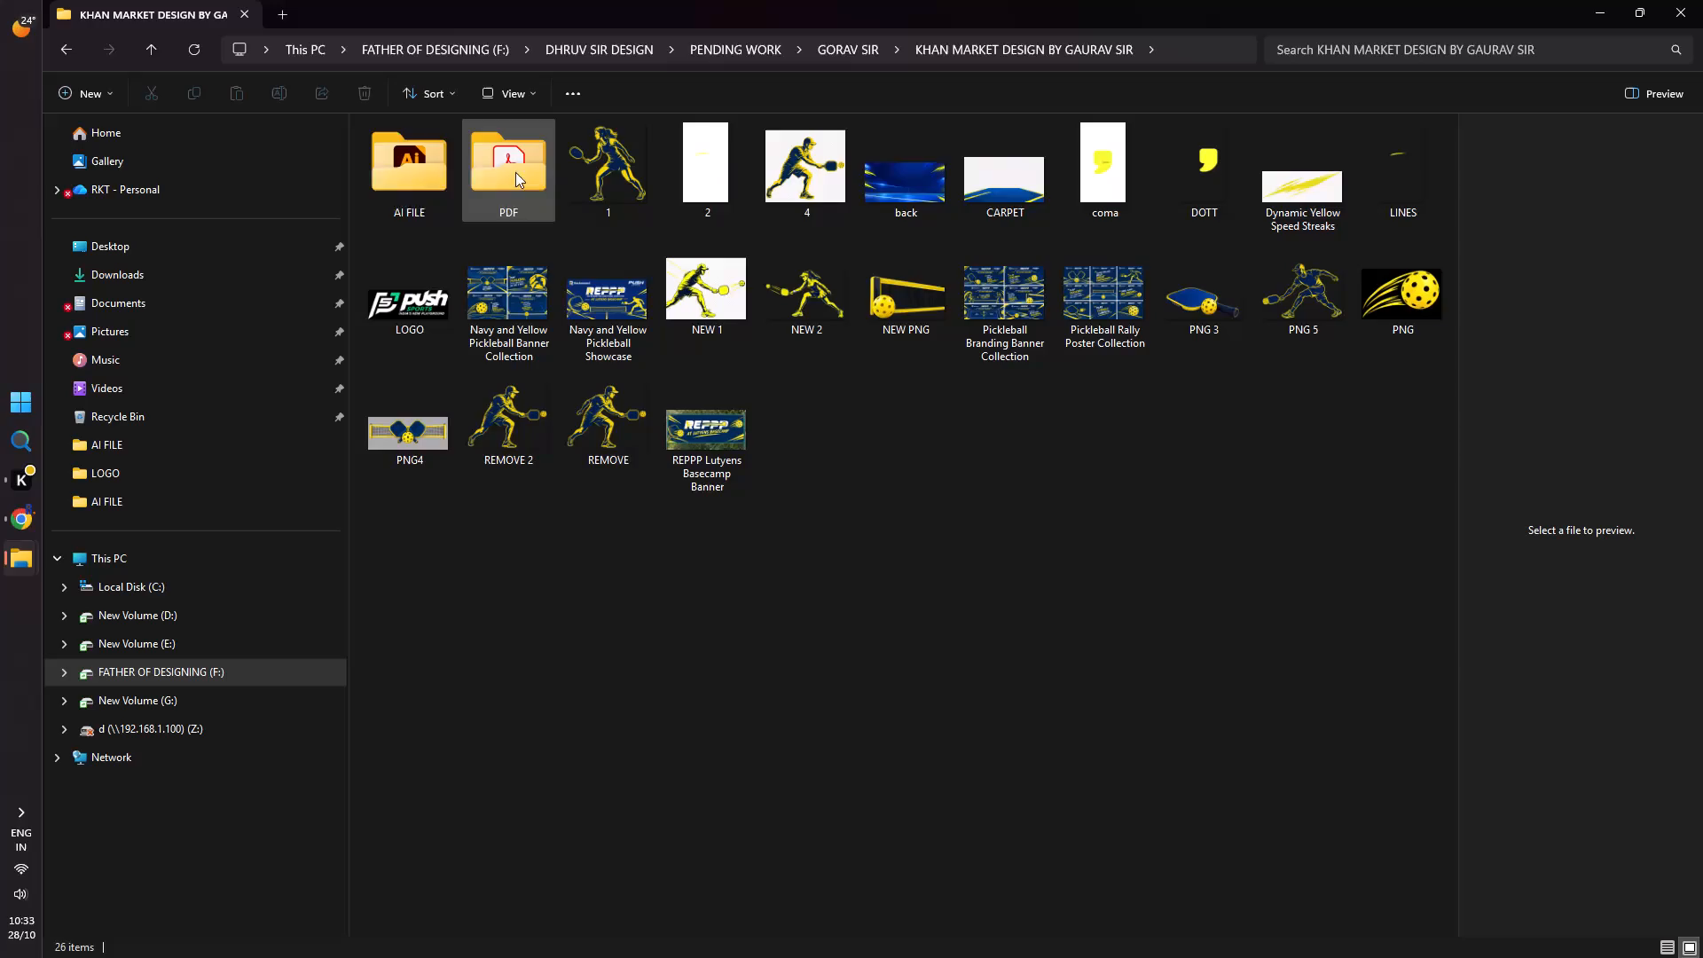
# Open the 13W-4FT 10 IN HEIGHT DESIGN Entrance Right Design Illustrator file from the AI FILE folder.
pyautogui.doubleClick(427, 177)
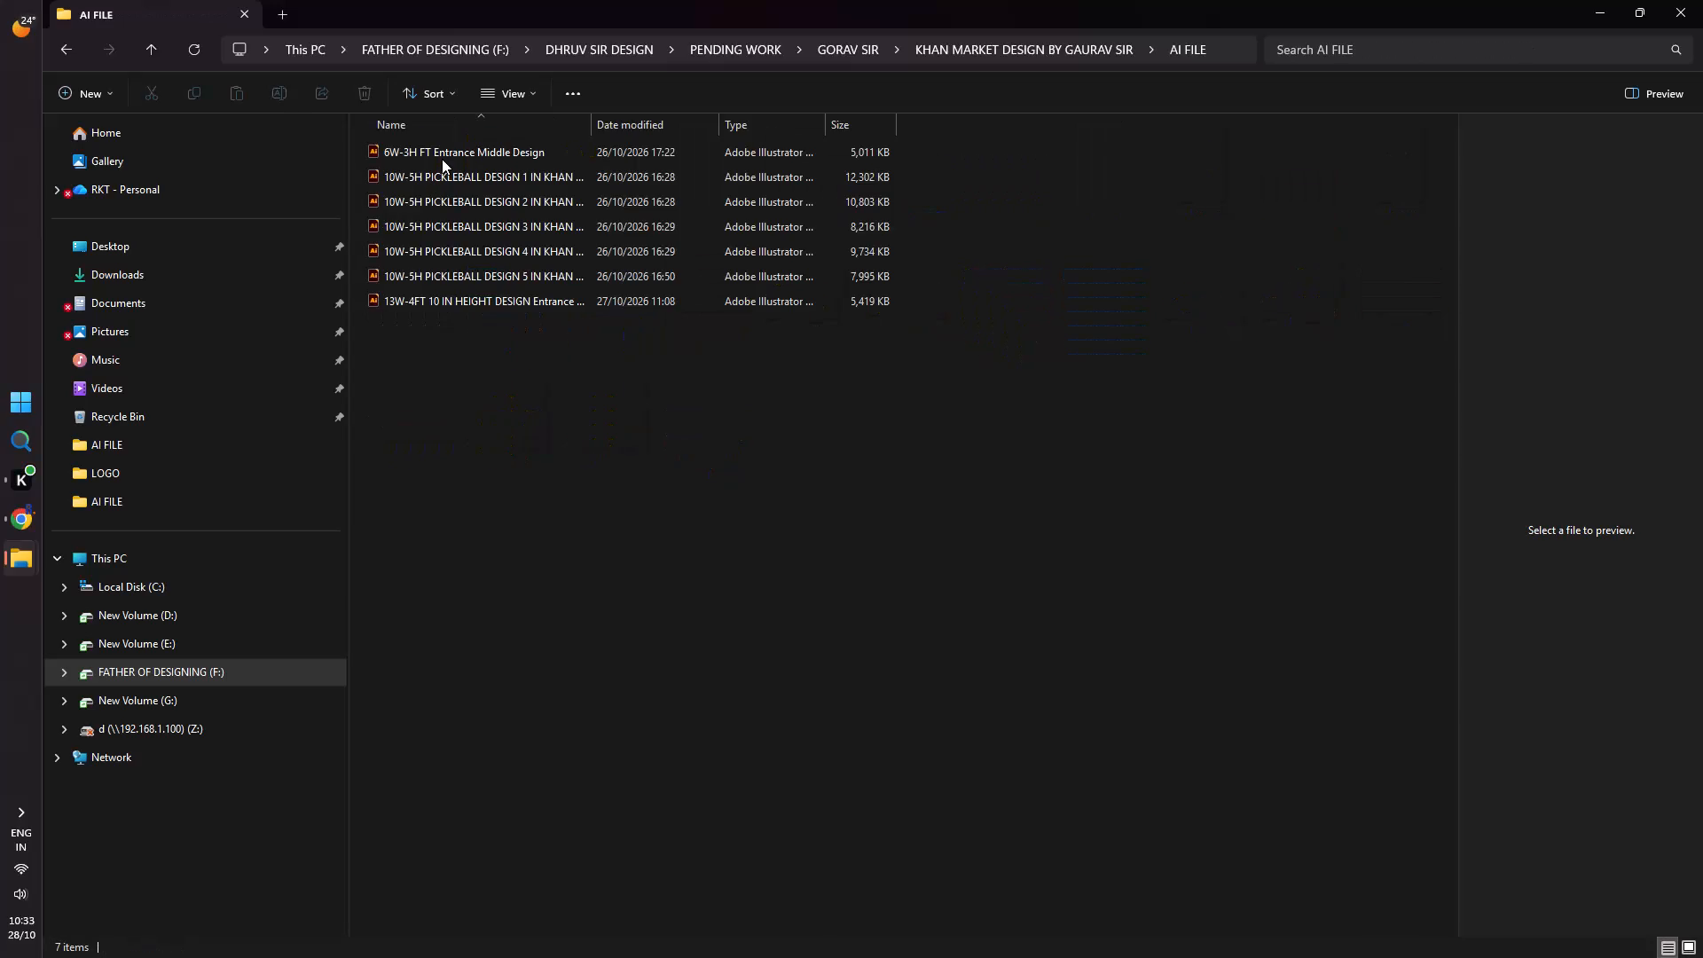
pyautogui.doubleClick(455, 295)
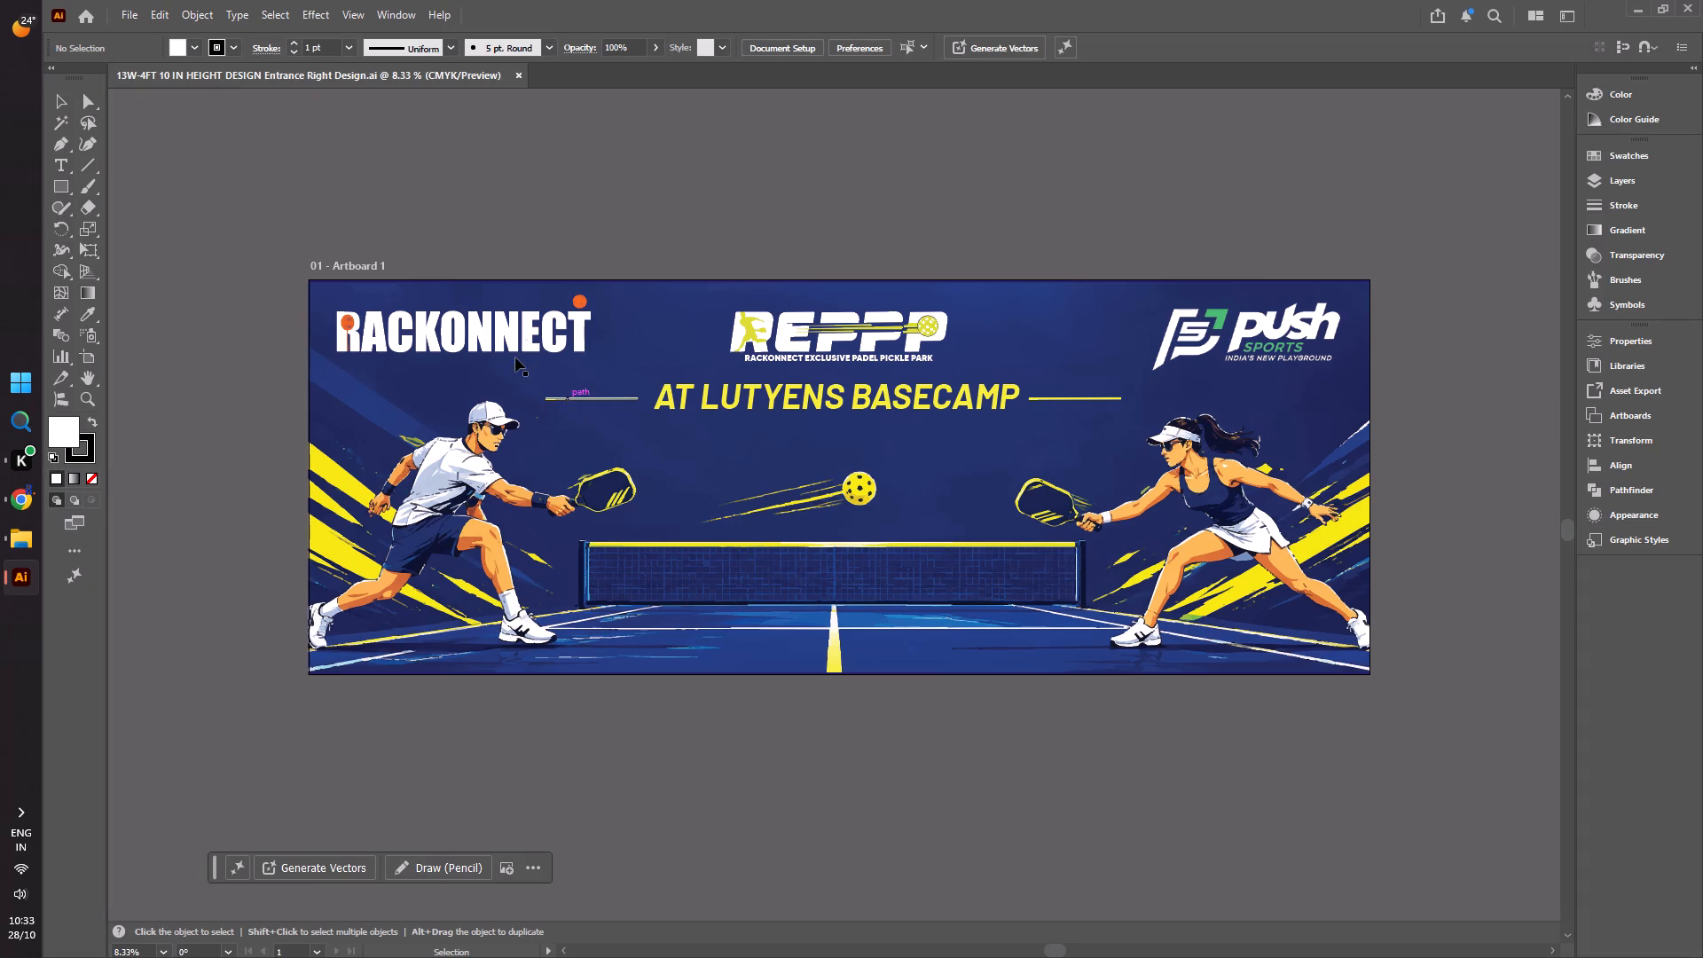
# Check how the RACKONNECT, REPPP and Push Sports logos and the AT LUTYENS BASECAMP headline select as individual objects.
pyautogui.click(519, 334)
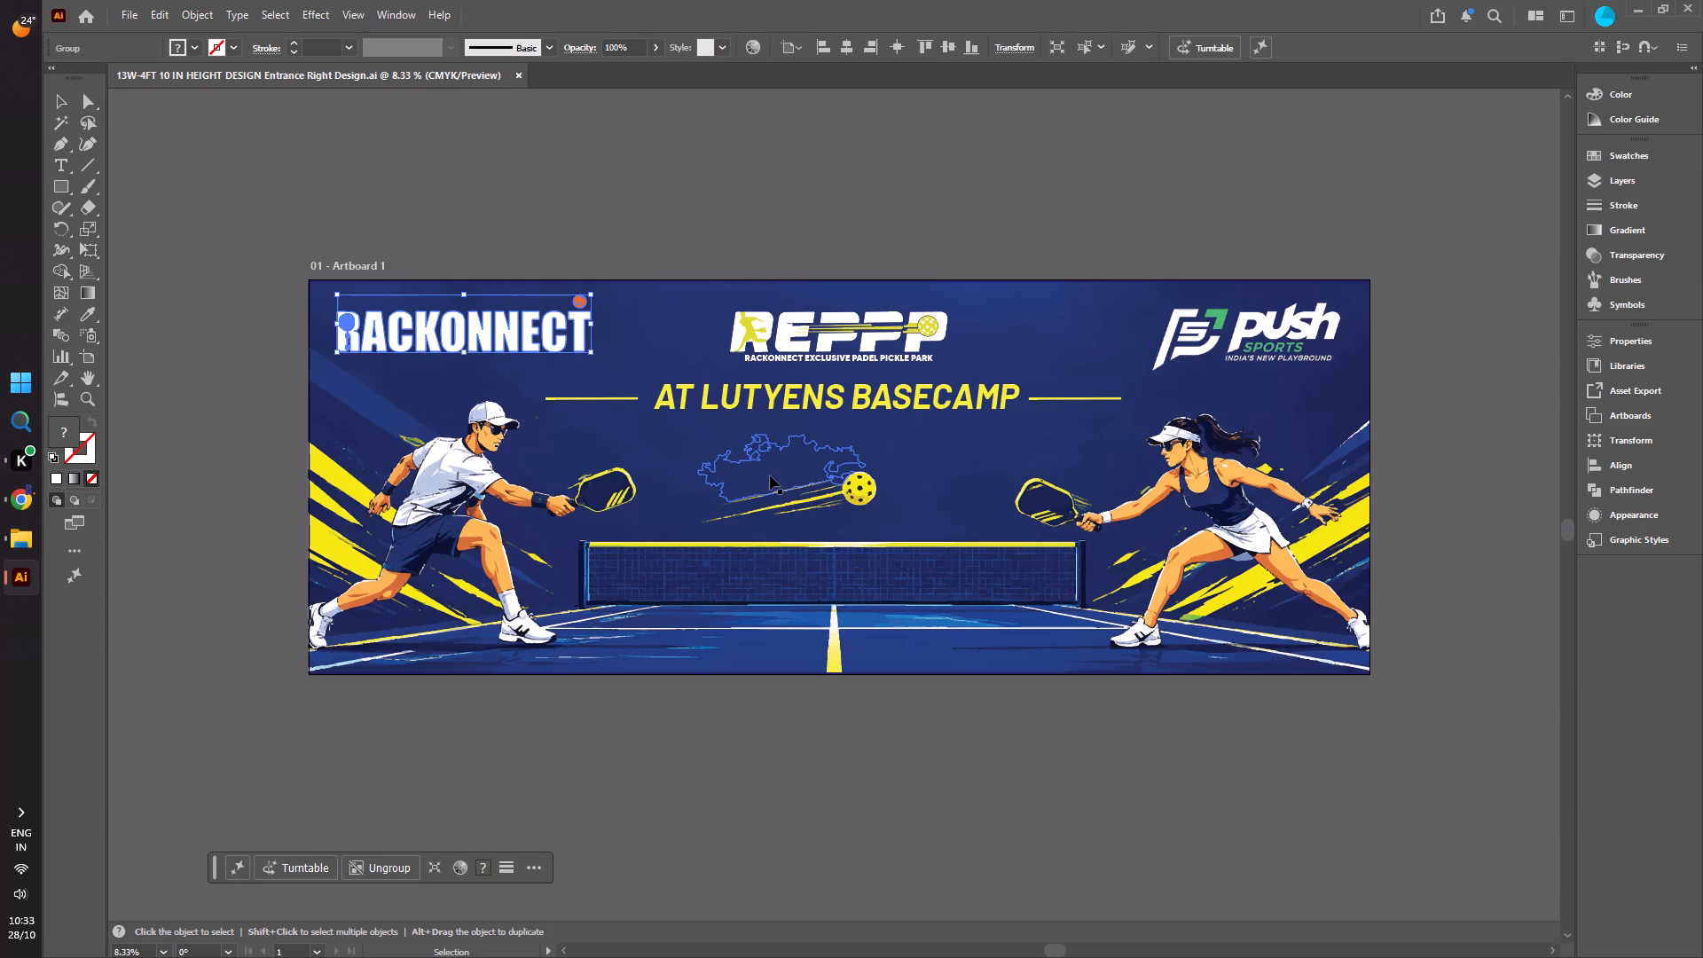
pyautogui.click(842, 334)
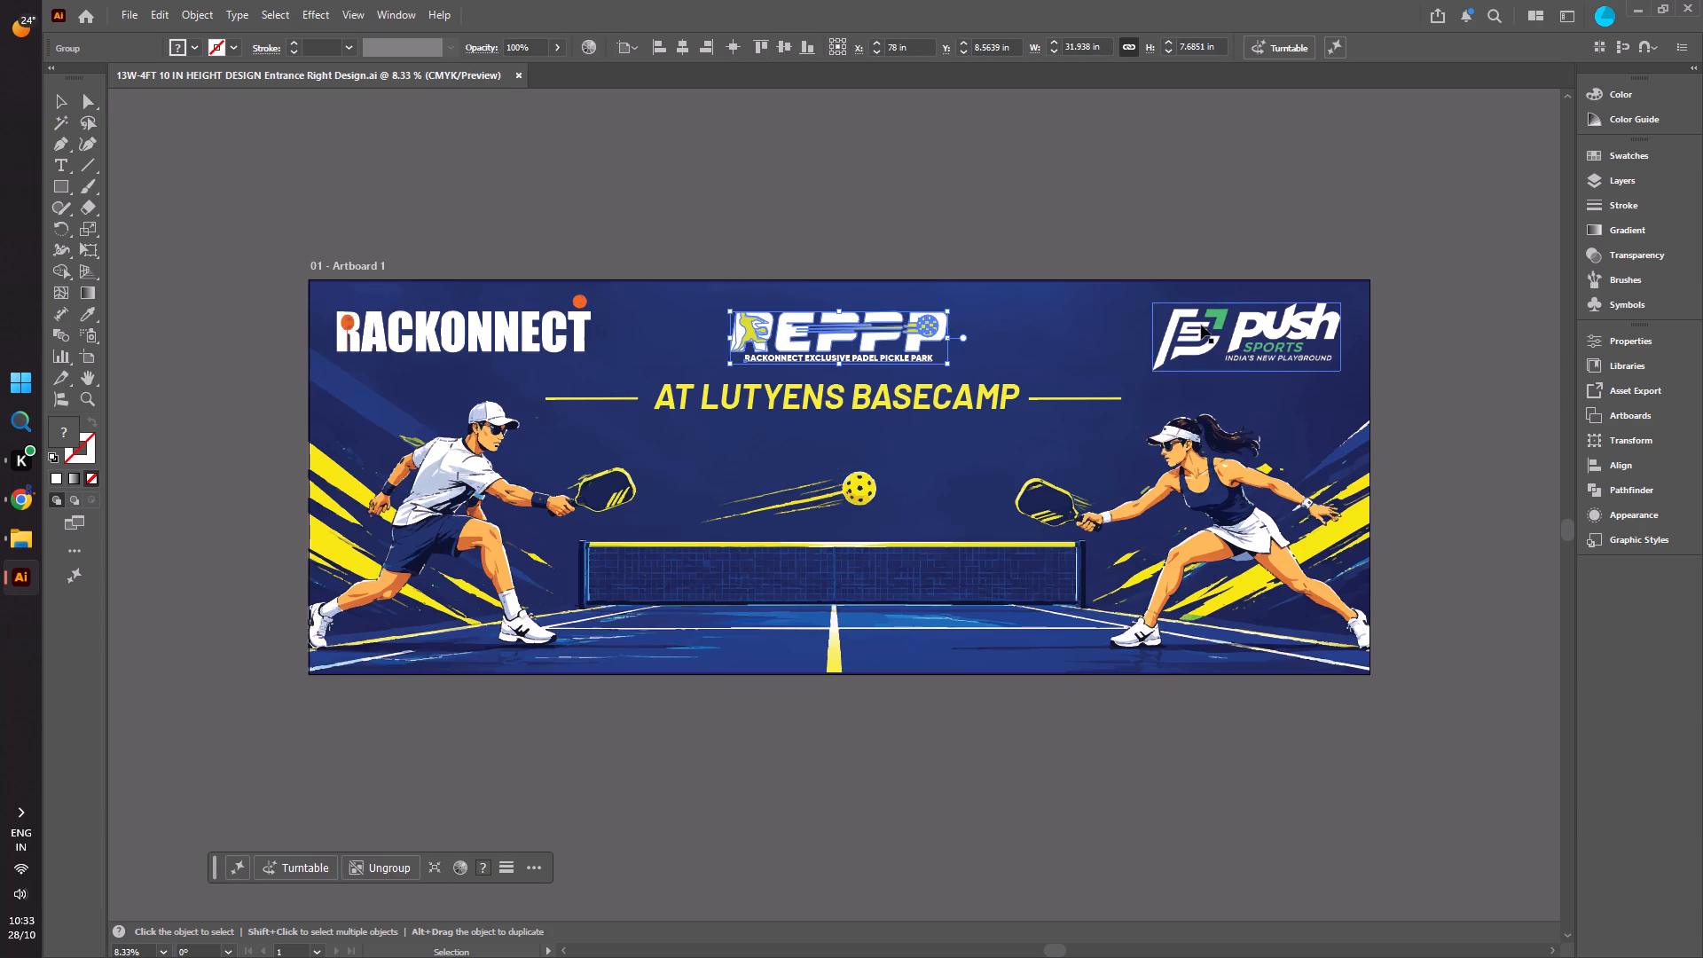
pyautogui.click(1202, 325)
pyautogui.click(1198, 188)
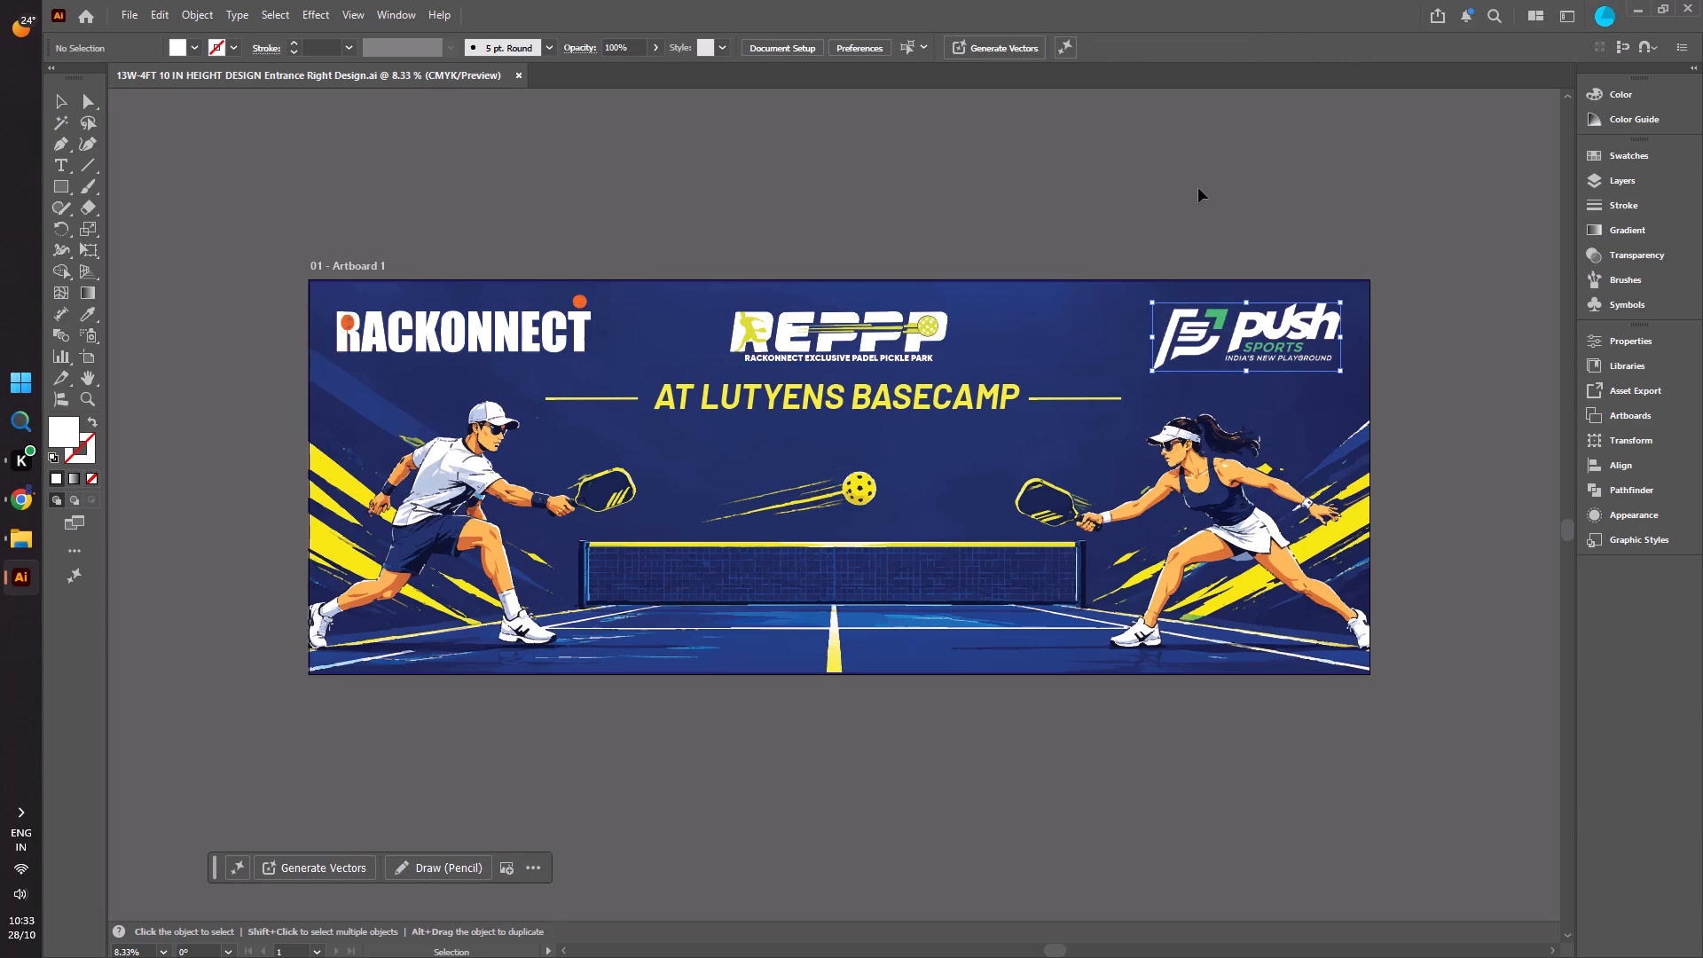
pyautogui.click(922, 397)
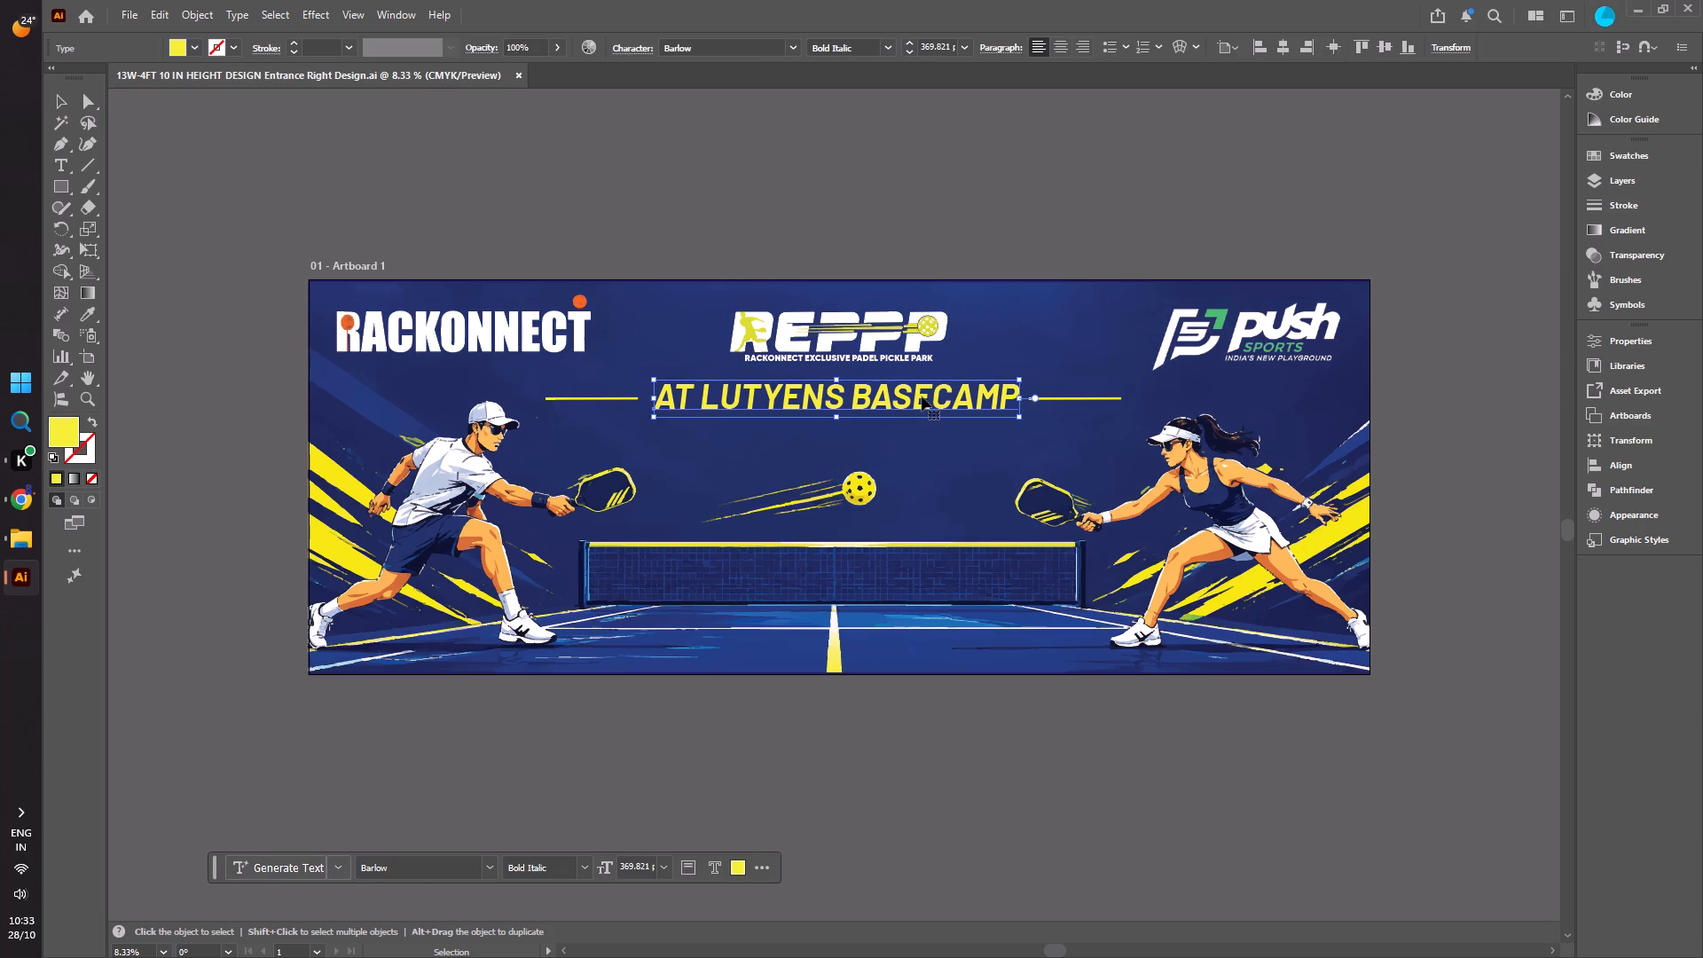
pyautogui.click(919, 784)
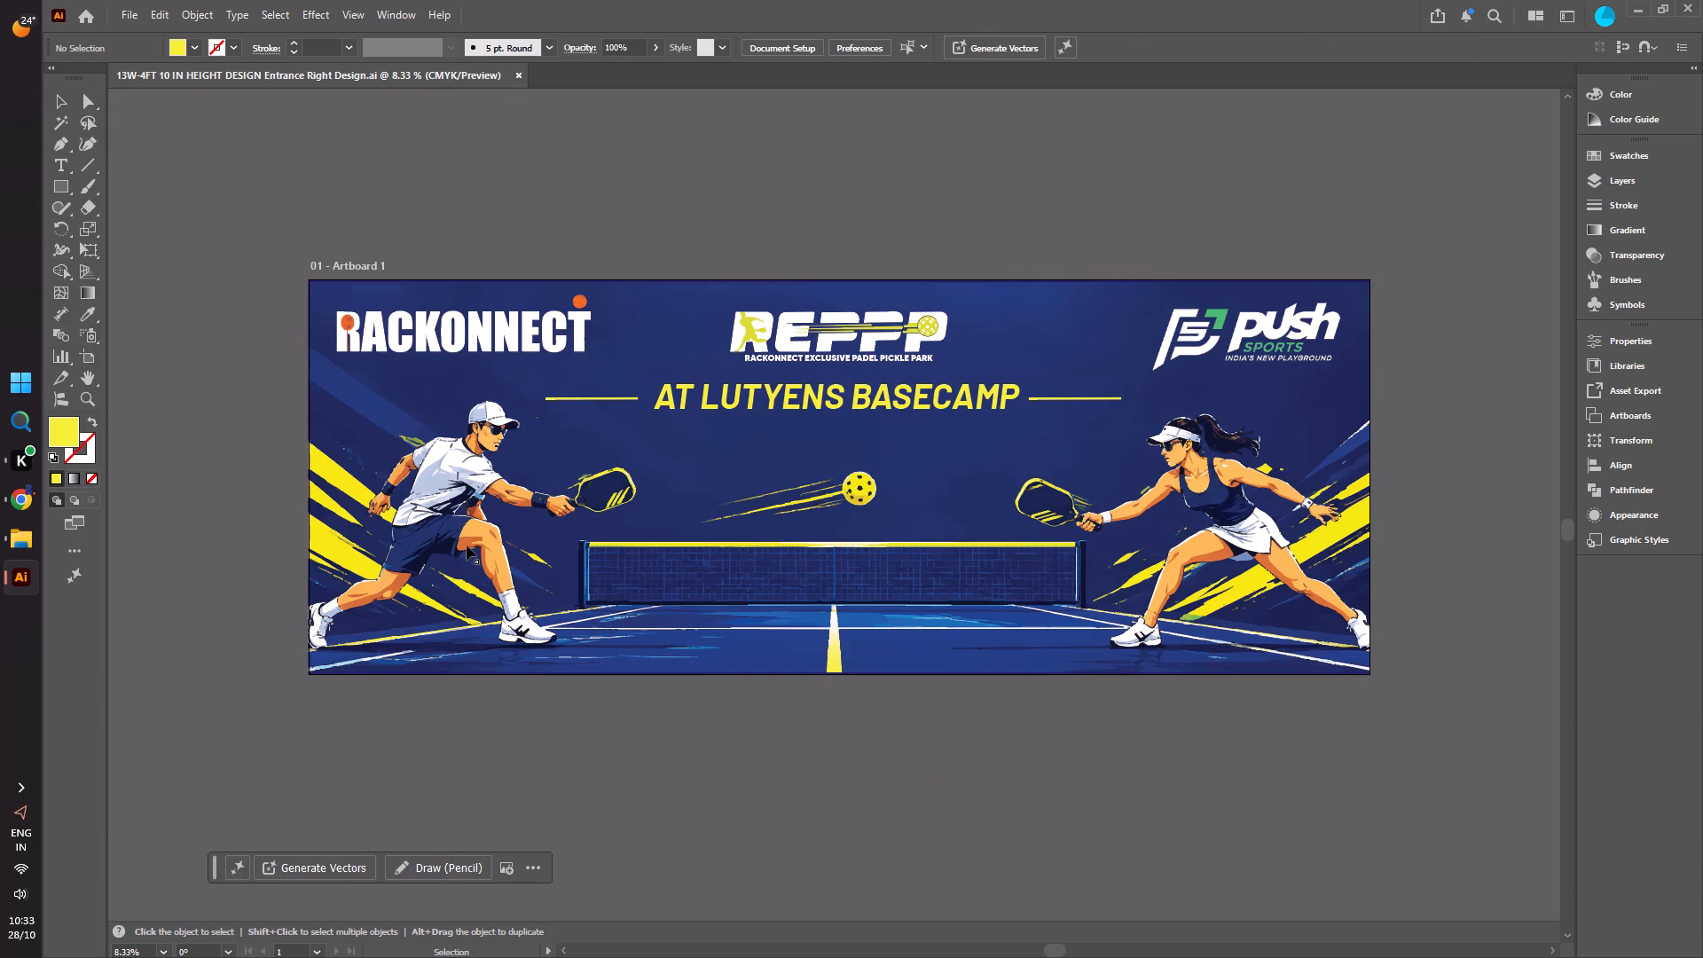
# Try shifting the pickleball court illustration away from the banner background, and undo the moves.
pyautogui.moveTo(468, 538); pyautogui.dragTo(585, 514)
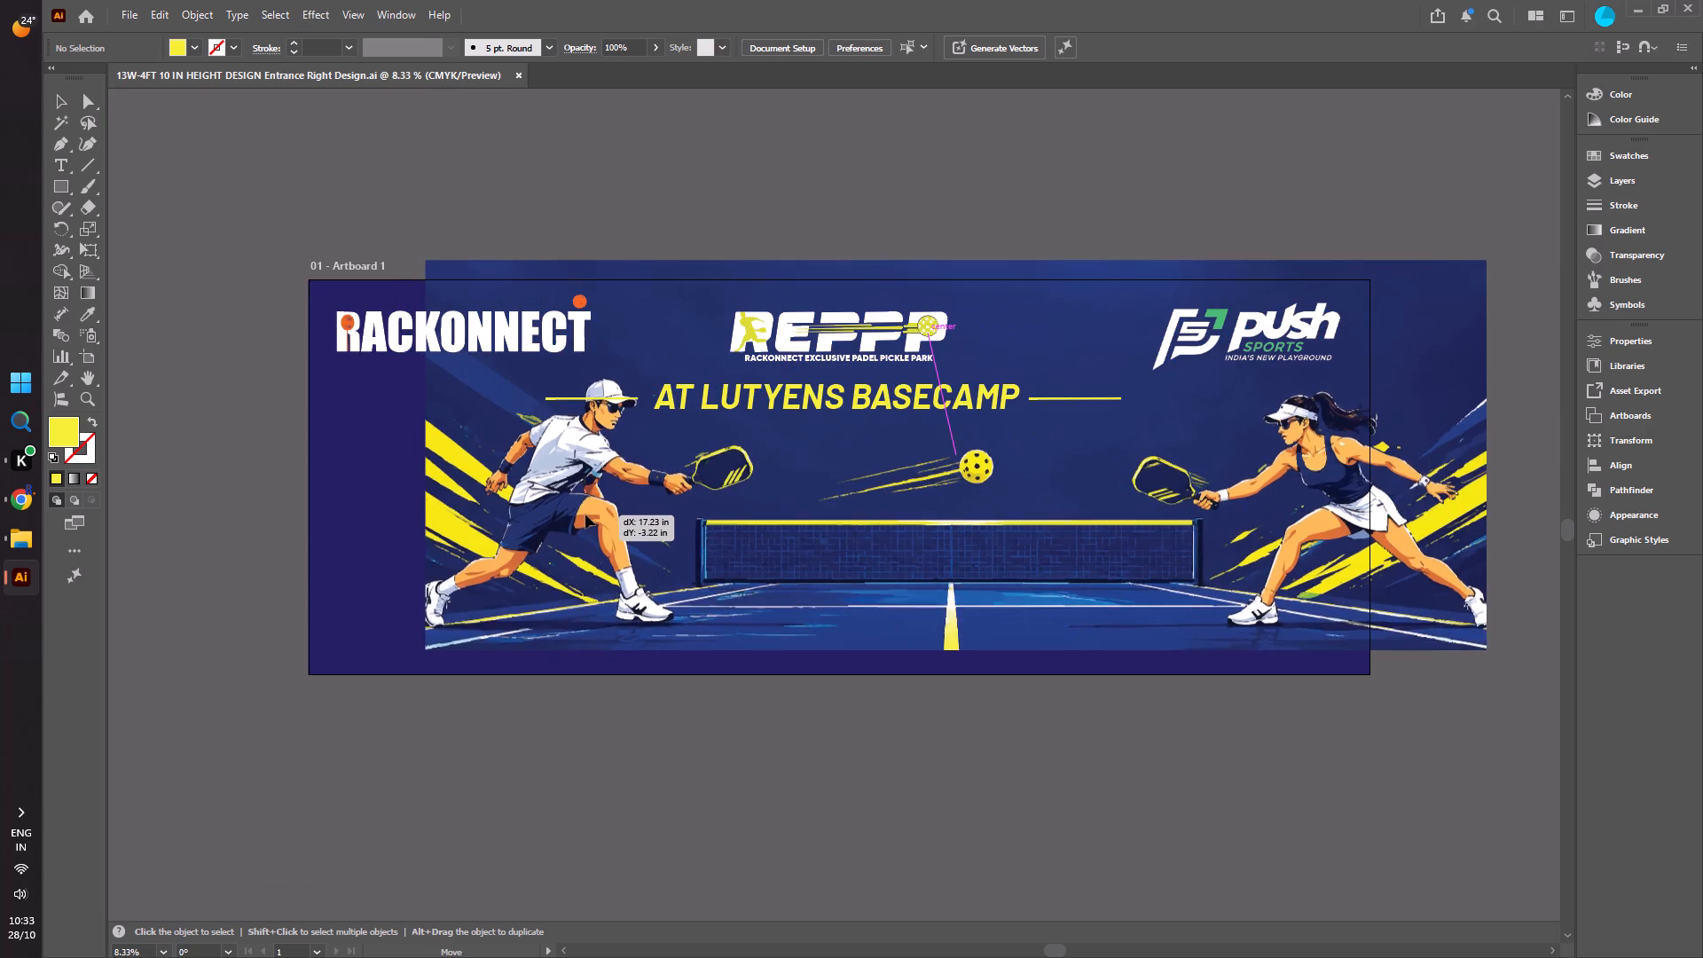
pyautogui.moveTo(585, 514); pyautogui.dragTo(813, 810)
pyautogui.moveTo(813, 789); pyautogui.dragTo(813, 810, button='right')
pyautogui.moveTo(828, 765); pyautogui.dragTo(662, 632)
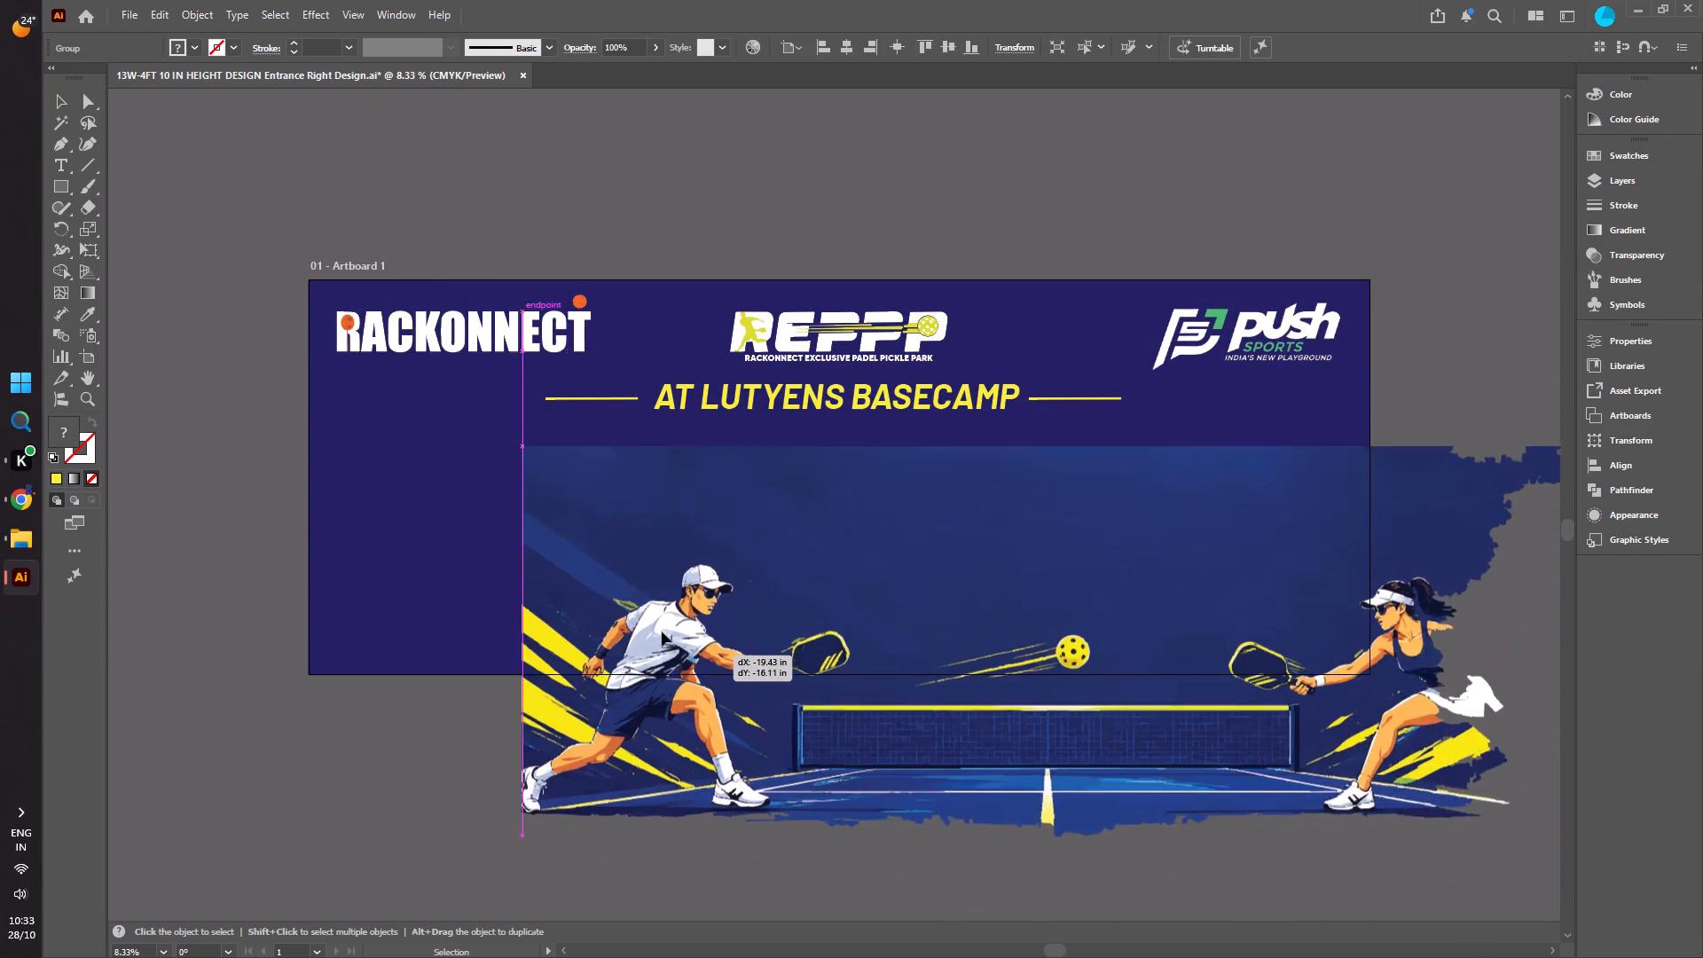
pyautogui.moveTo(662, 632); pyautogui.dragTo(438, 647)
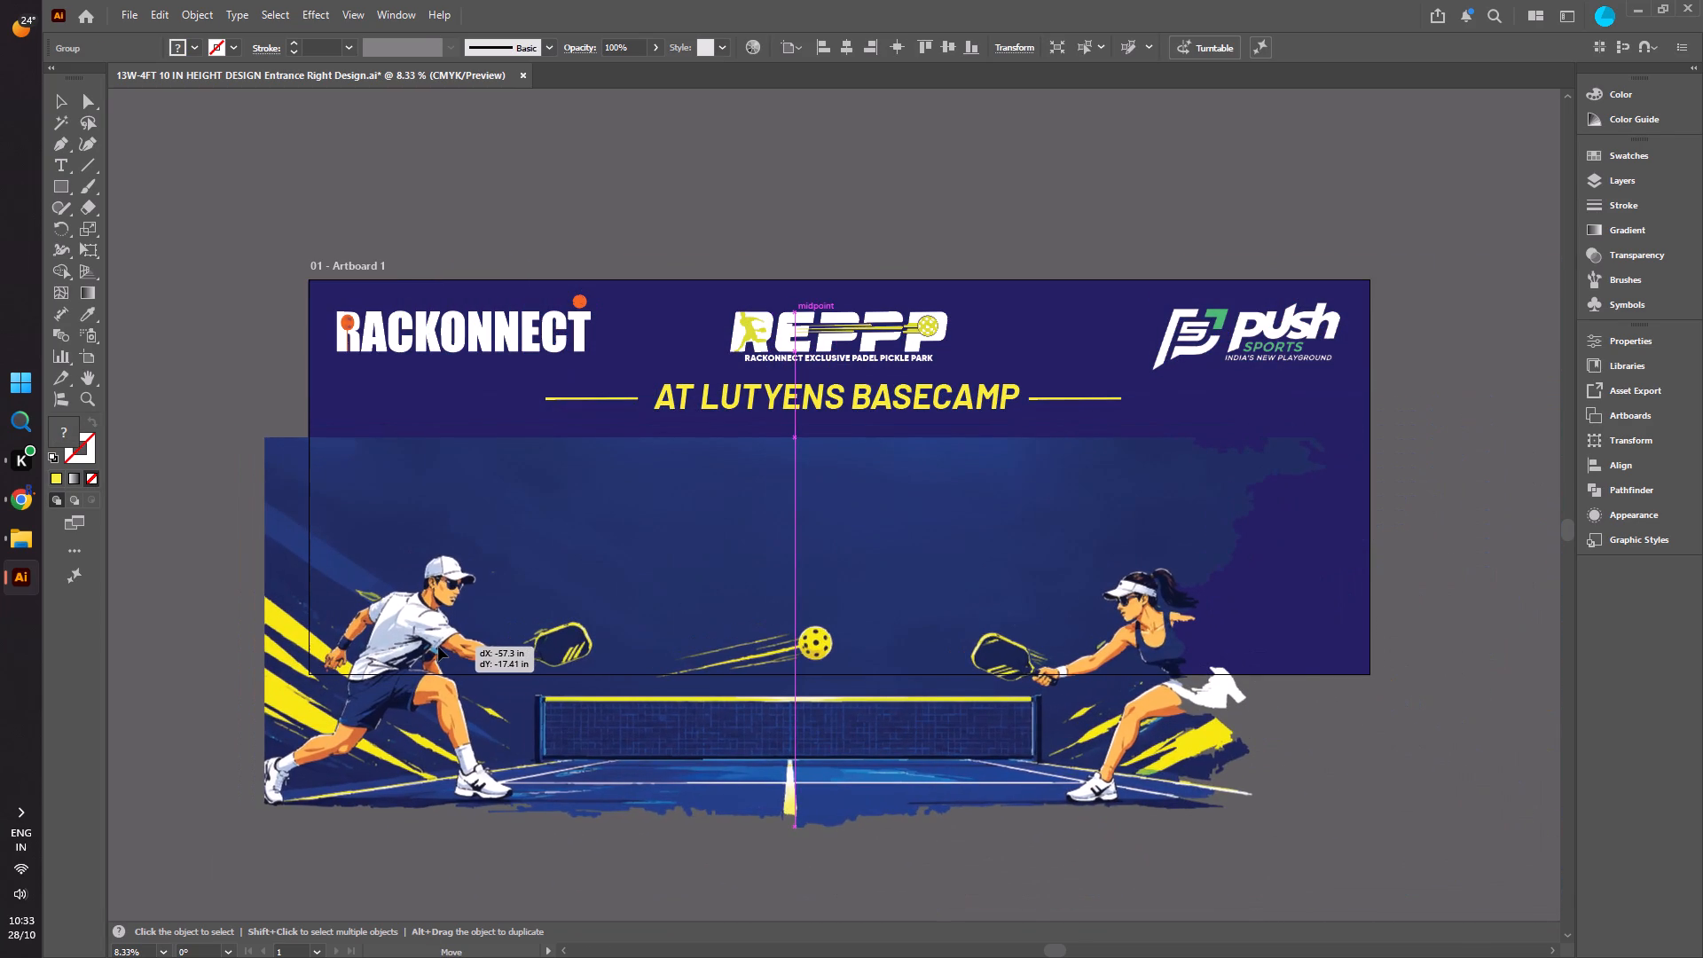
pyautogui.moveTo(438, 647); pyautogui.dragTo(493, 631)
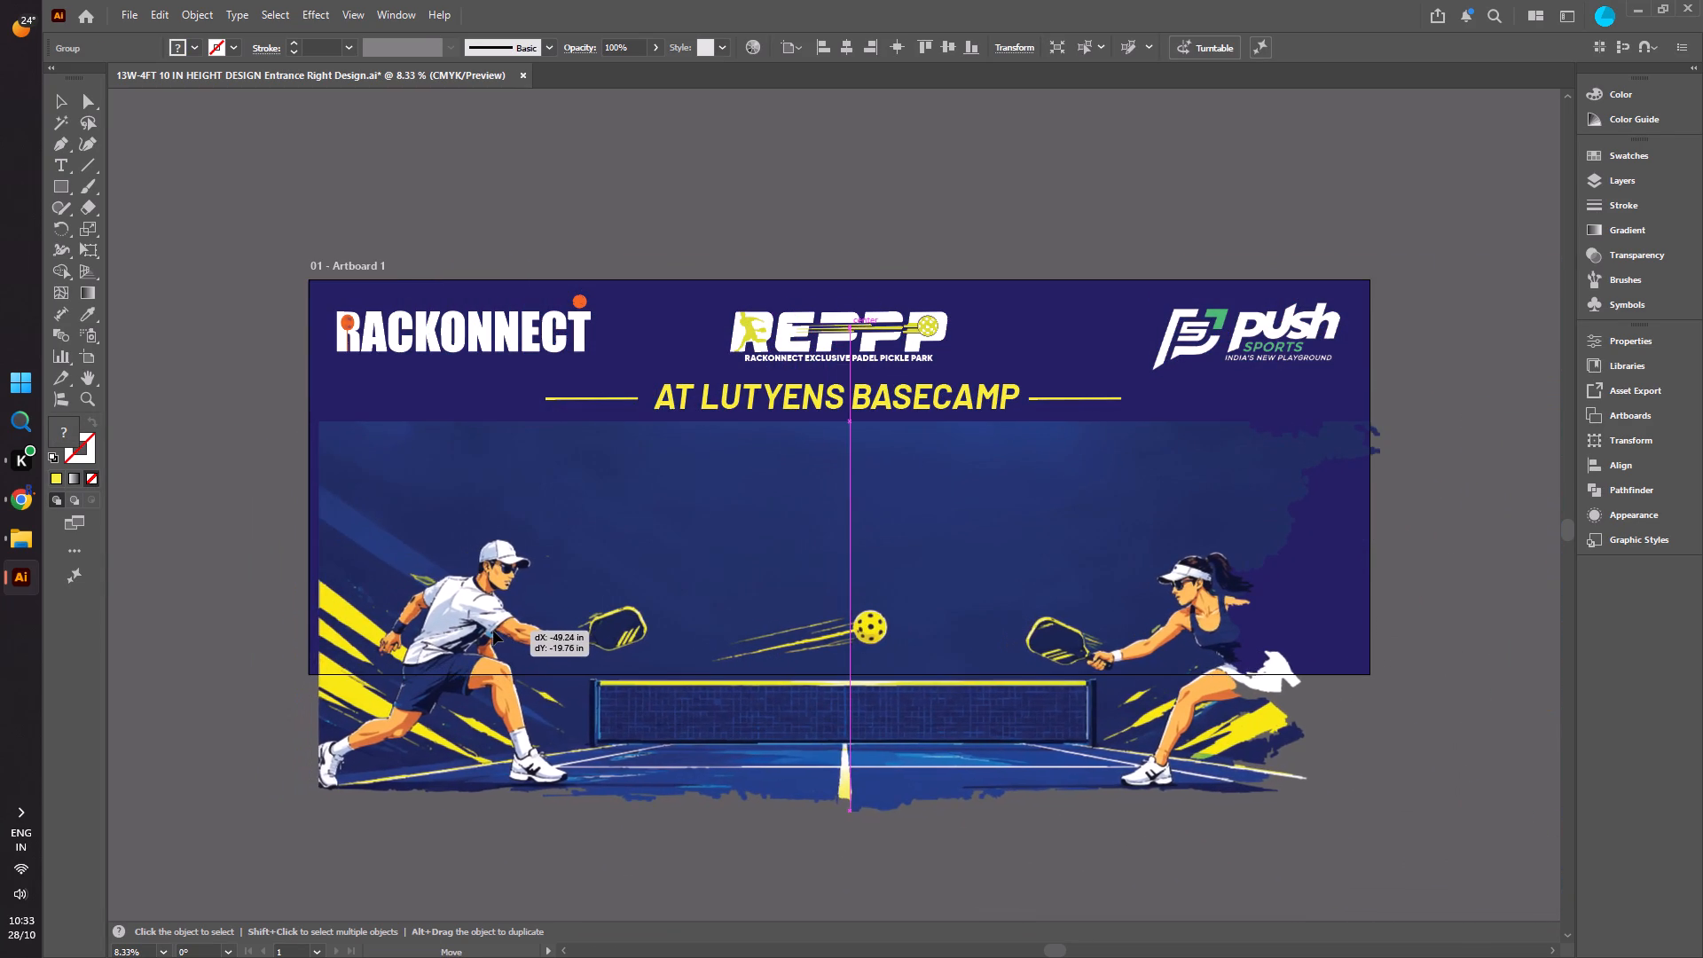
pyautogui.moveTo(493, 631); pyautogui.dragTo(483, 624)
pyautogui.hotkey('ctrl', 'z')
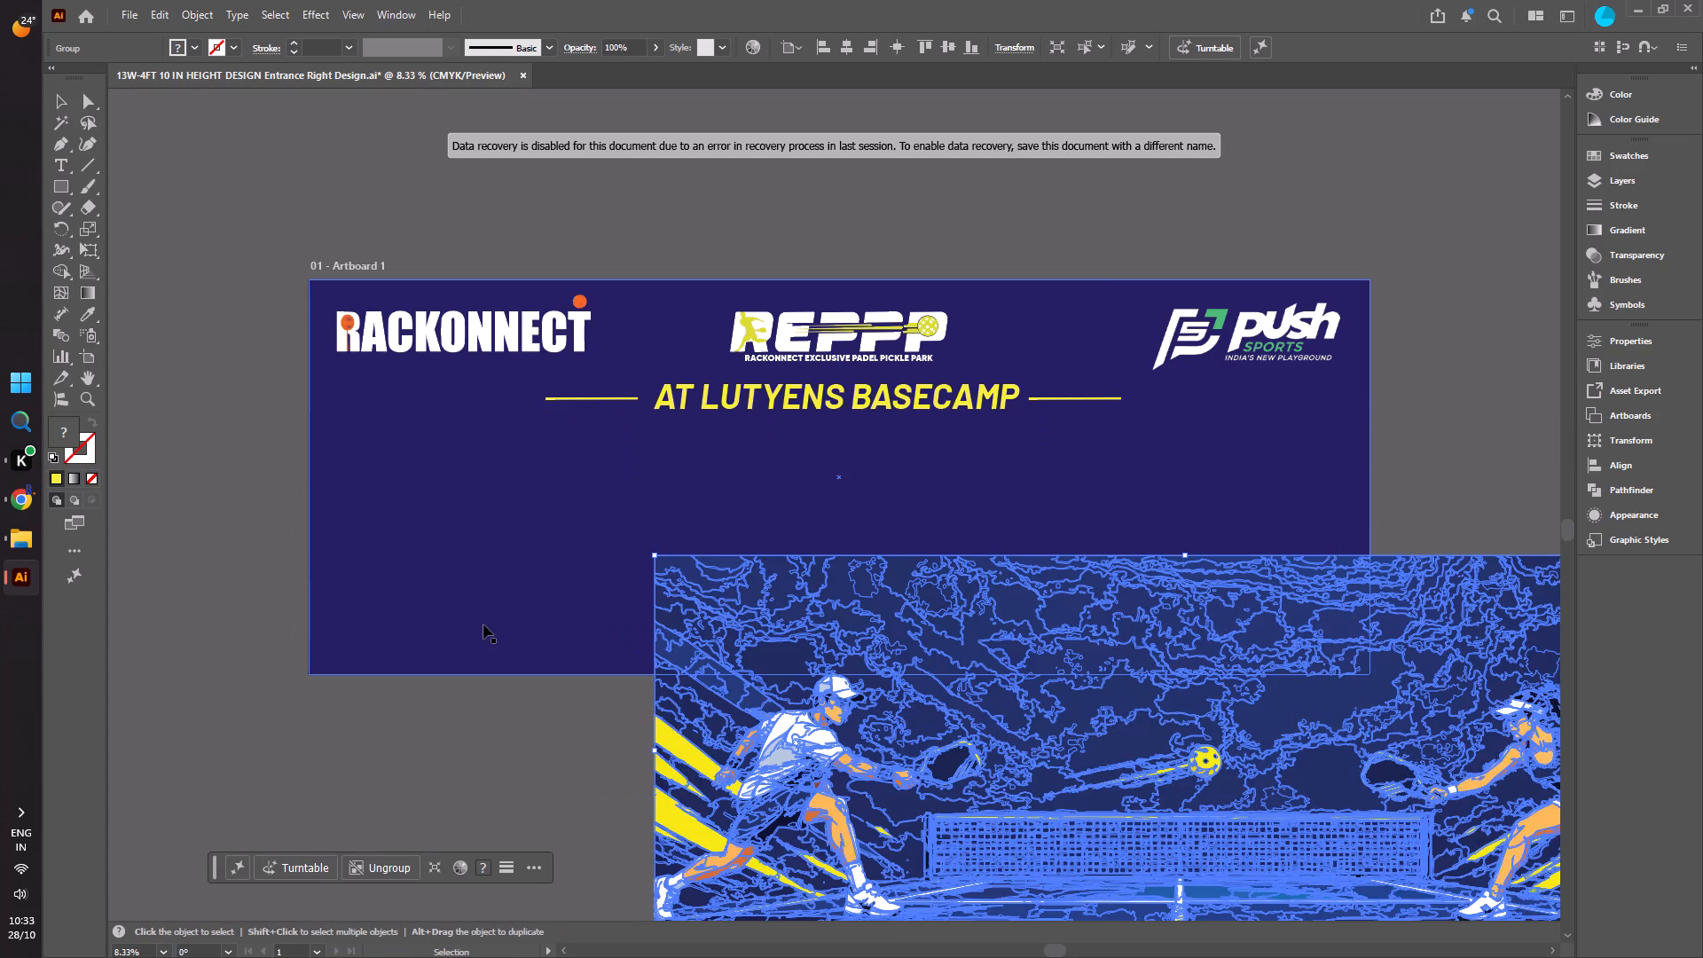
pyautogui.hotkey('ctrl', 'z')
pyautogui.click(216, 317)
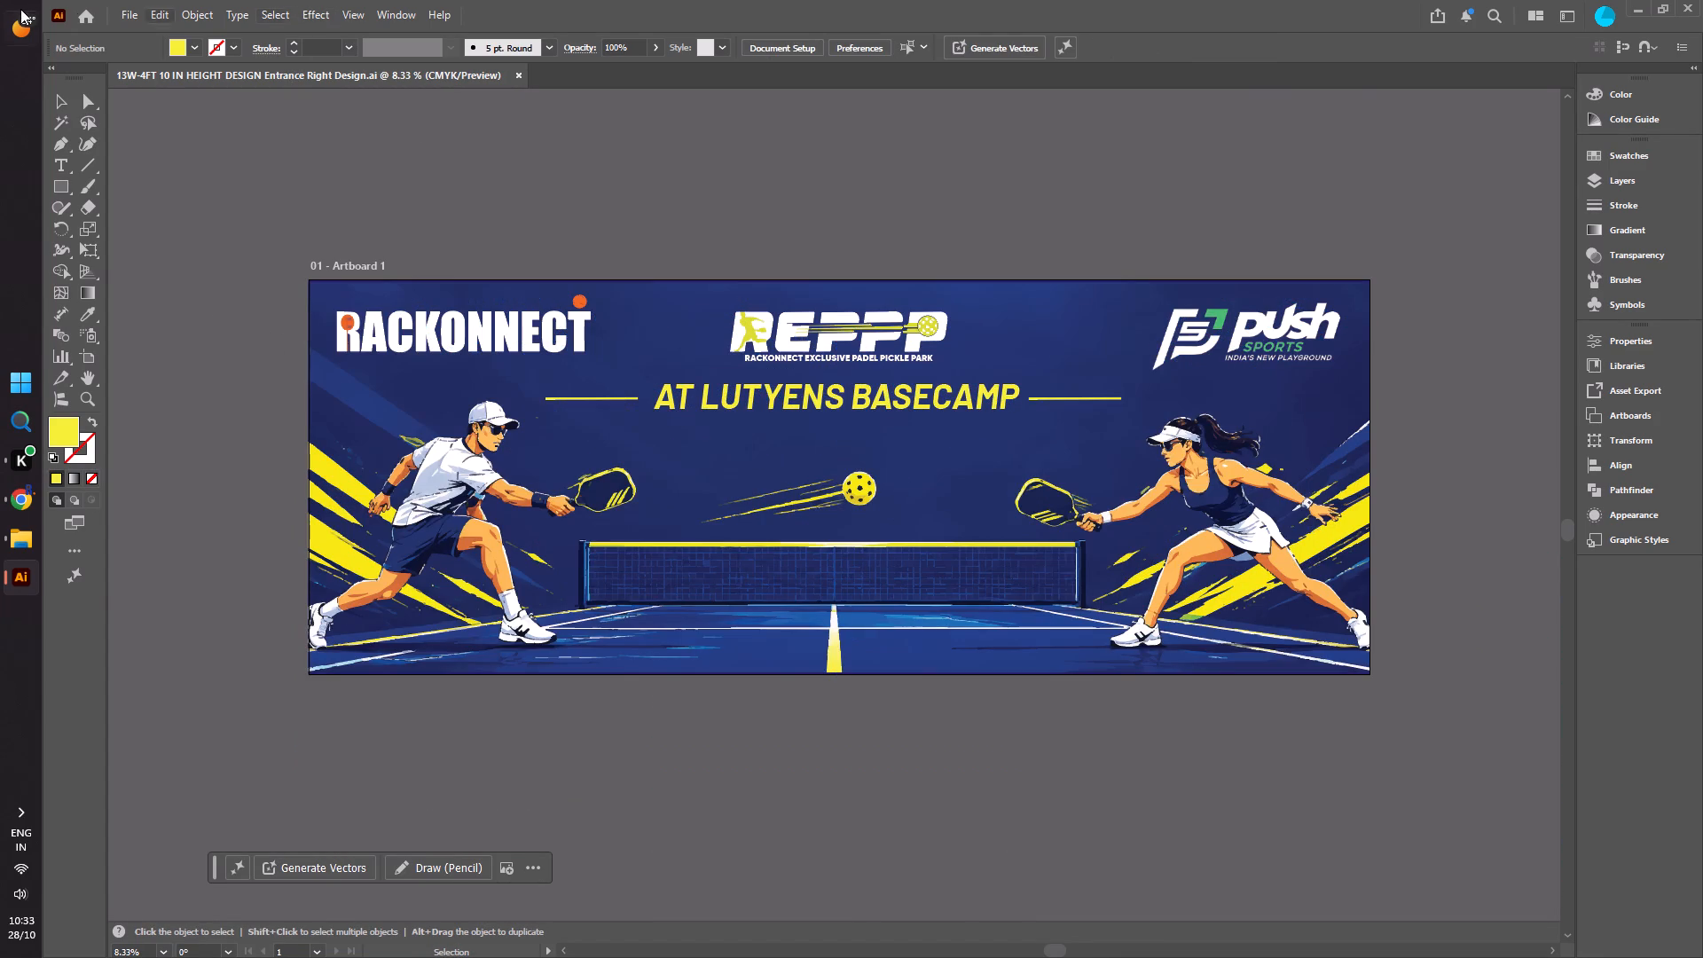
# Bring up the file commands for the entrance banner document.
pyautogui.click(123, 11)
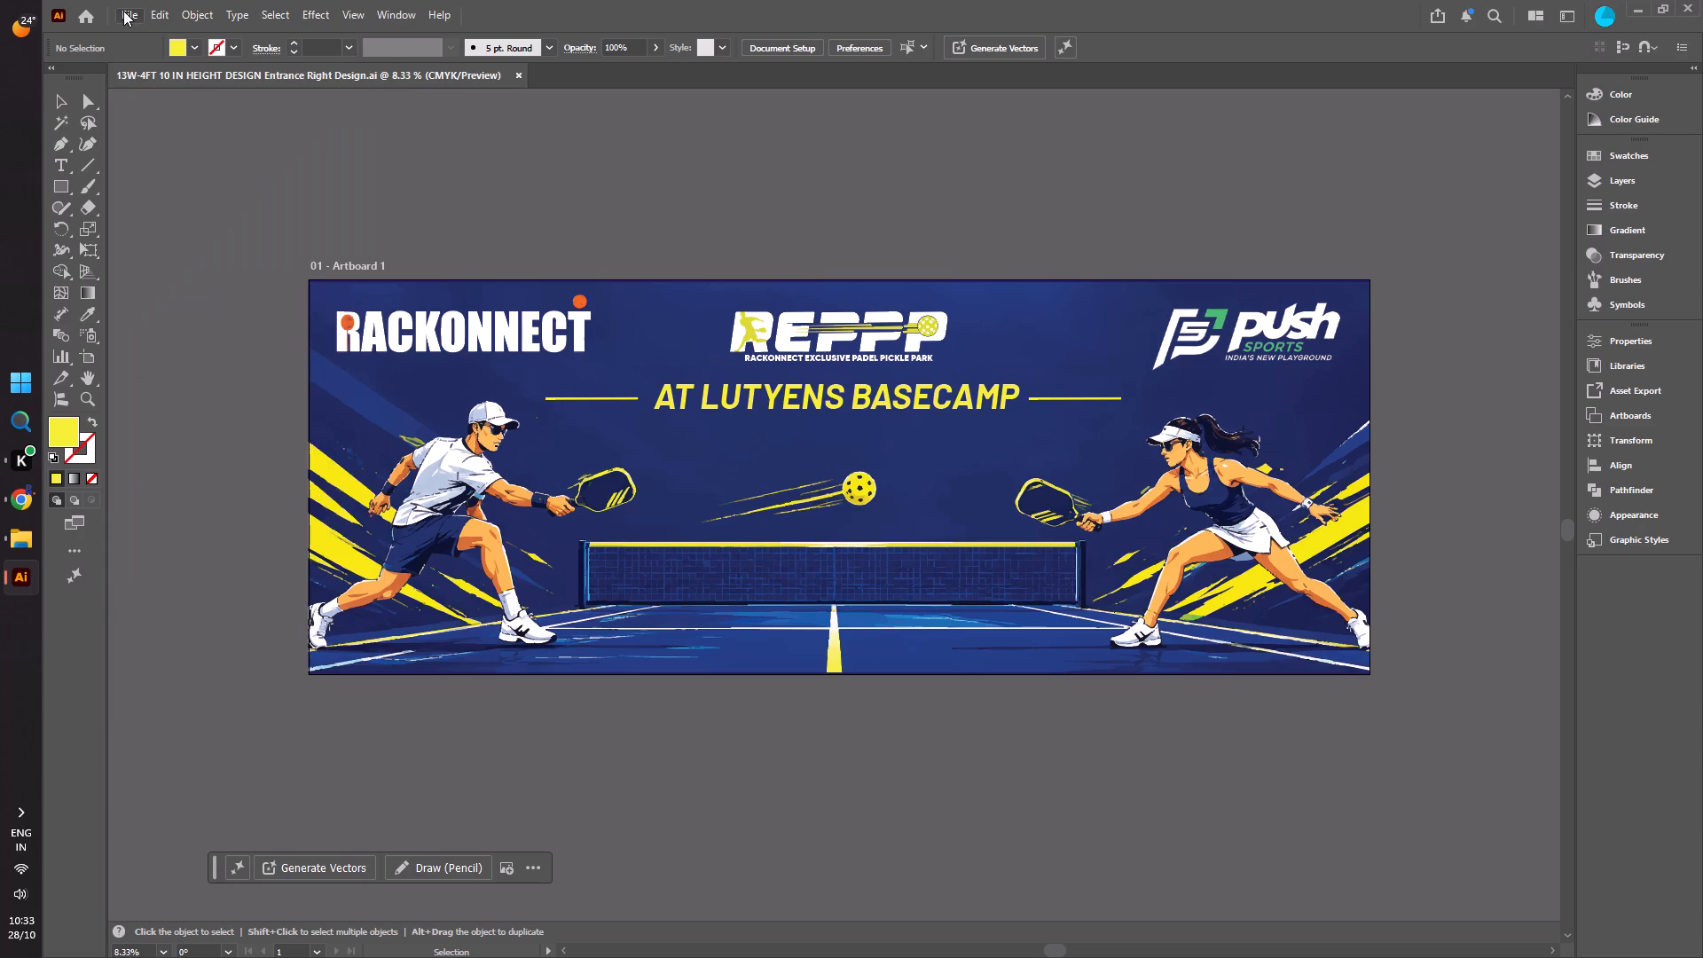
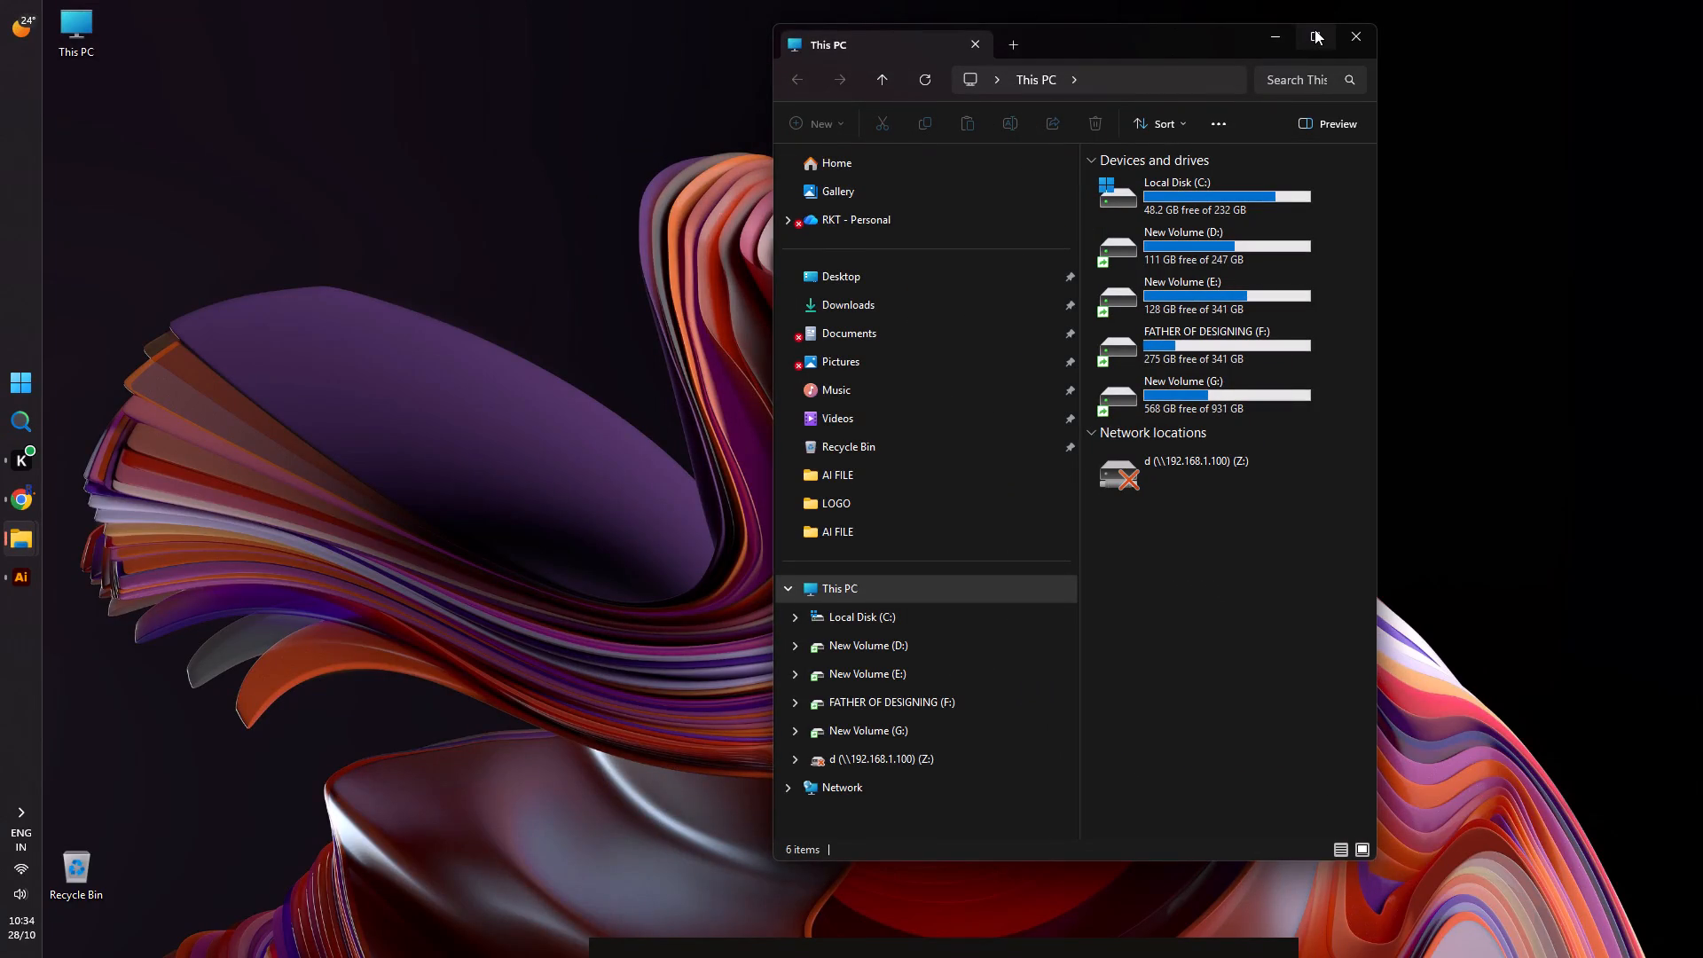
# Browse the DHRUV SIR DESIGN folders on drive F: down to A3-A5 SIZE DESIGN and view the A3 poster image.
pyautogui.doubleClick(1211, 177)
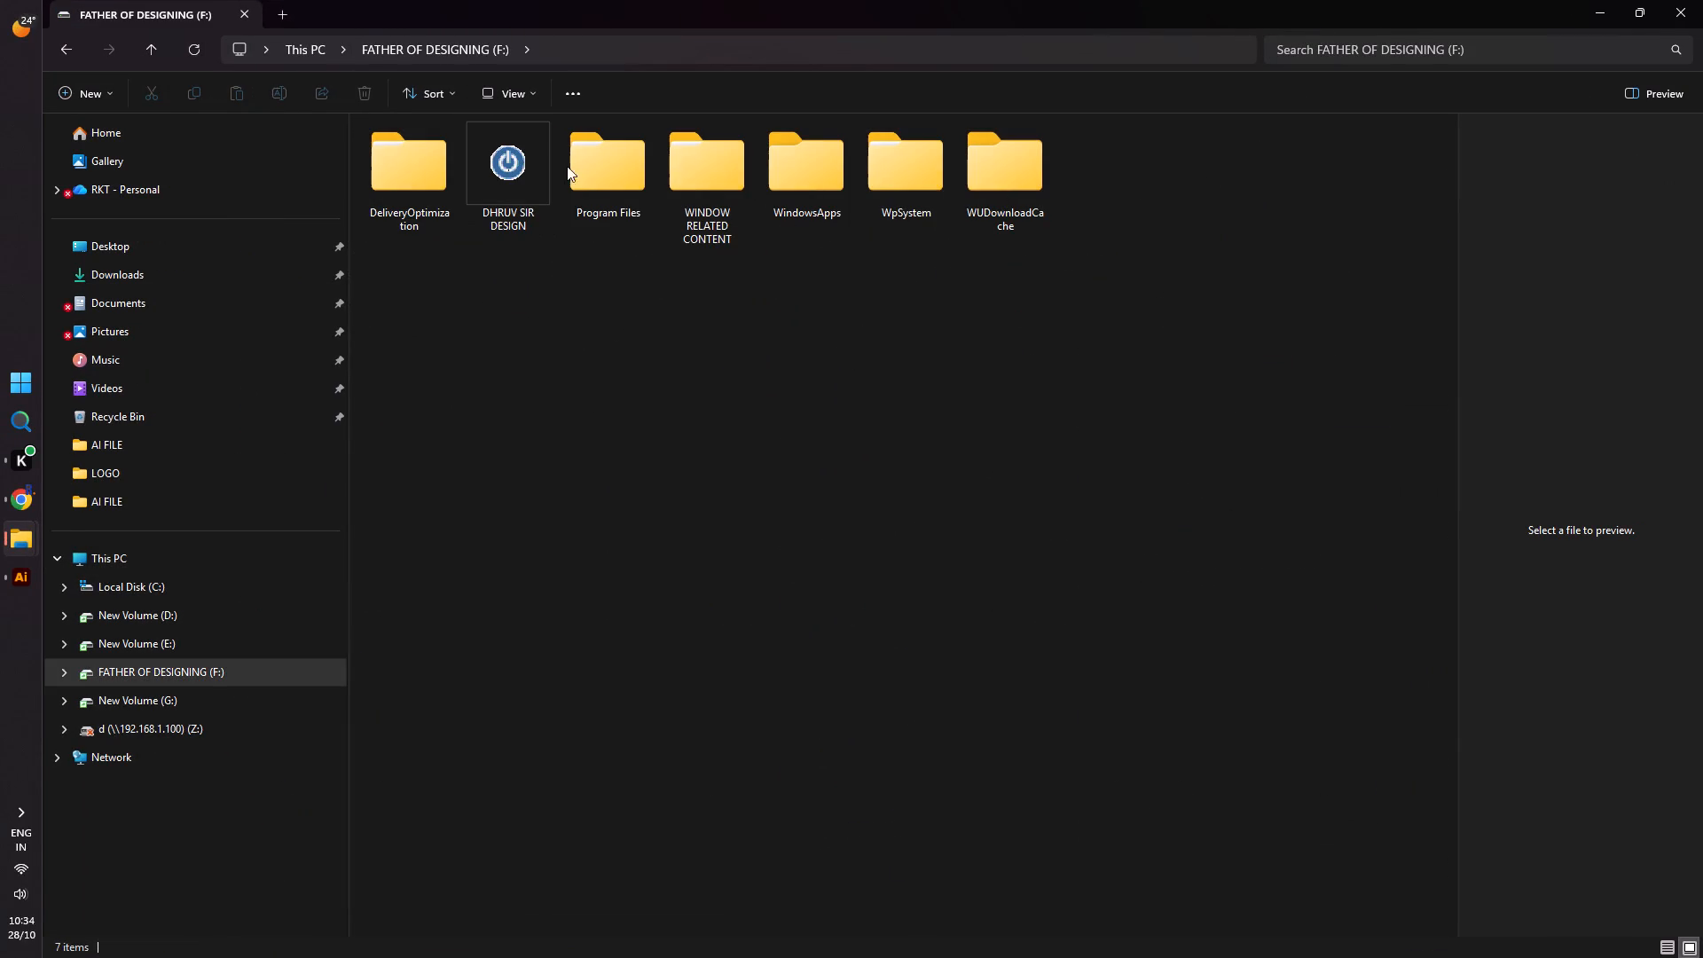
pyautogui.doubleClick(702, 186)
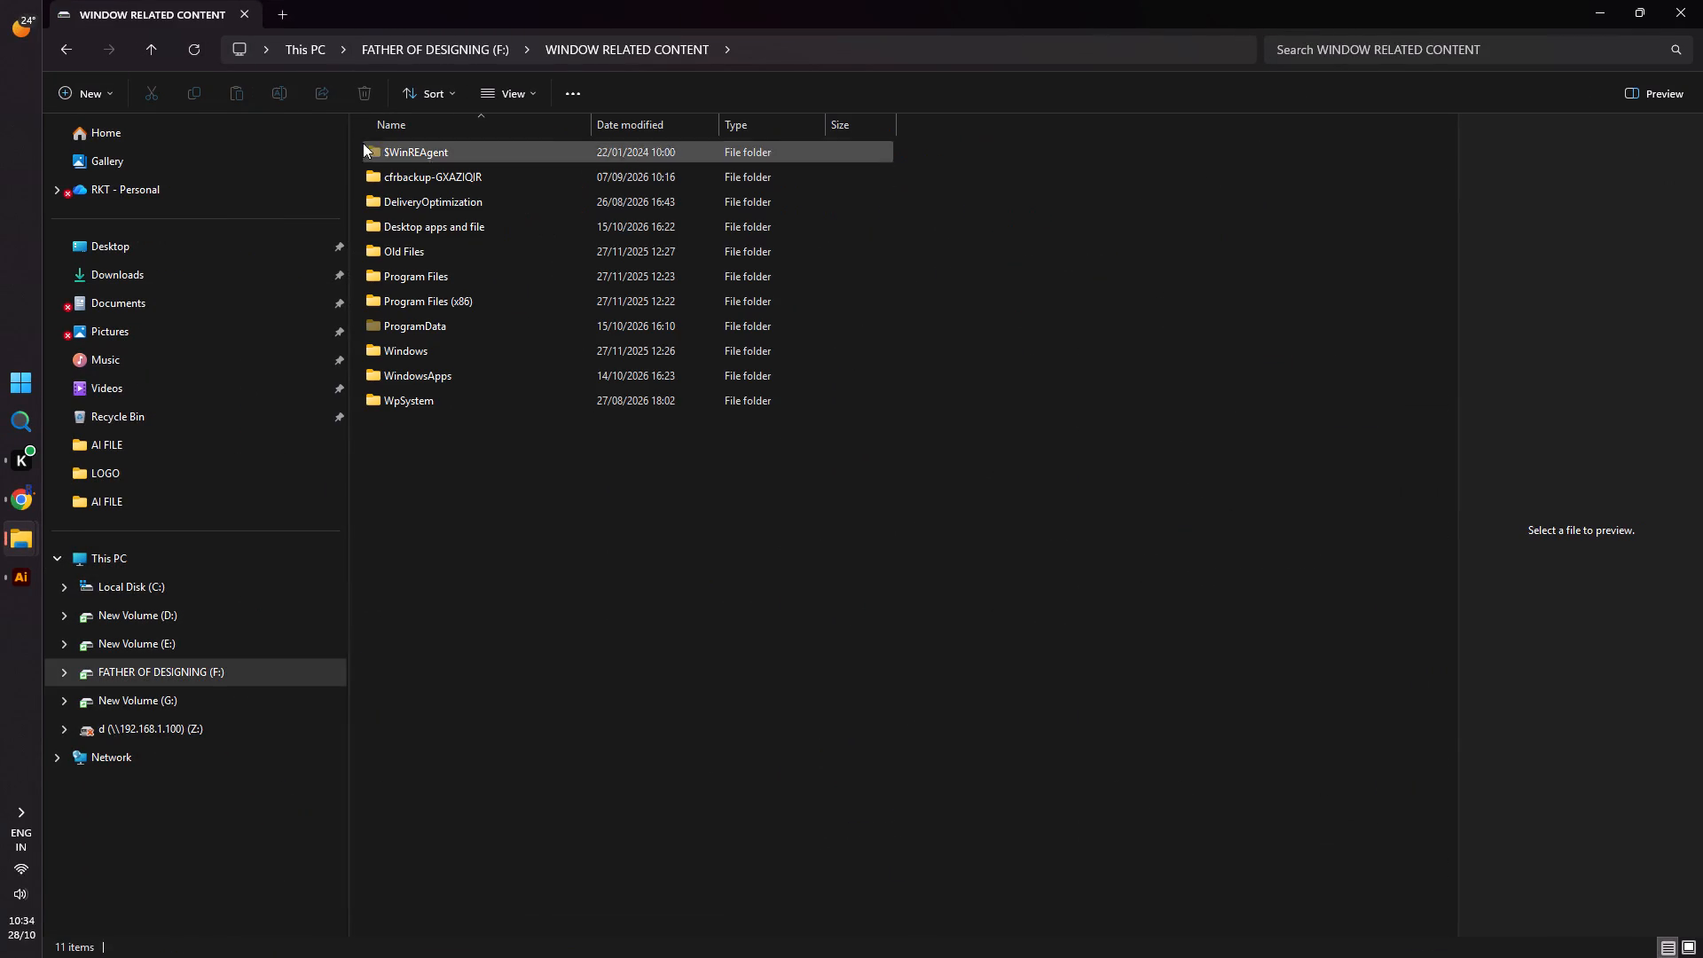
pyautogui.click(81, 41)
pyautogui.click(61, 51)
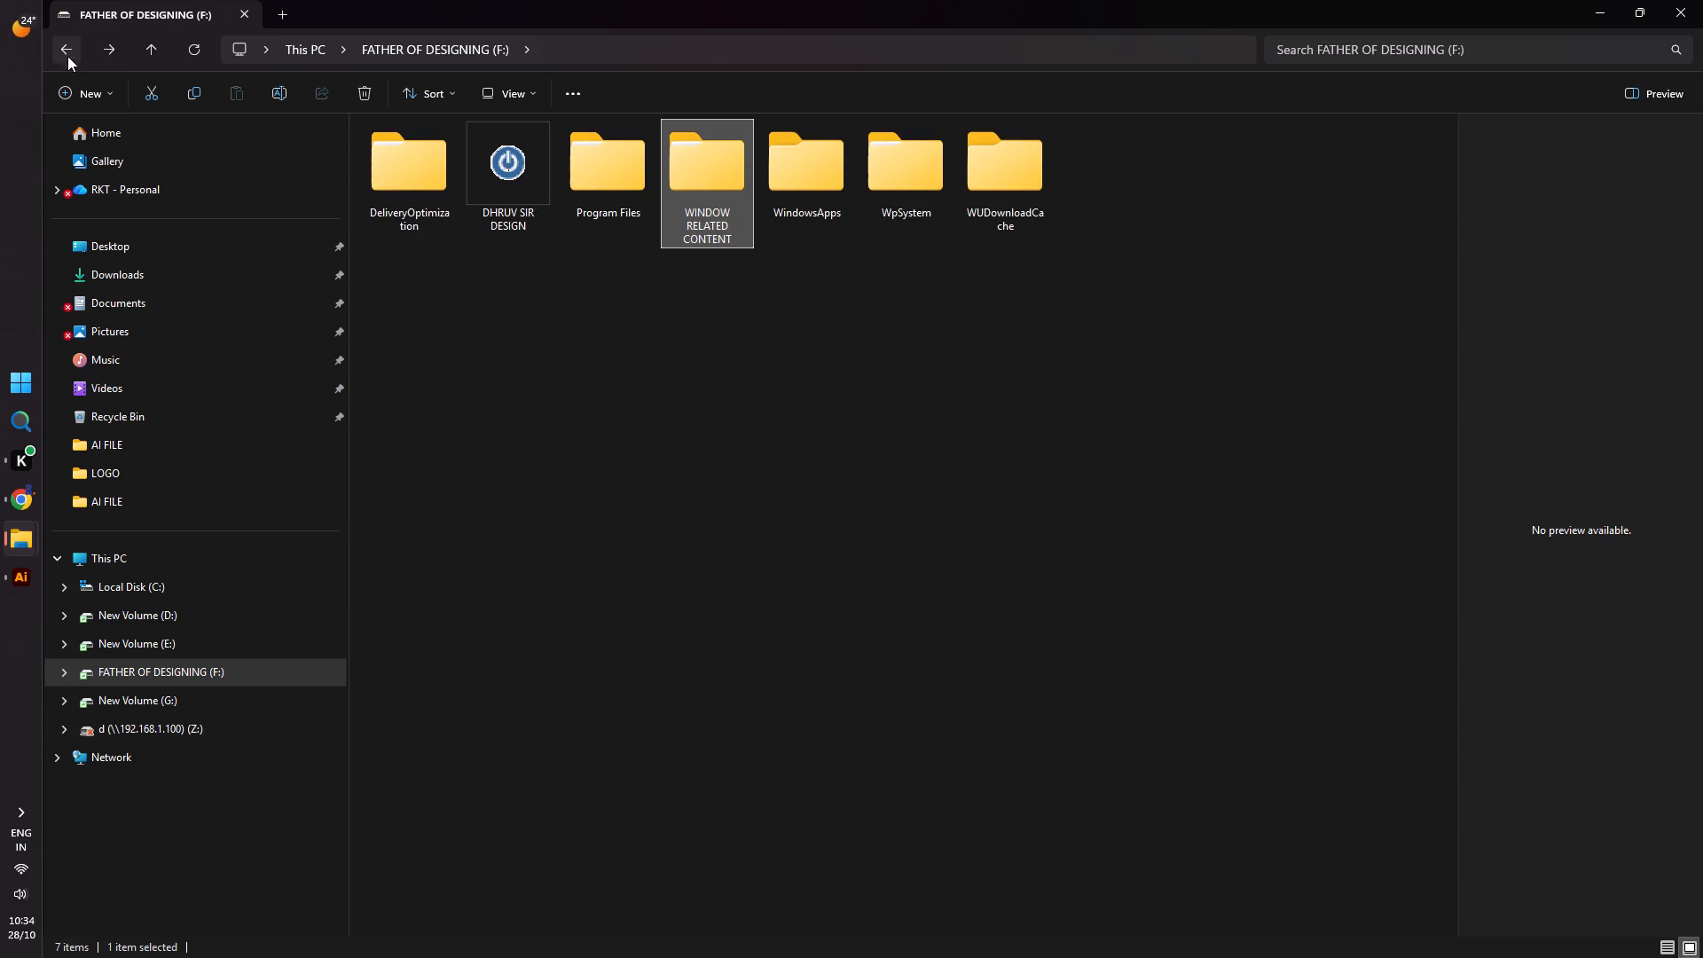
pyautogui.doubleClick(542, 207)
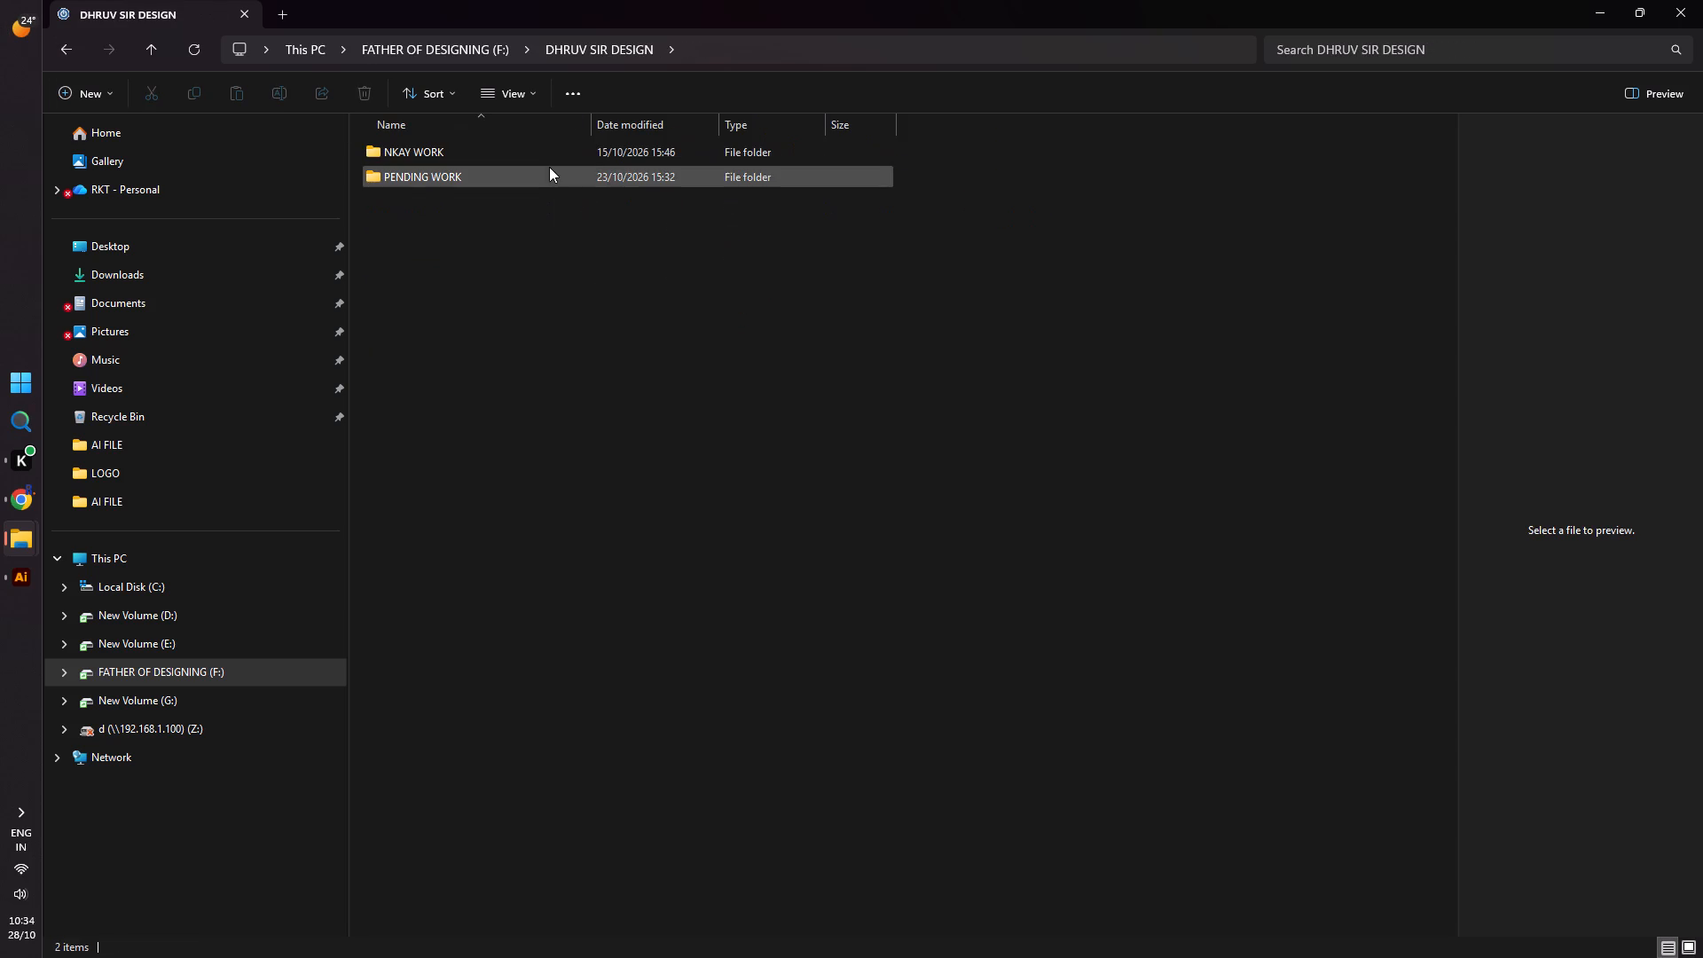
pyautogui.doubleClick(547, 156)
pyautogui.doubleClick(547, 156)
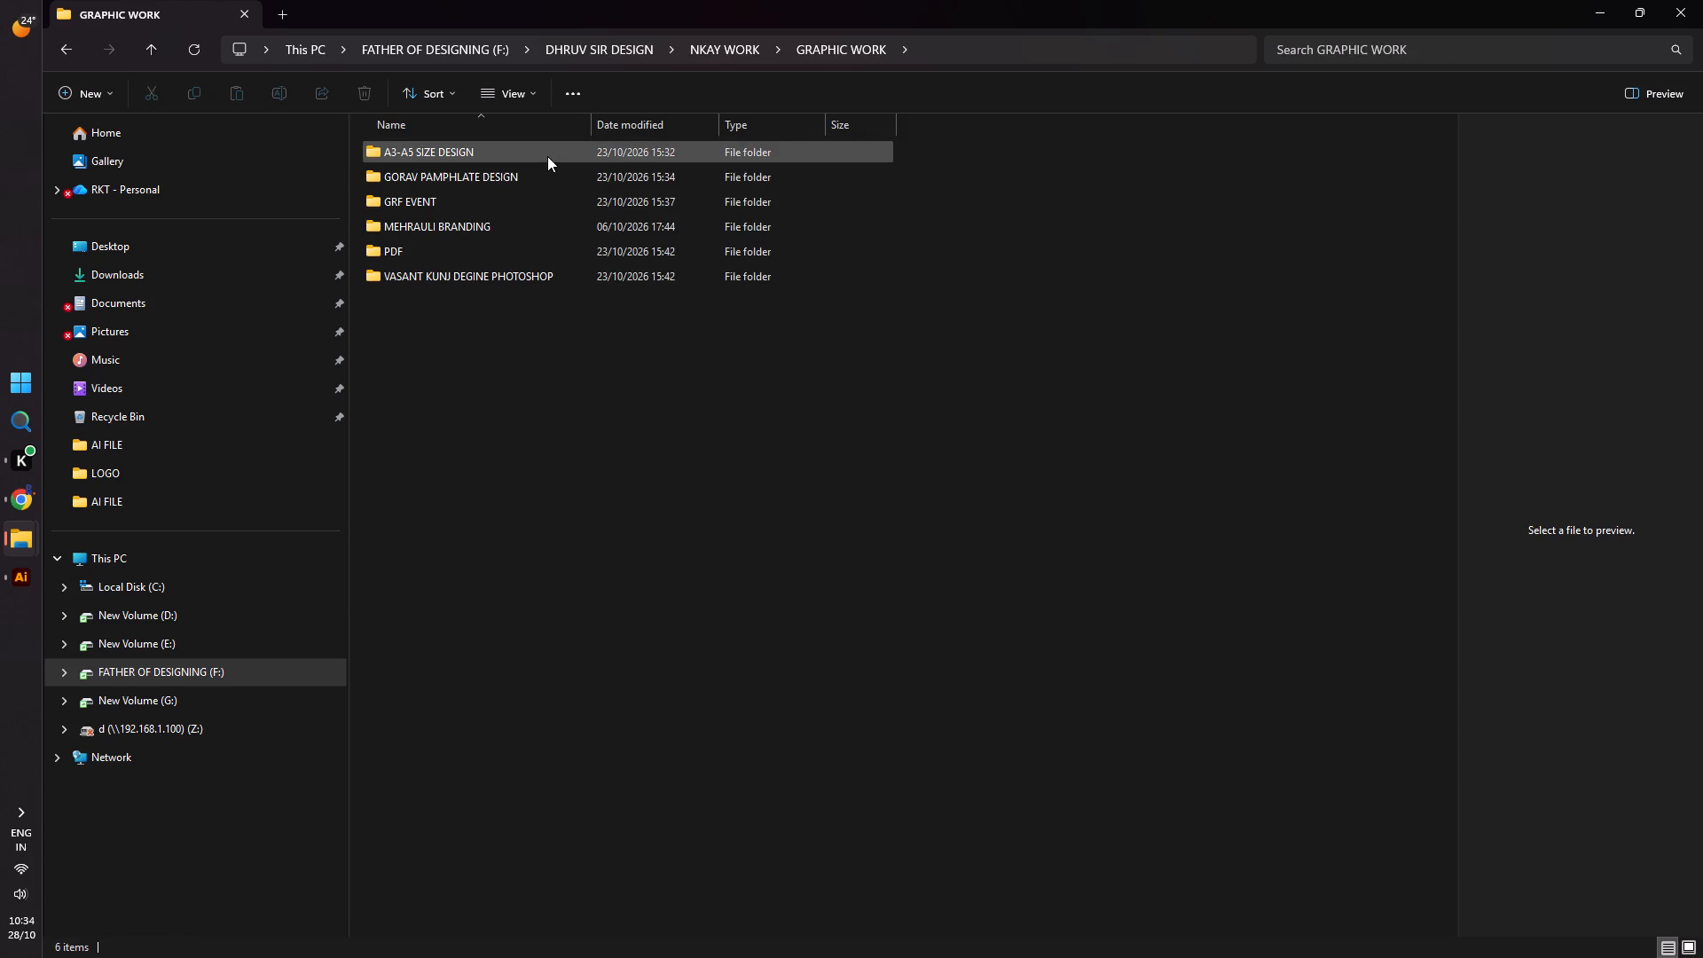
pyautogui.doubleClick(547, 156)
pyautogui.doubleClick(547, 156)
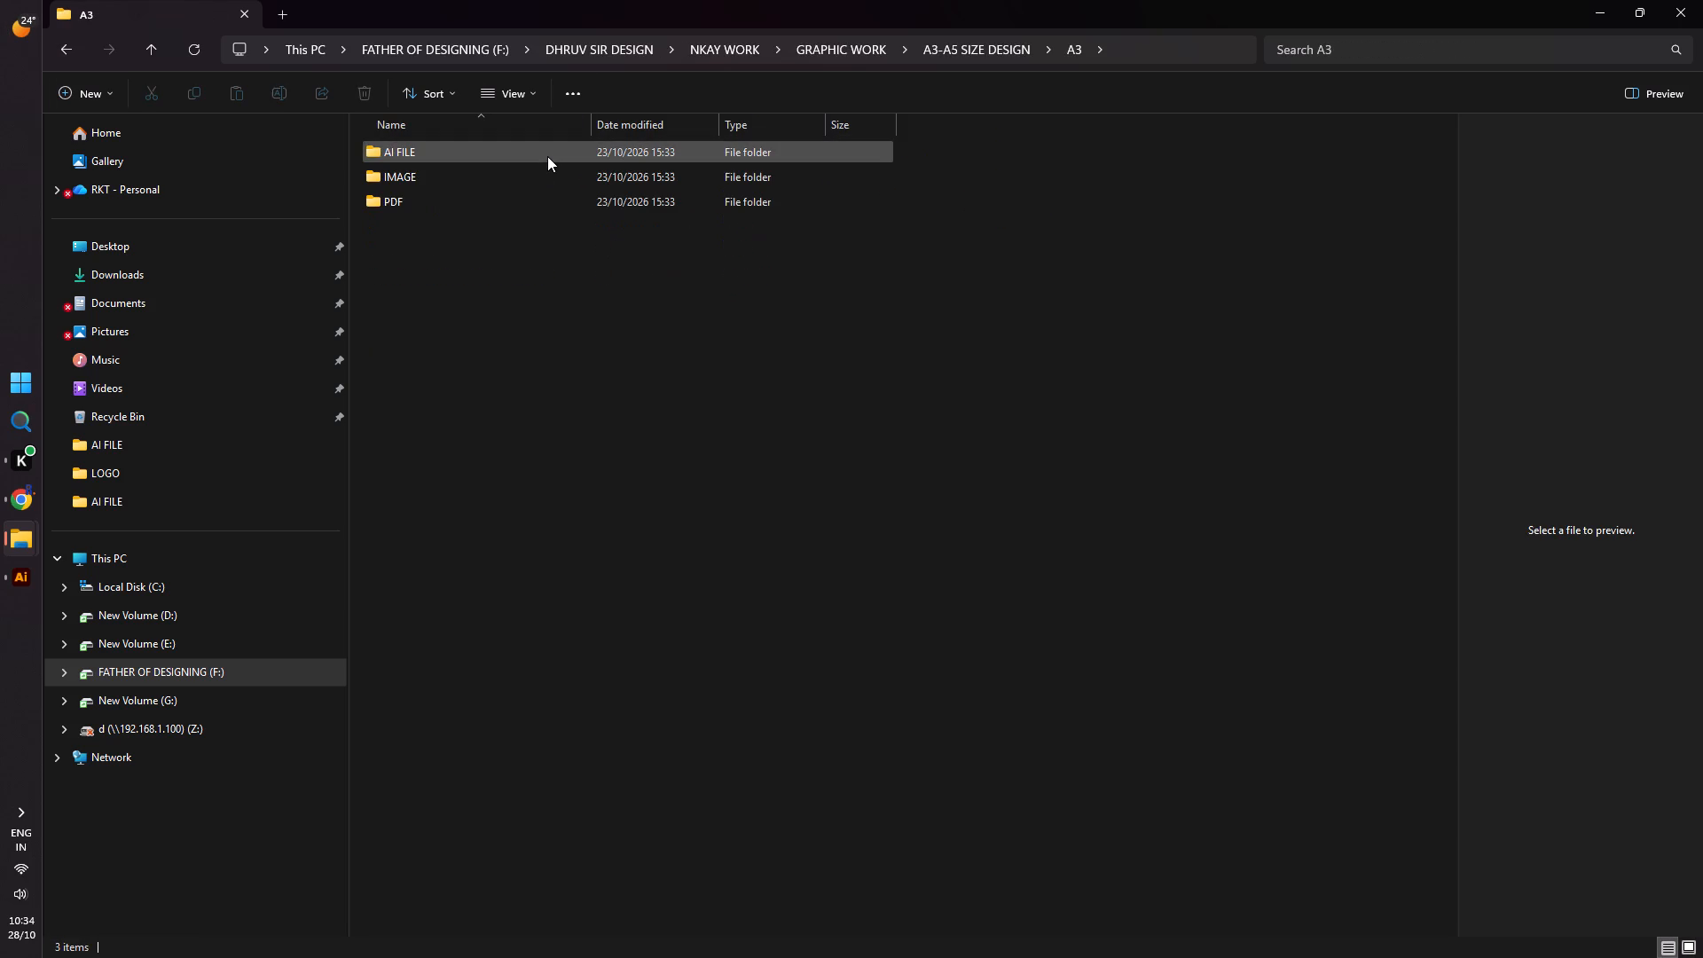
pyautogui.doubleClick(547, 156)
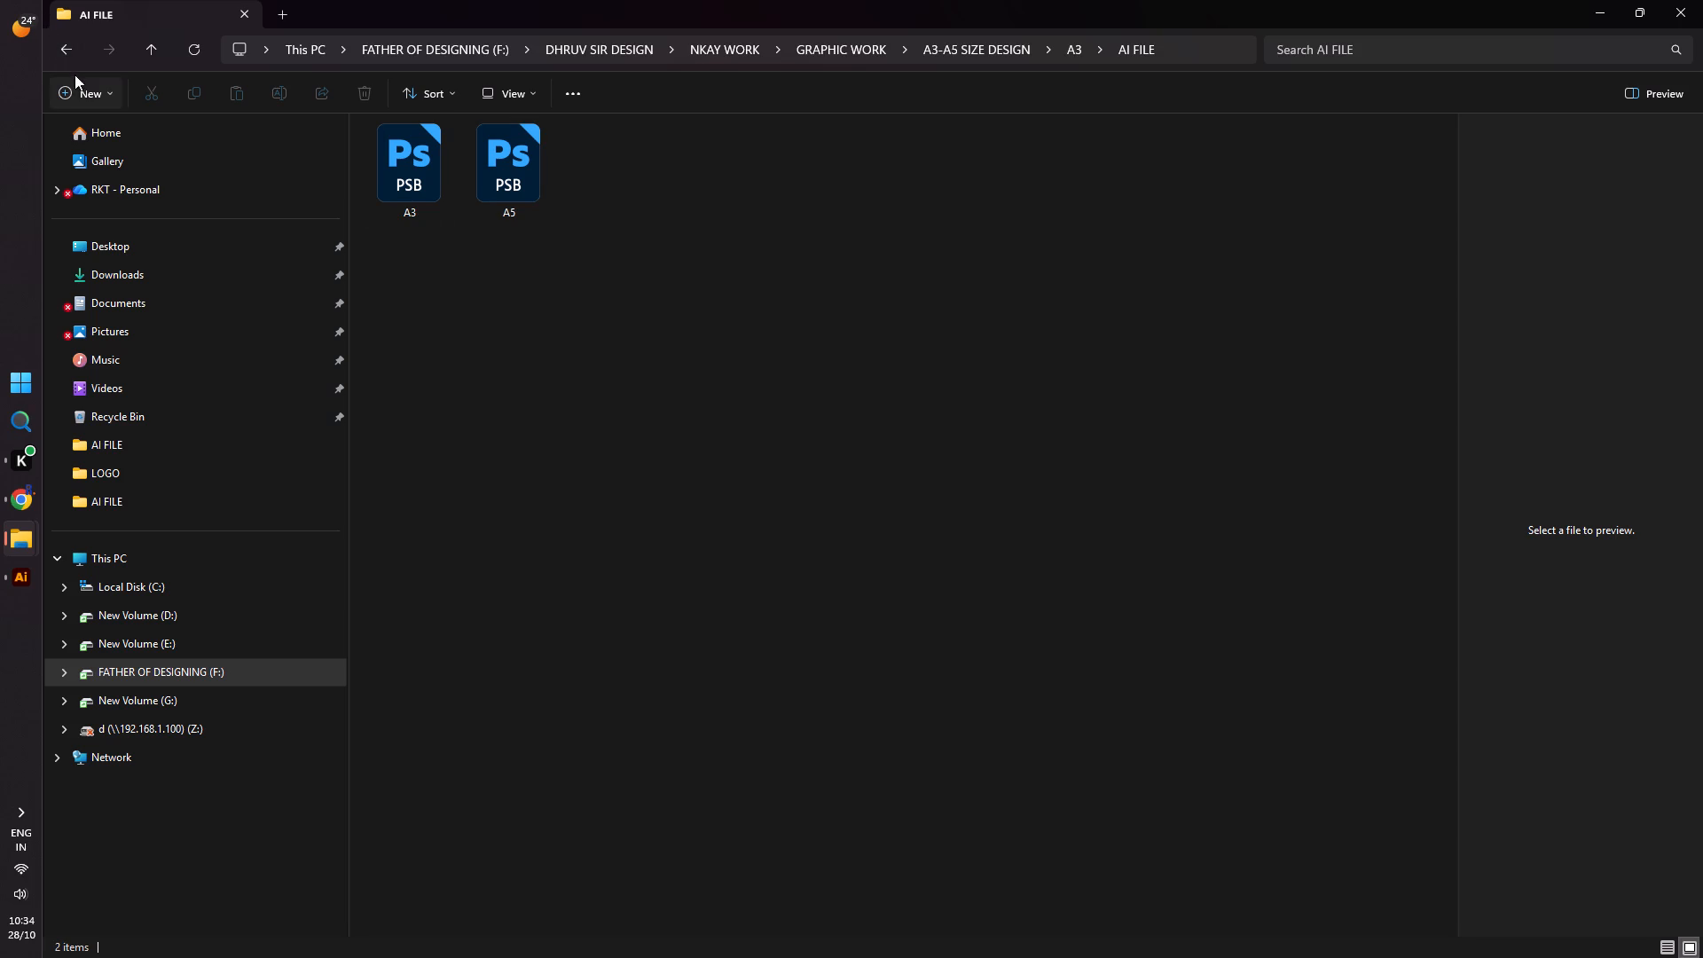
pyautogui.click(67, 48)
pyautogui.doubleClick(476, 169)
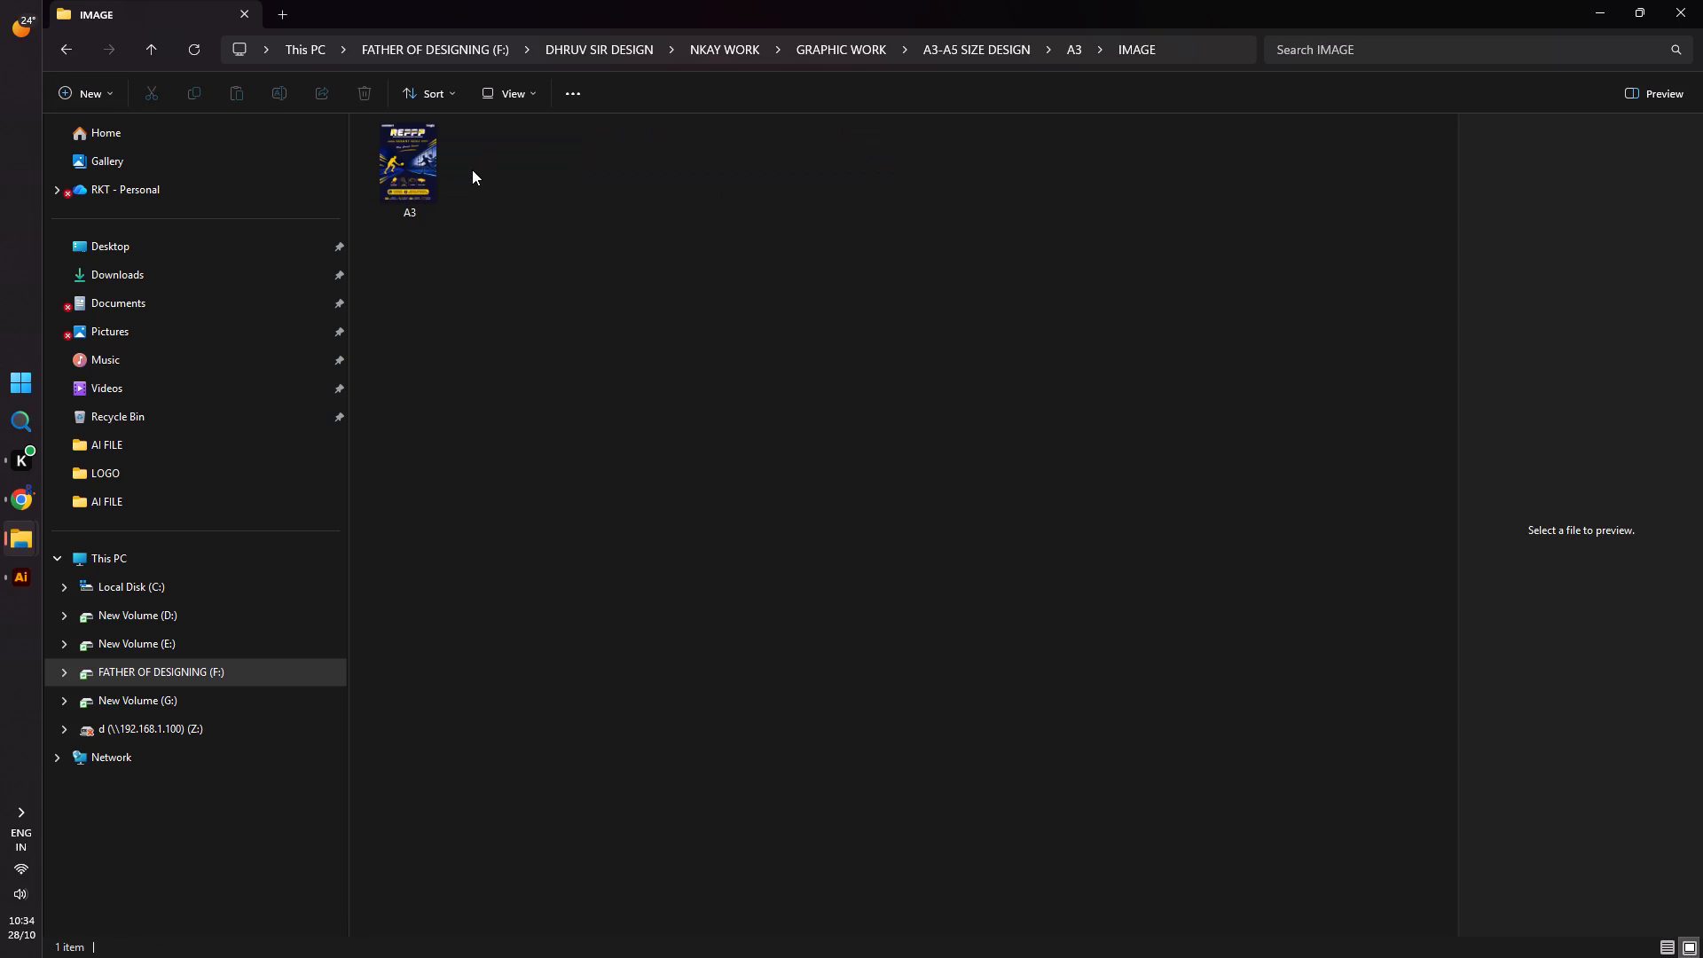
pyautogui.doubleClick(412, 177)
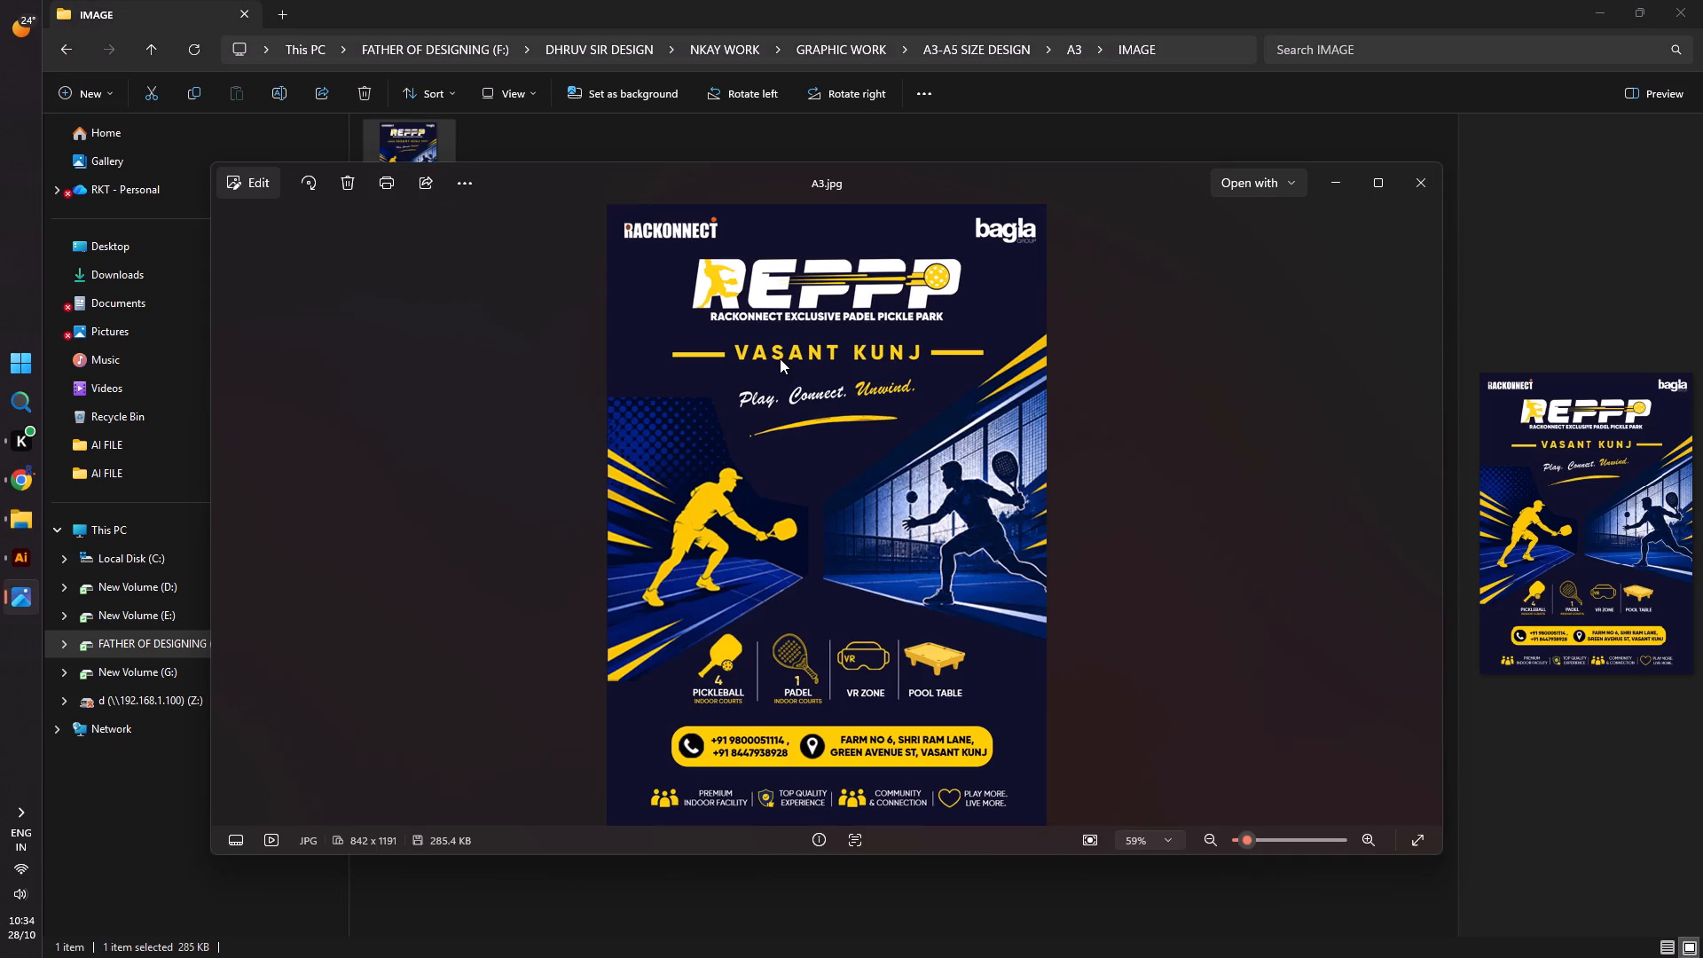
pyautogui.click(1412, 175)
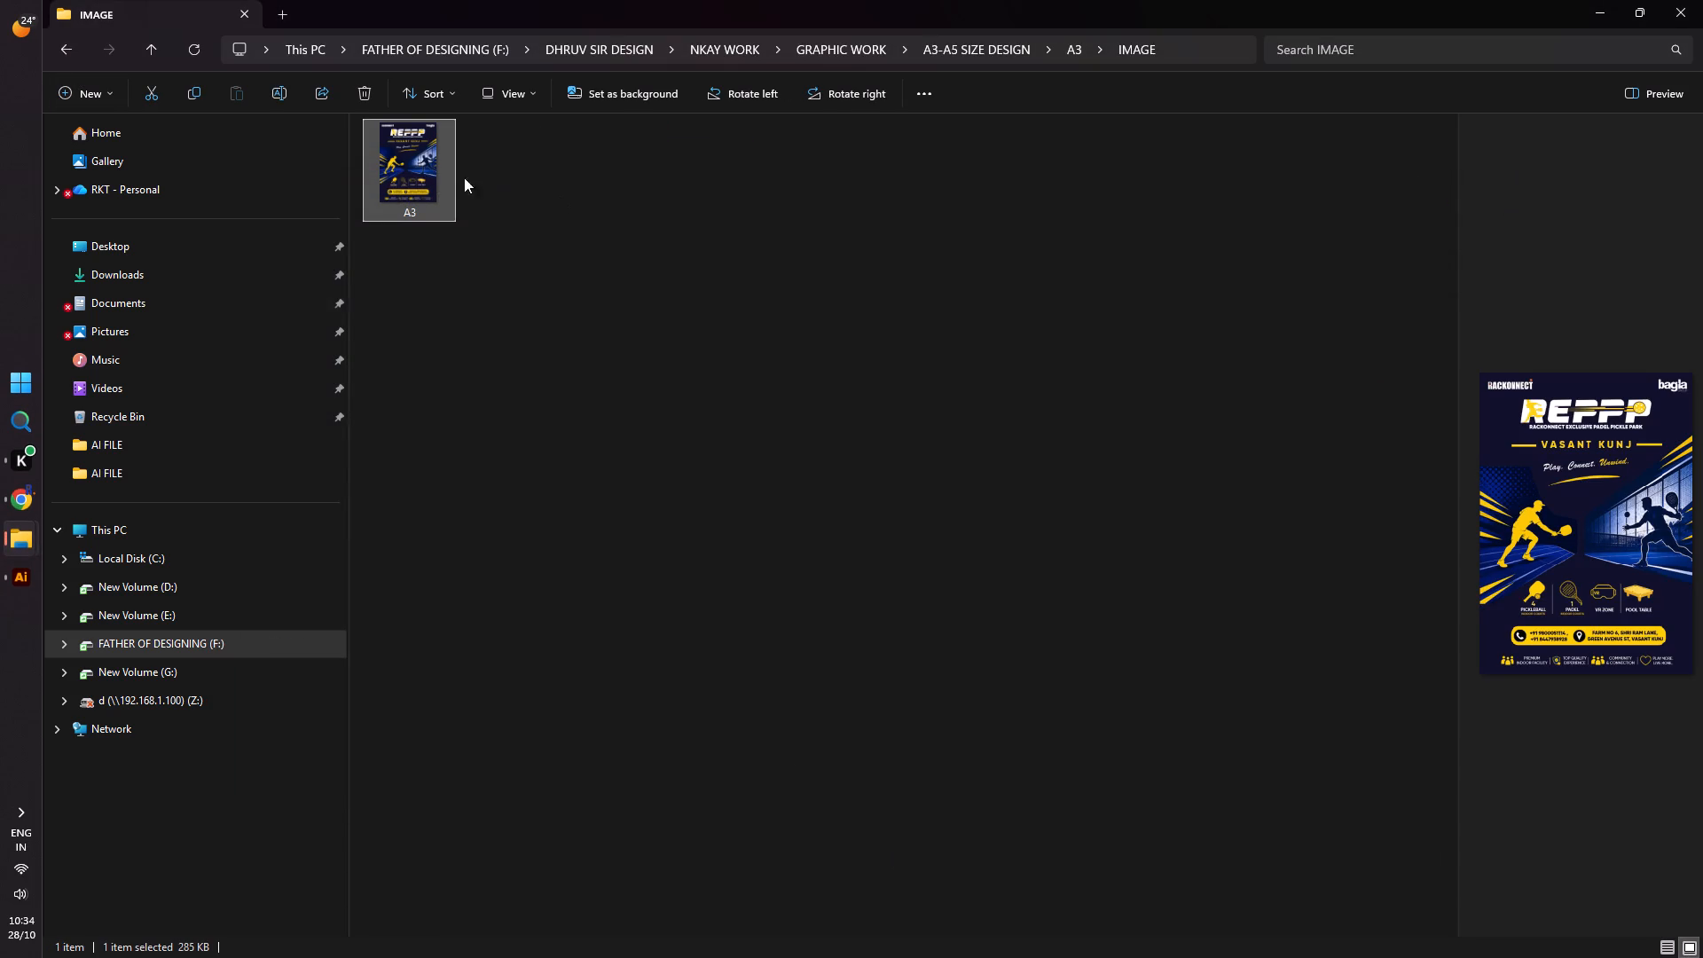
# Return to the entrance banner in Illustrator and ungroup the pickleball court background artwork.
pyautogui.click(30, 584)
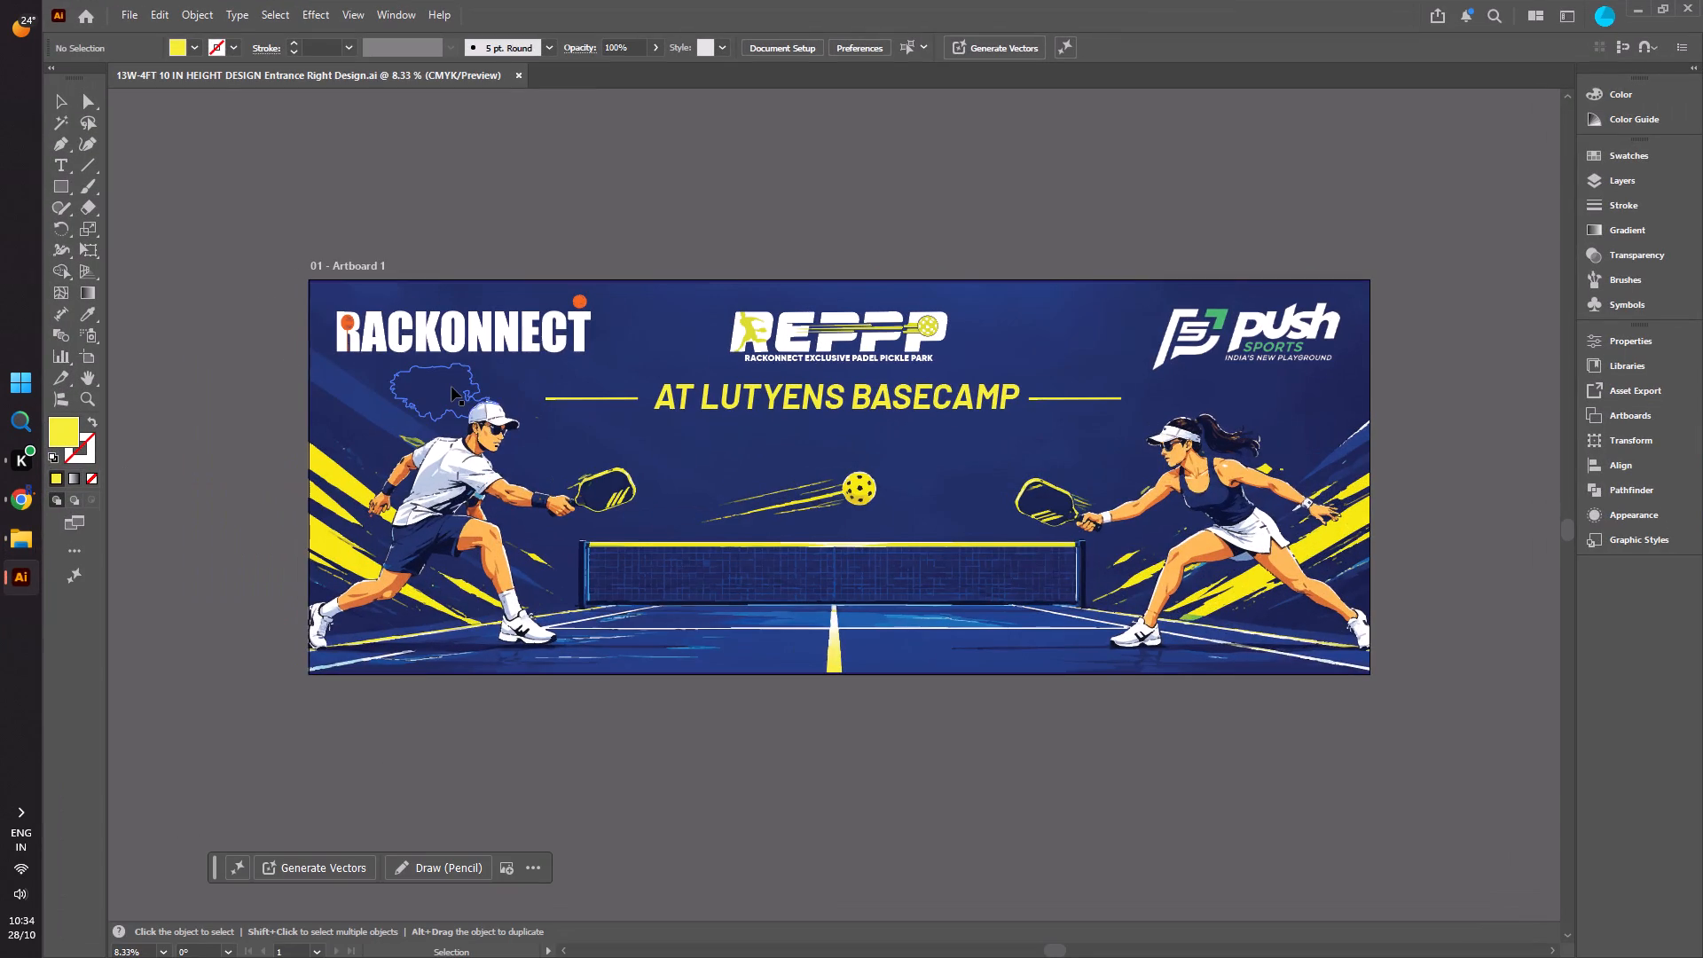
pyautogui.click(451, 387)
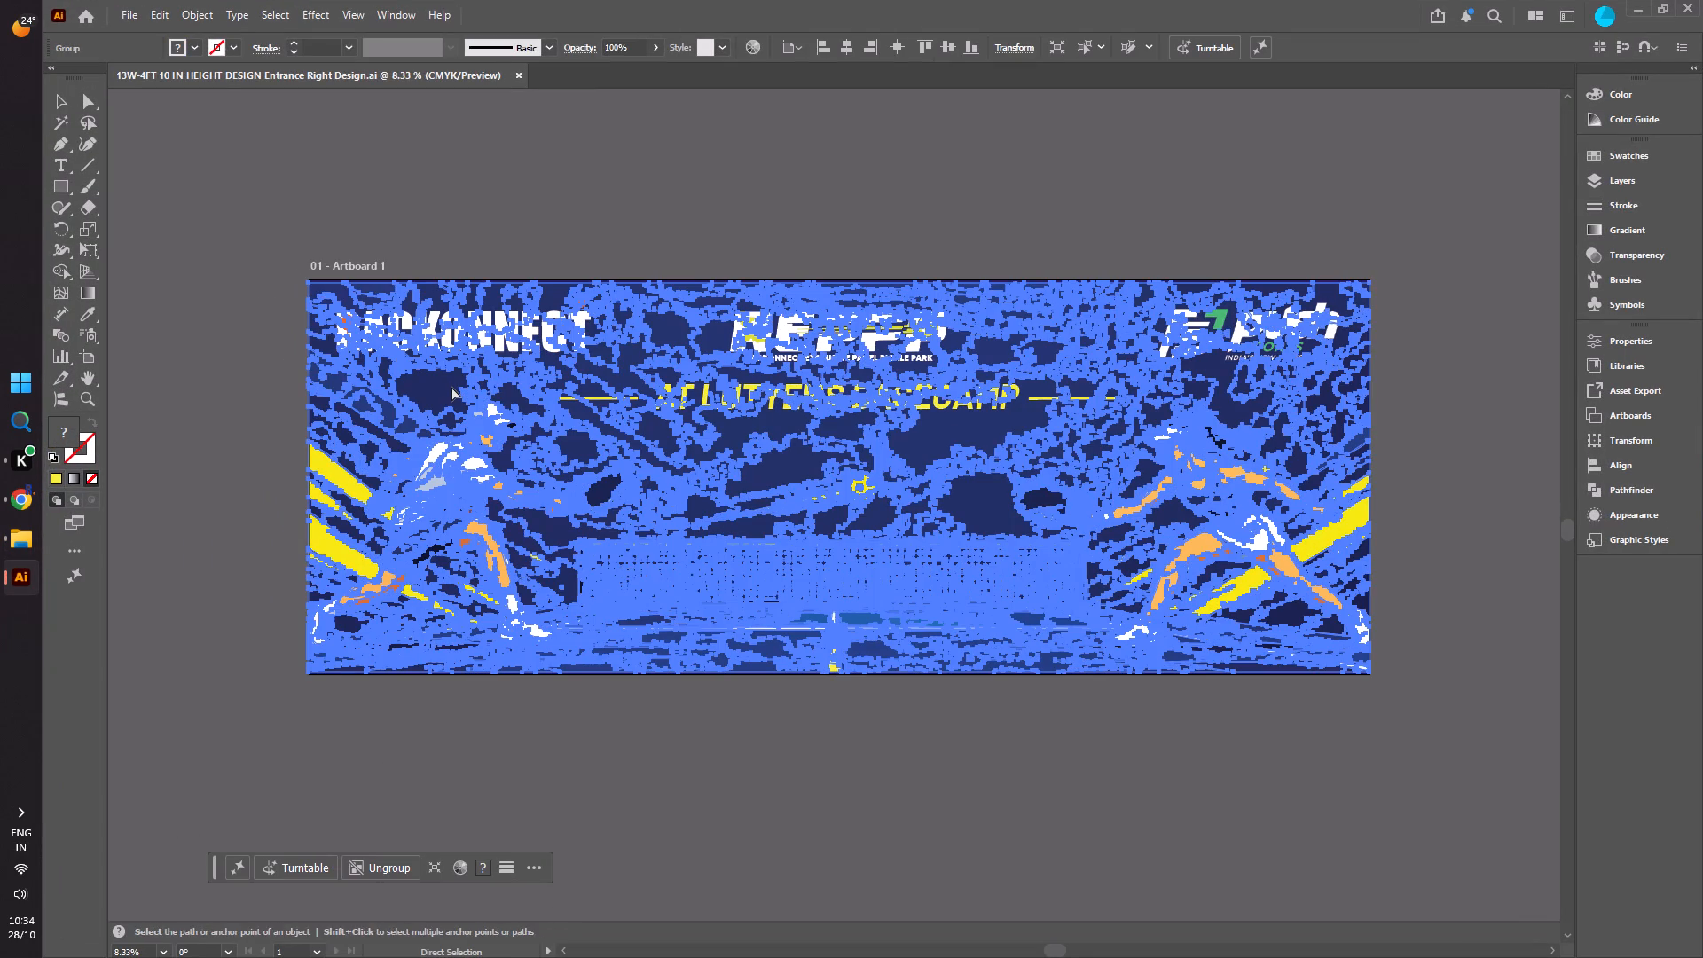
pyautogui.hotkey('ctrl', 'shift', 'g')
pyautogui.click(401, 173)
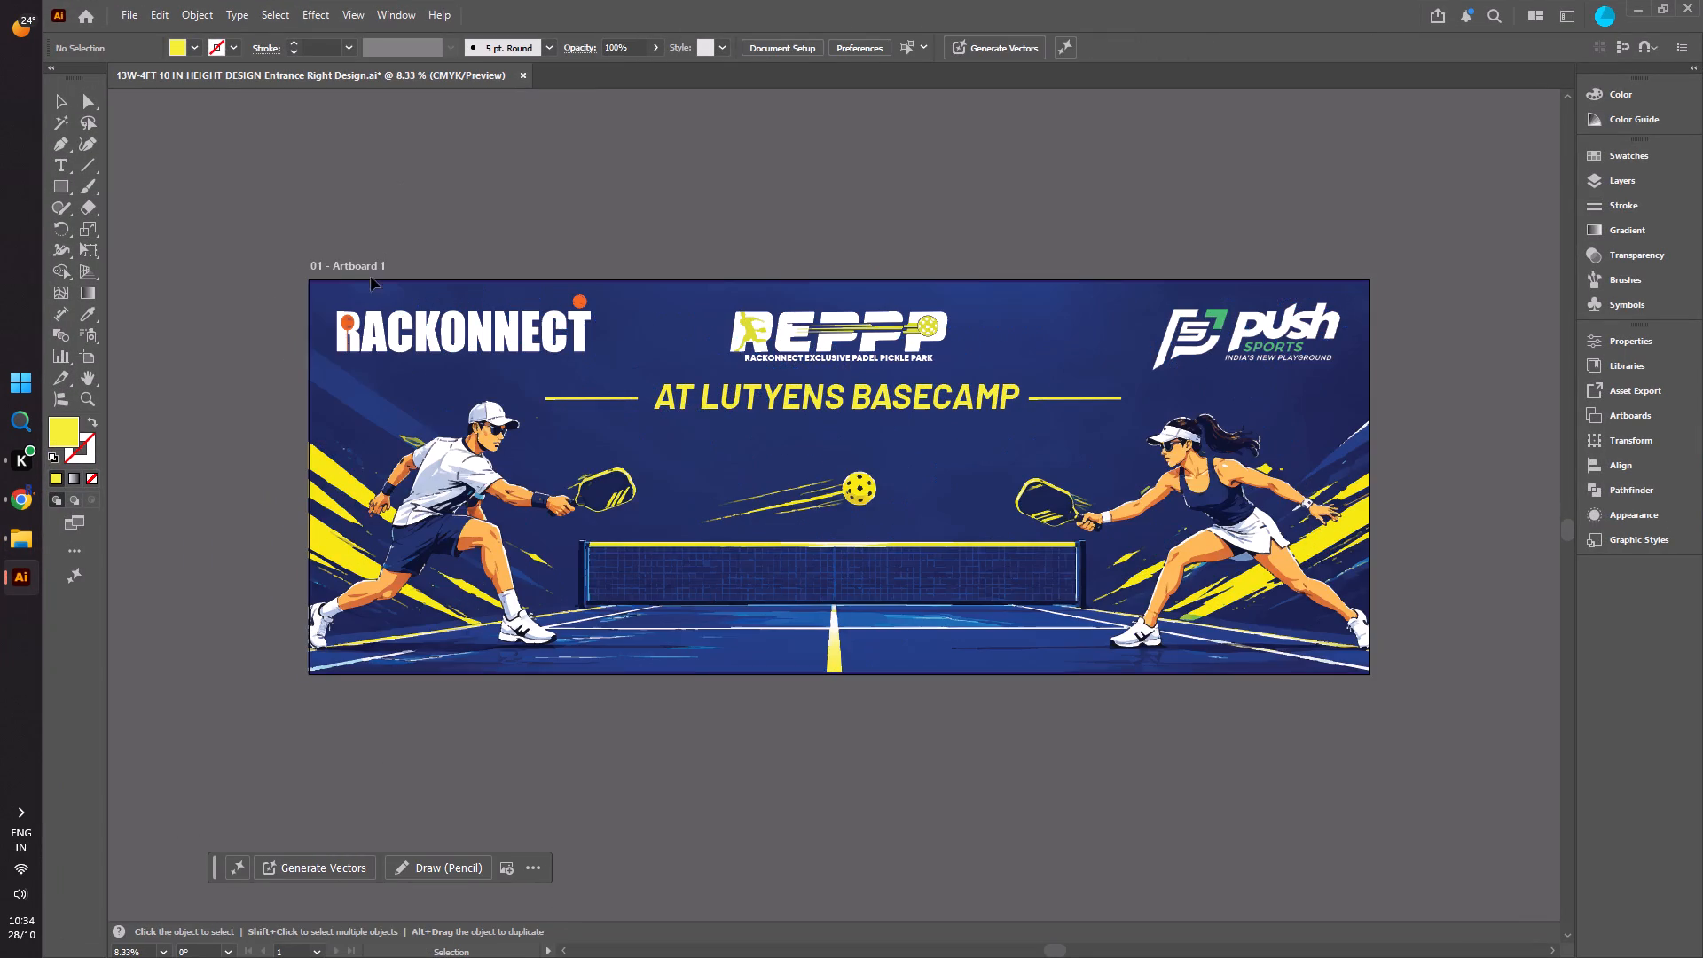
# Delete the loose blue texture shapes below the RACKONNECT logo, around the male player's head.
pyautogui.click(327, 371)
pyautogui.press('Delete')
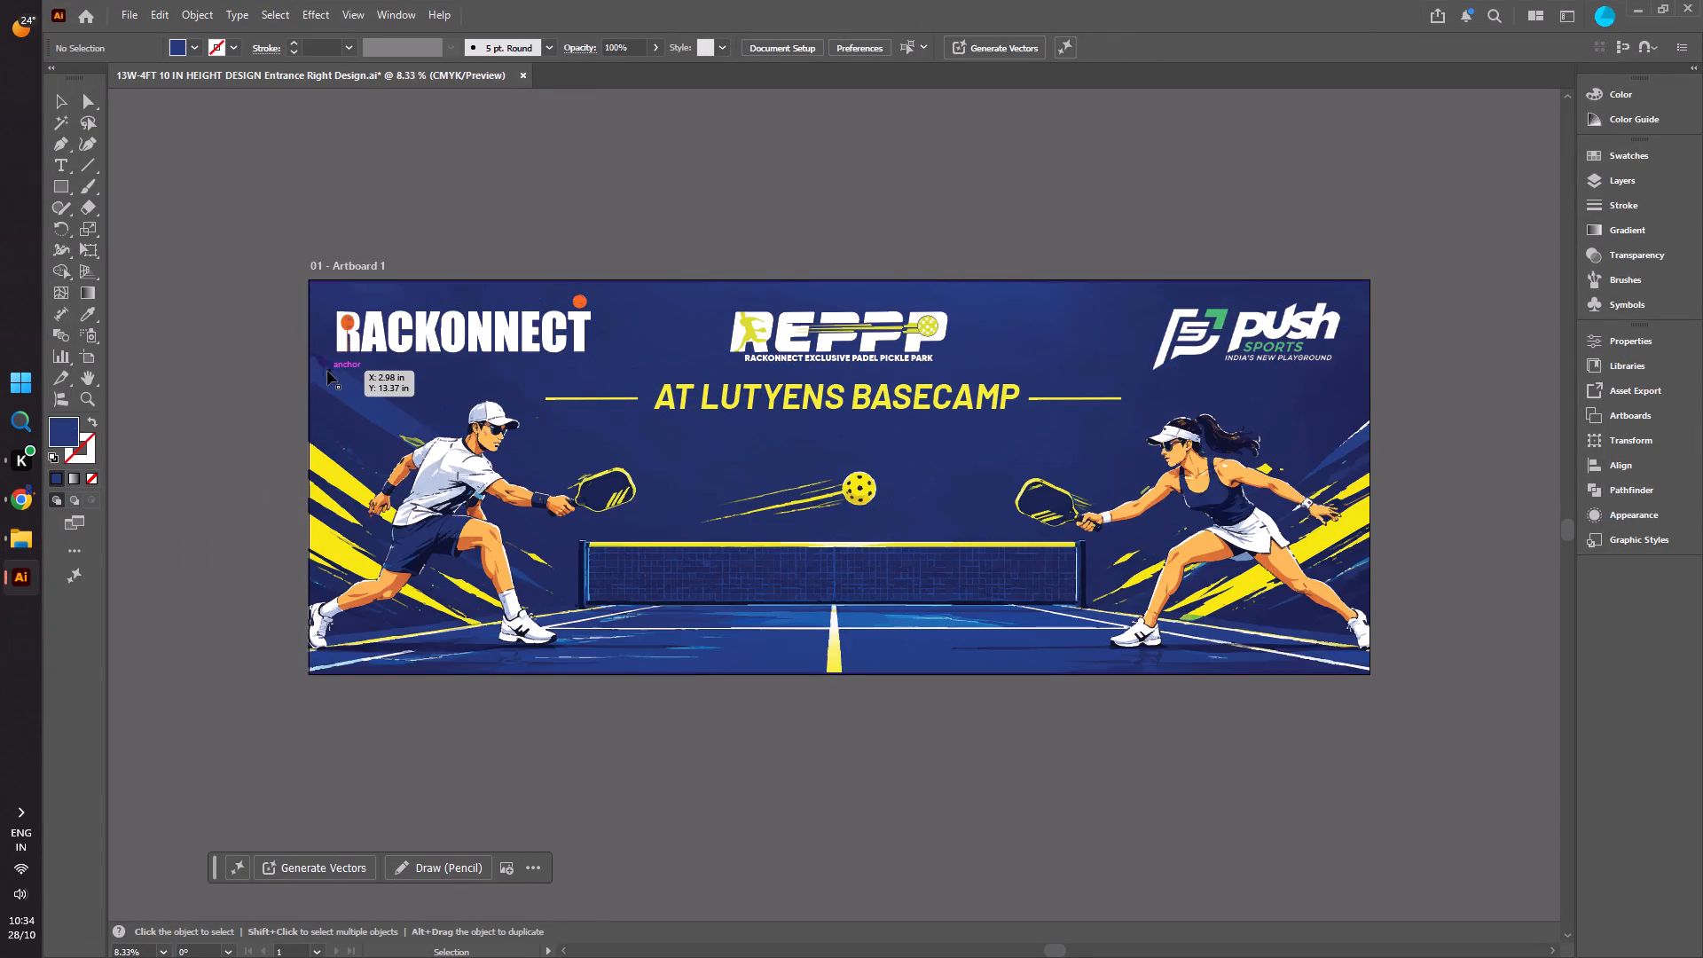
pyautogui.click(331, 398)
pyautogui.press('Delete')
pyautogui.click(429, 376)
pyautogui.press('Delete')
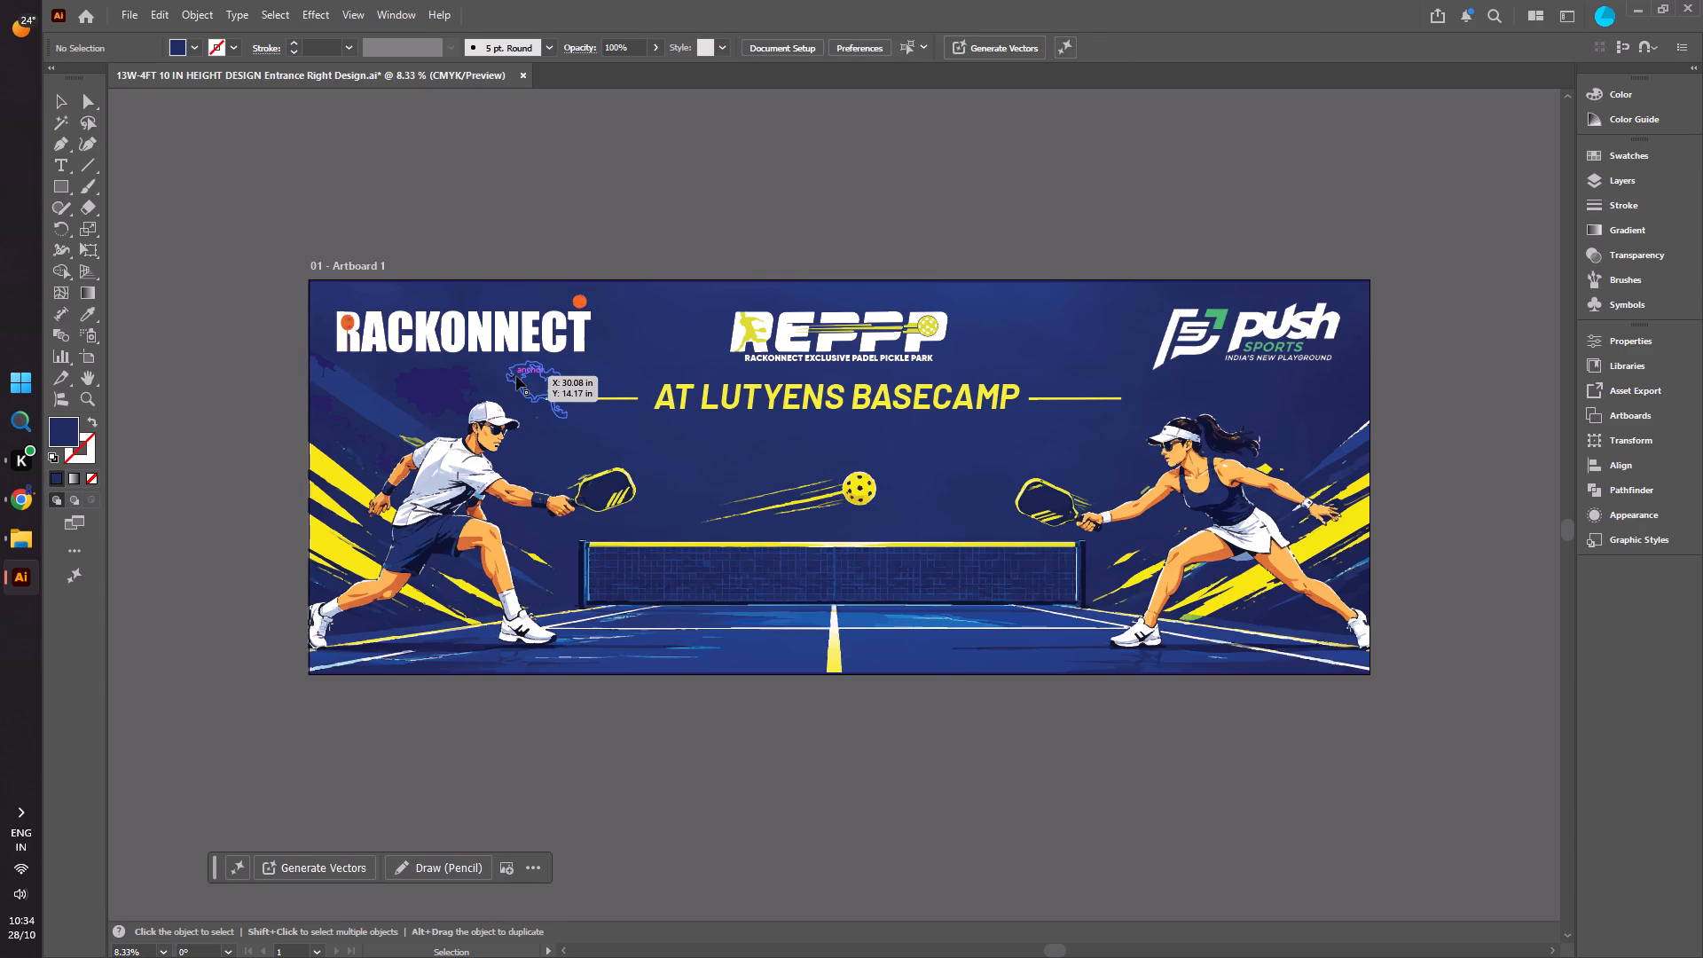
pyautogui.click(516, 376)
pyautogui.press('Delete')
# Delete the blue texture shapes in the gap between the RACKONNECT and REPPP logos, down to the headline.
pyautogui.click(669, 374)
pyautogui.press('Delete')
pyautogui.click(699, 316)
pyautogui.press('Delete')
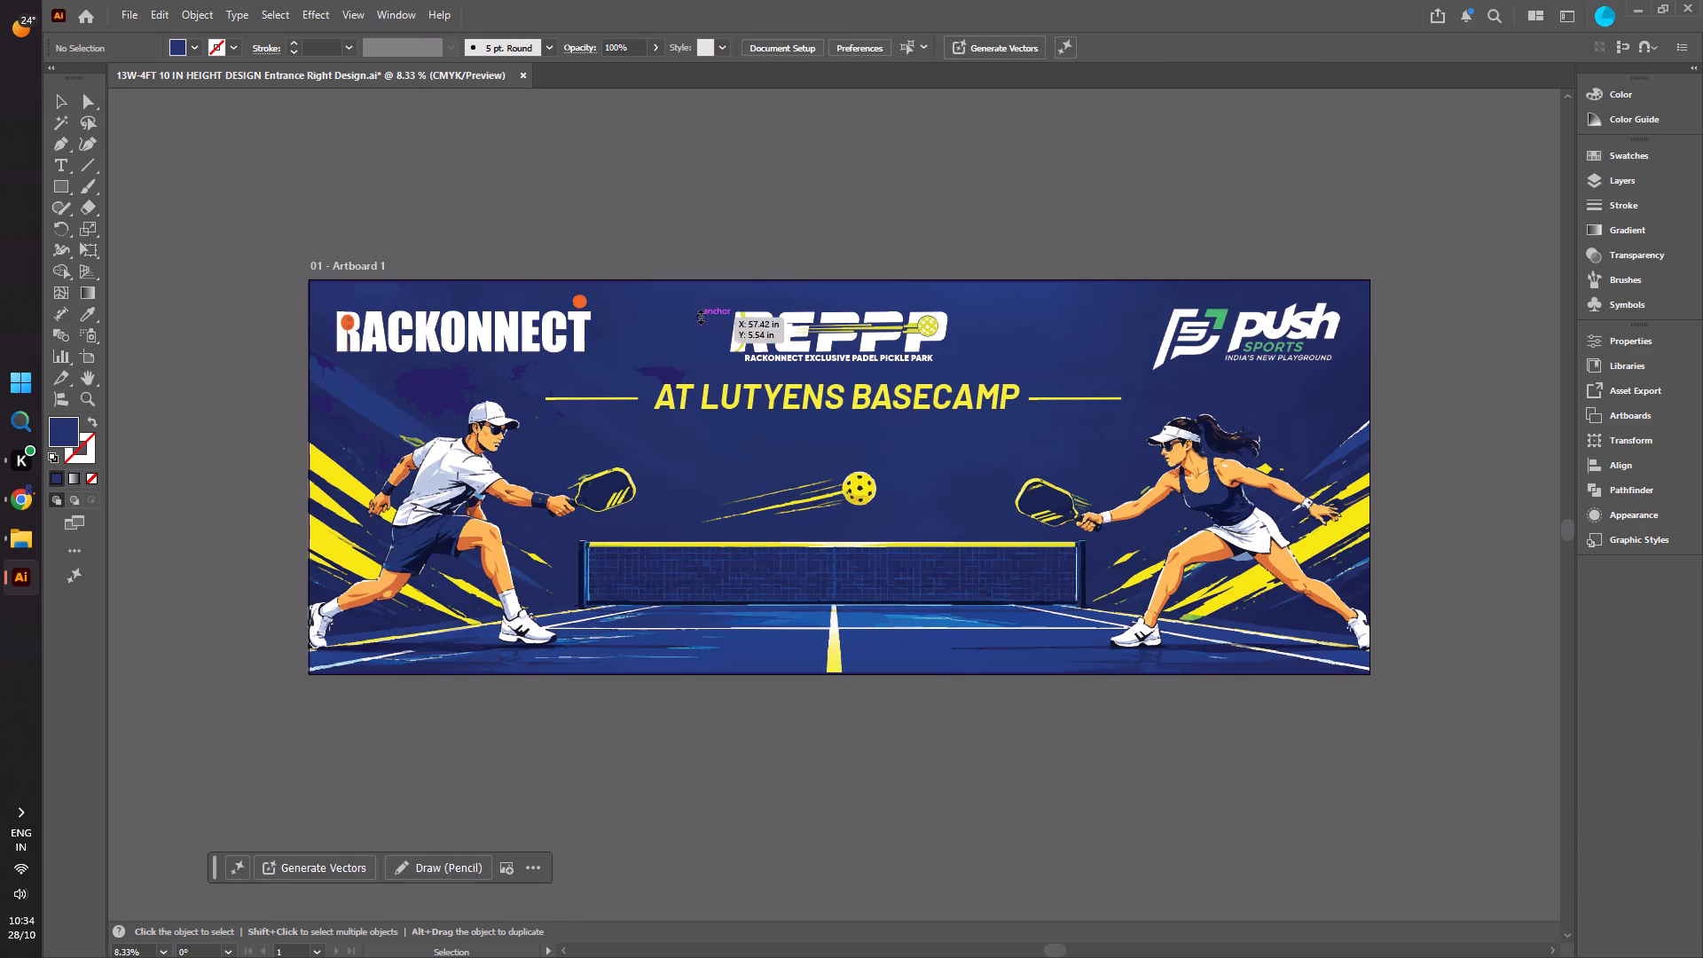
pyautogui.click(668, 318)
pyautogui.press('Delete')
pyautogui.click(704, 304)
pyautogui.press('Delete')
# Delete the blue texture shapes above the REPPP logo and between it and the Push Sports logo.
pyautogui.click(872, 302)
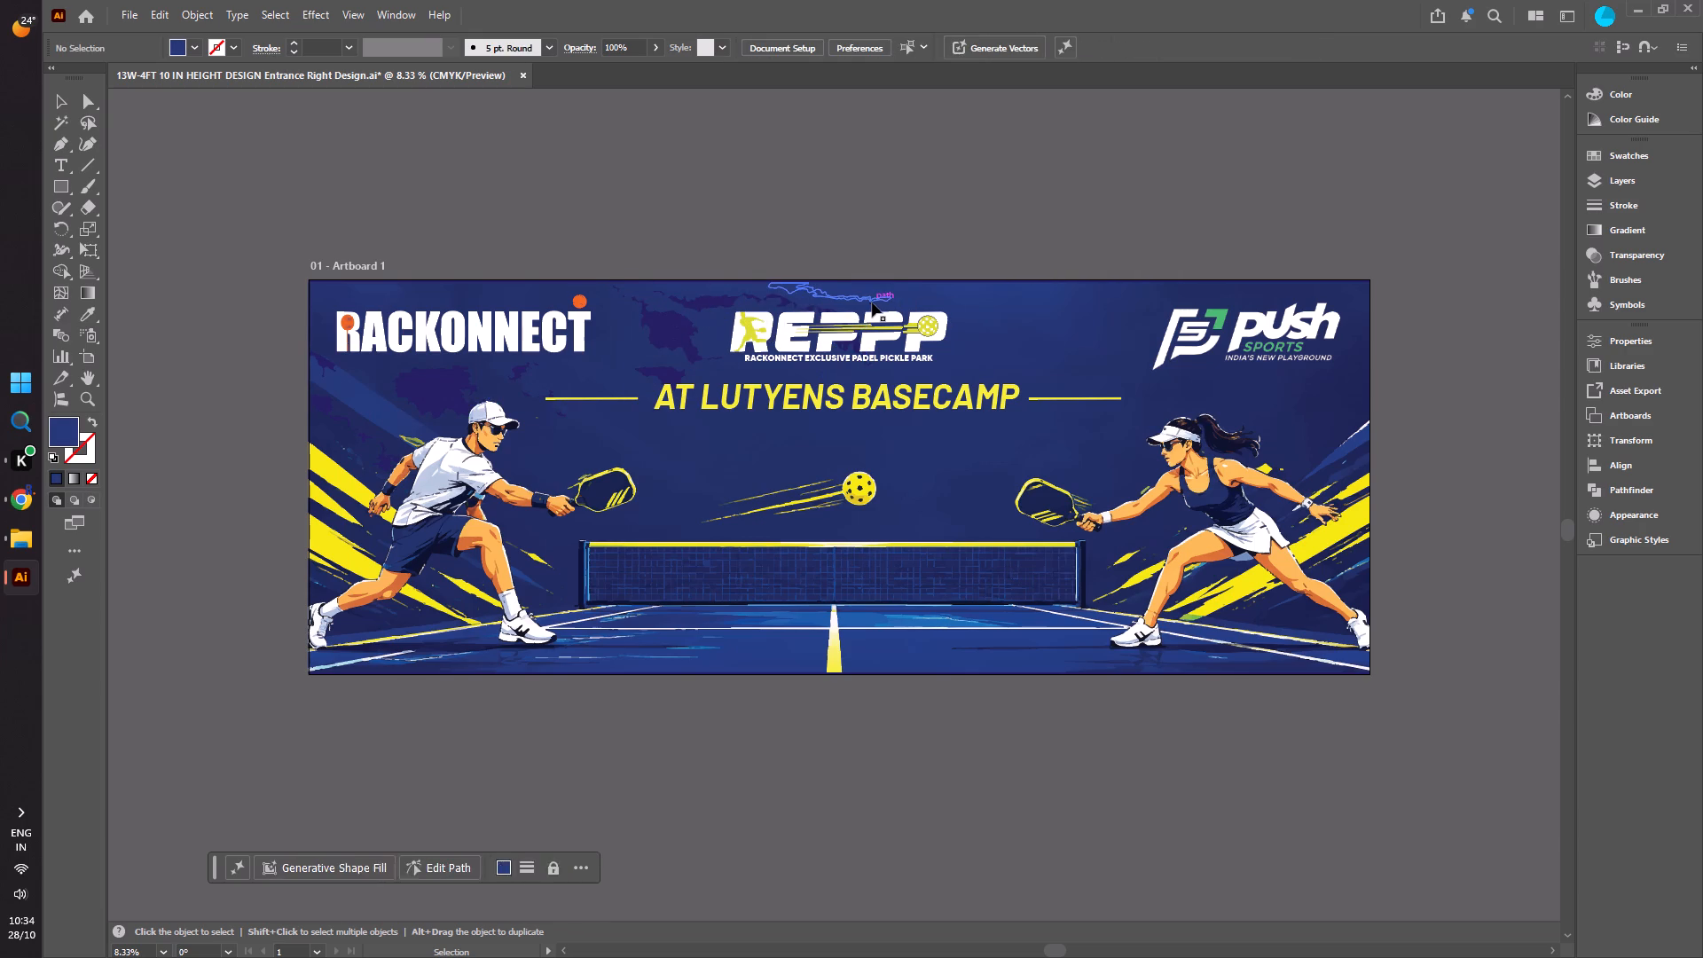
pyautogui.press('Delete')
pyautogui.click(990, 302)
pyautogui.press('Delete')
pyautogui.click(1032, 320)
pyautogui.press('Delete')
pyautogui.click(1038, 333)
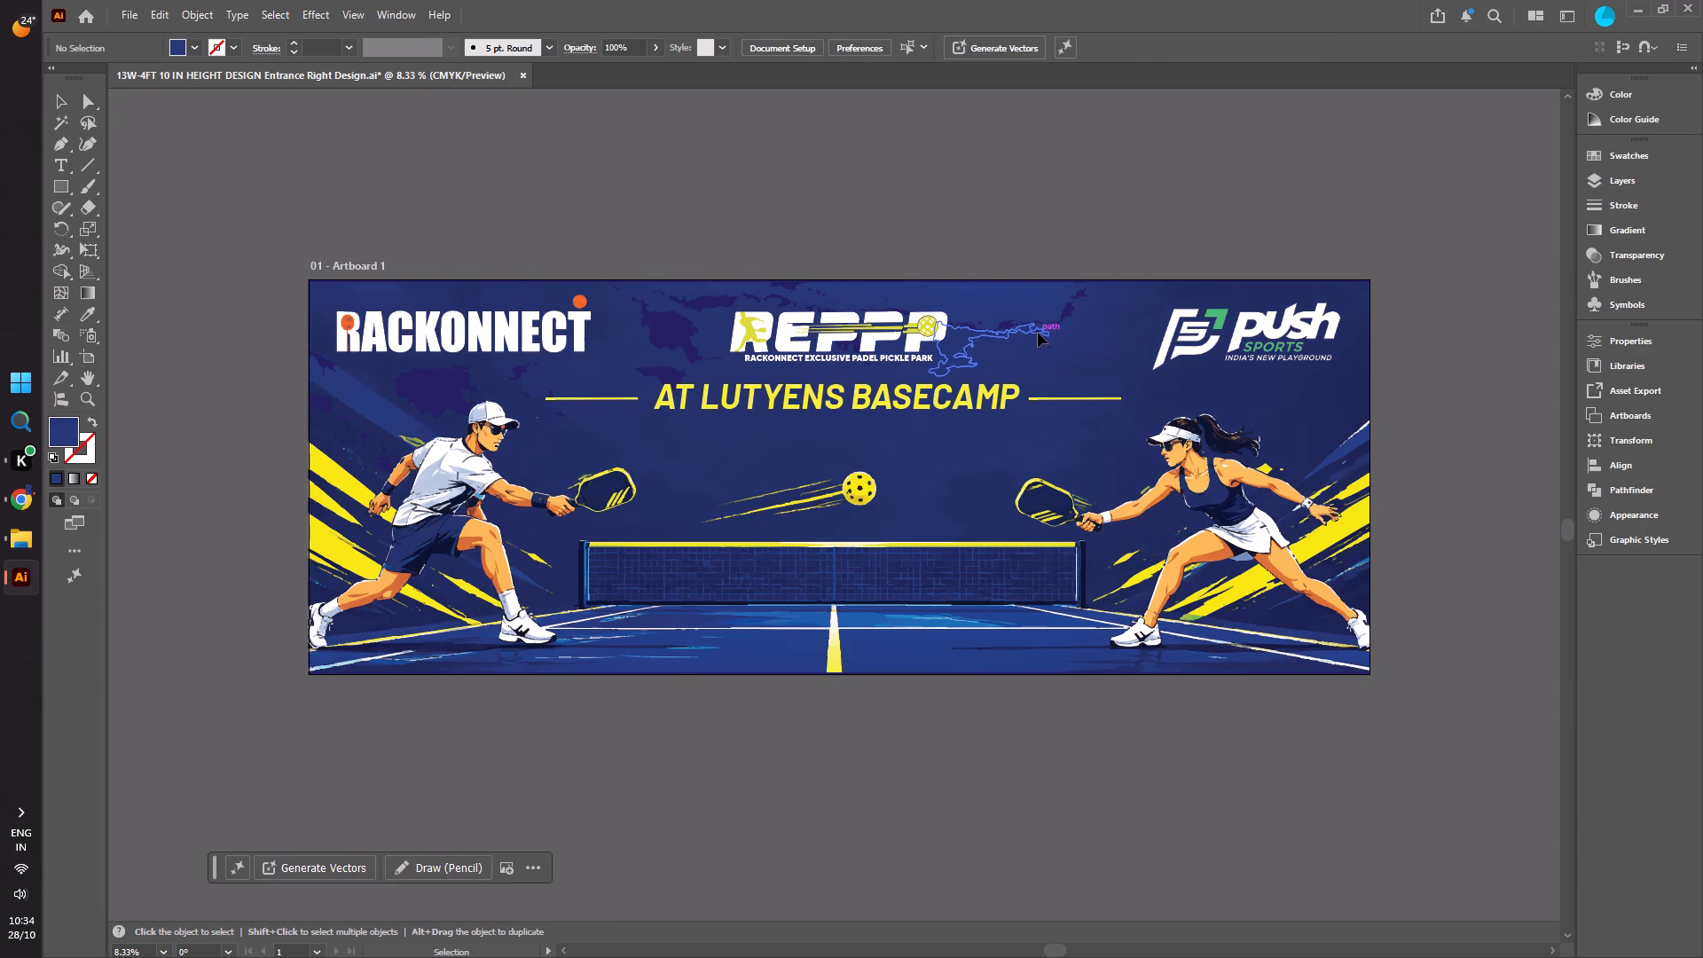
pyautogui.press('Delete')
pyautogui.click(1047, 355)
pyautogui.press('Delete')
# Delete the blue texture shapes beneath the AT LUTYENS BASECAMP headline, above and beside the ball.
pyautogui.click(1049, 452)
pyautogui.press('Delete')
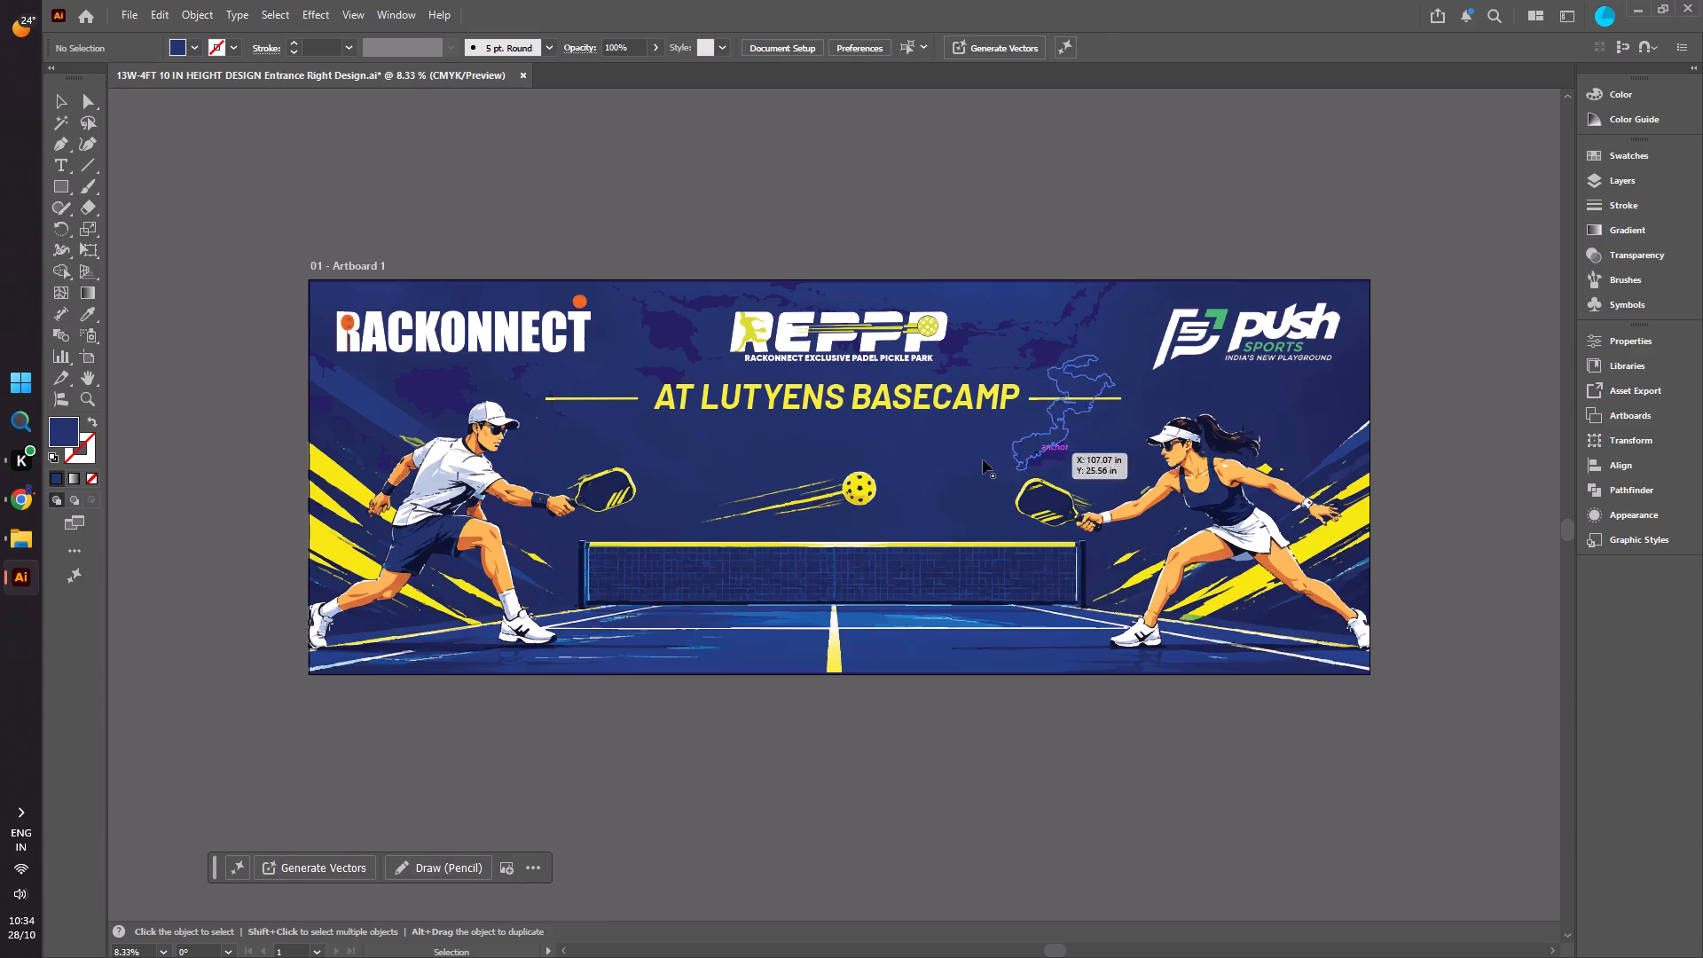
pyautogui.click(954, 463)
pyautogui.press('Delete')
pyautogui.click(859, 460)
pyautogui.press('Delete')
pyautogui.click(947, 449)
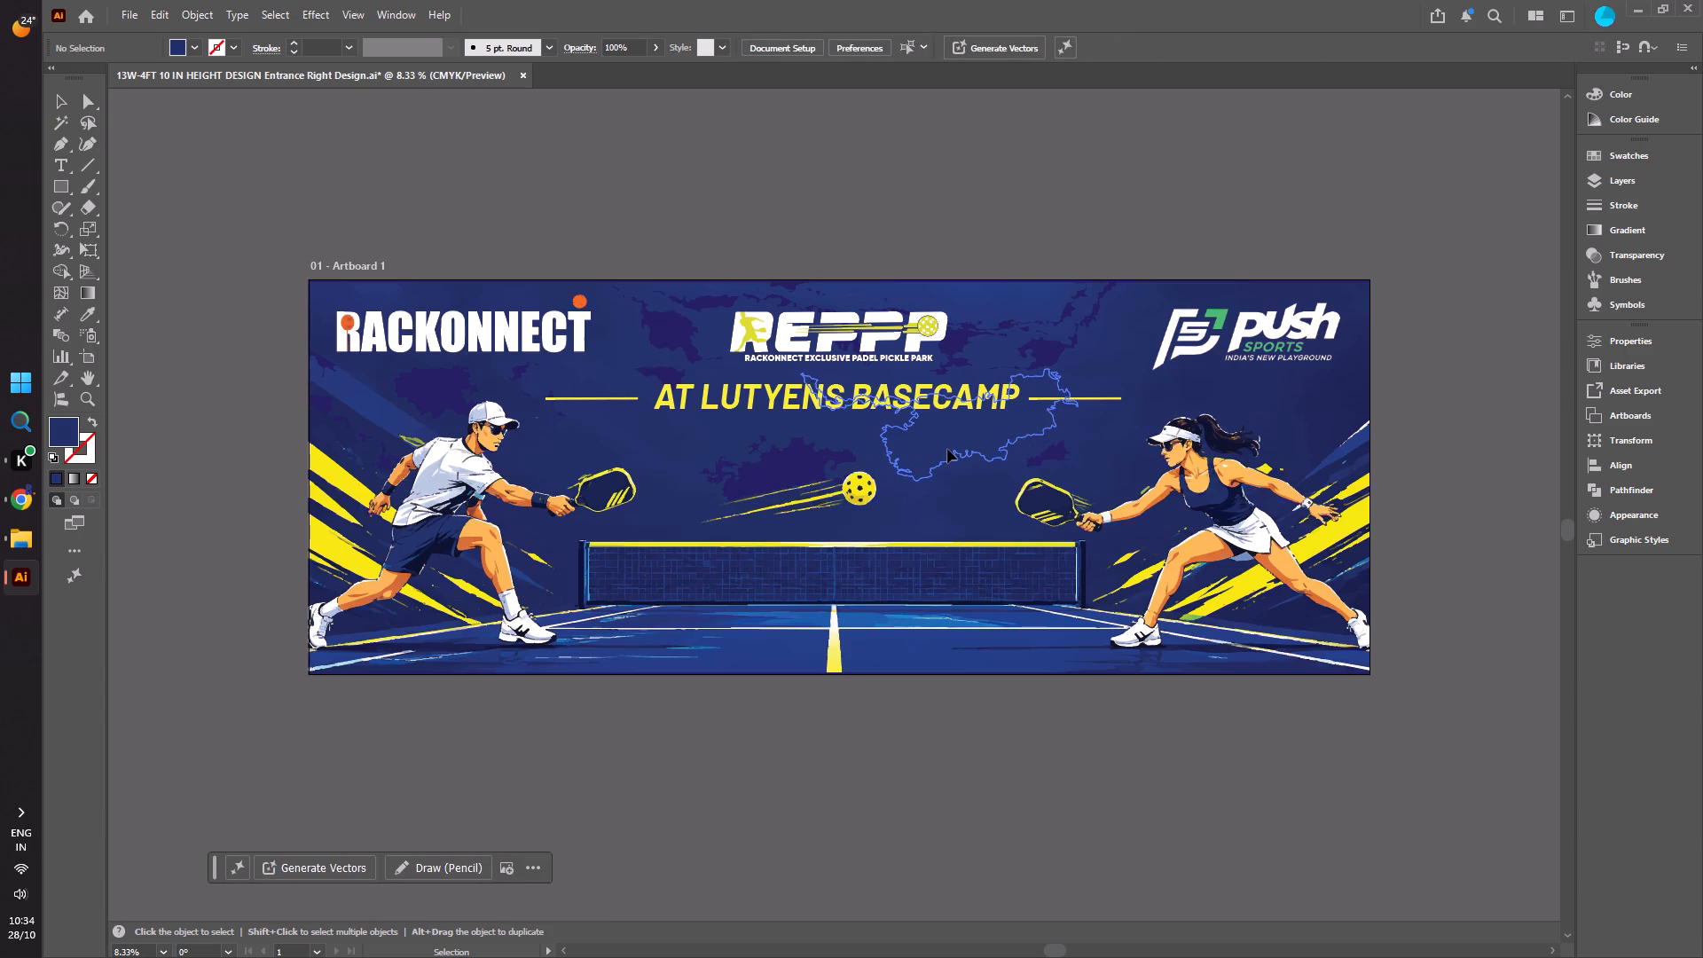
pyautogui.press('Delete')
pyautogui.click(893, 444)
pyautogui.click(837, 440)
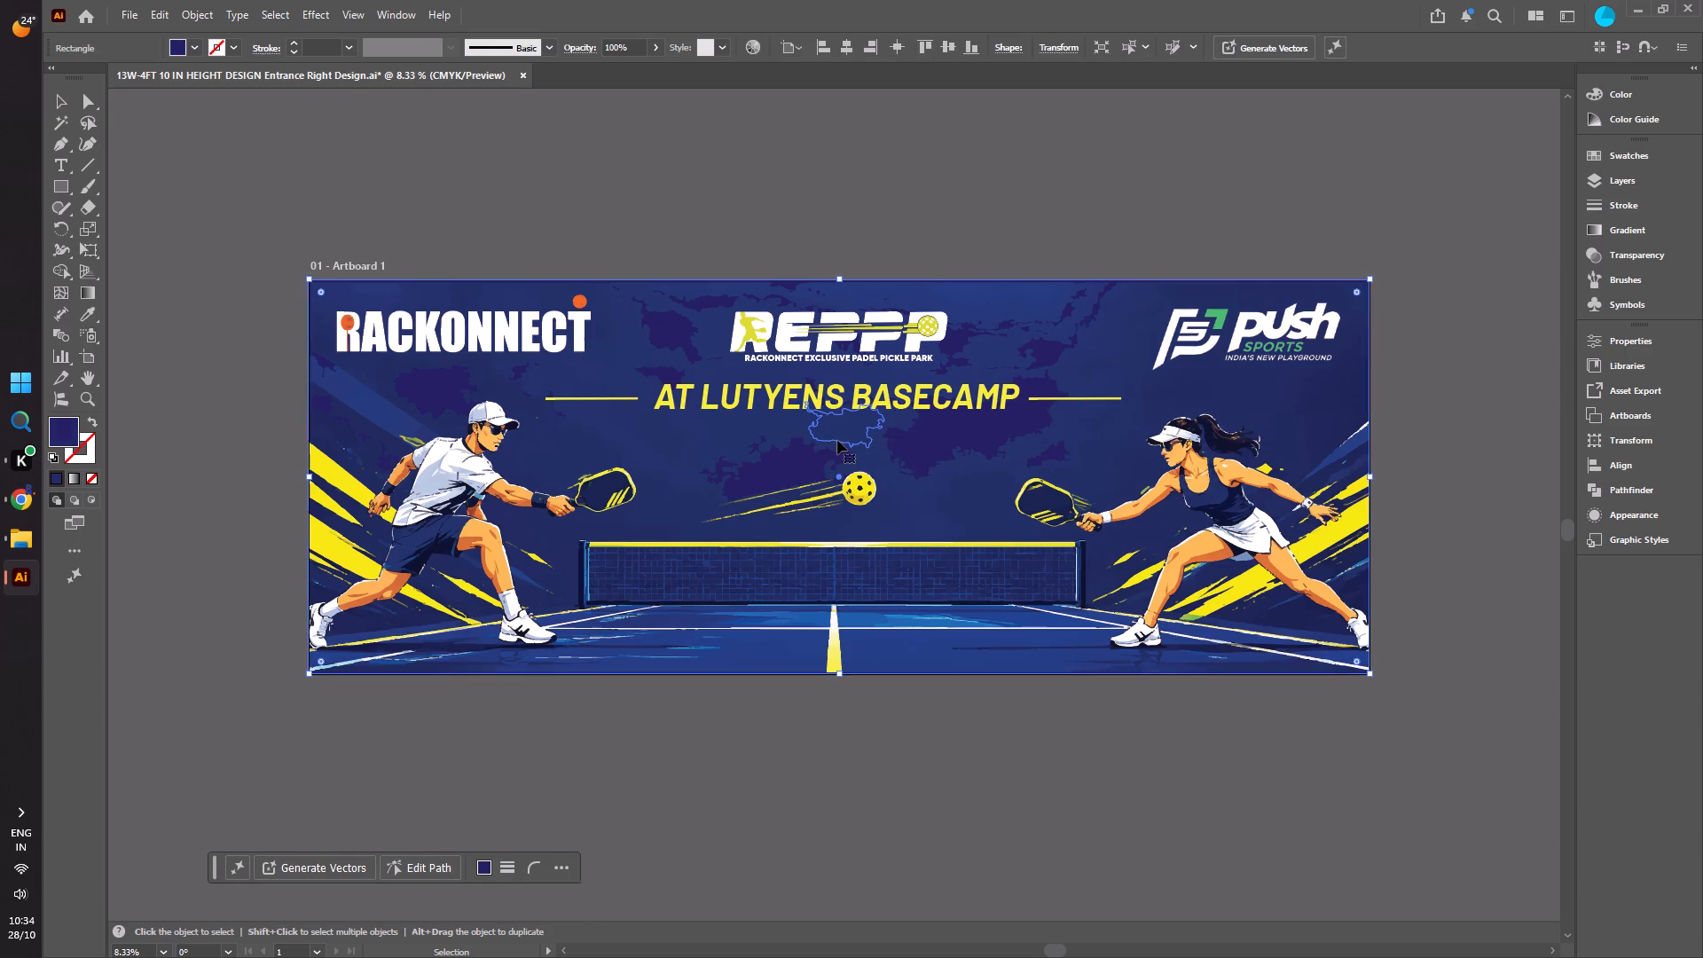
pyautogui.press('Delete')
pyautogui.click(734, 433)
pyautogui.press('Delete')
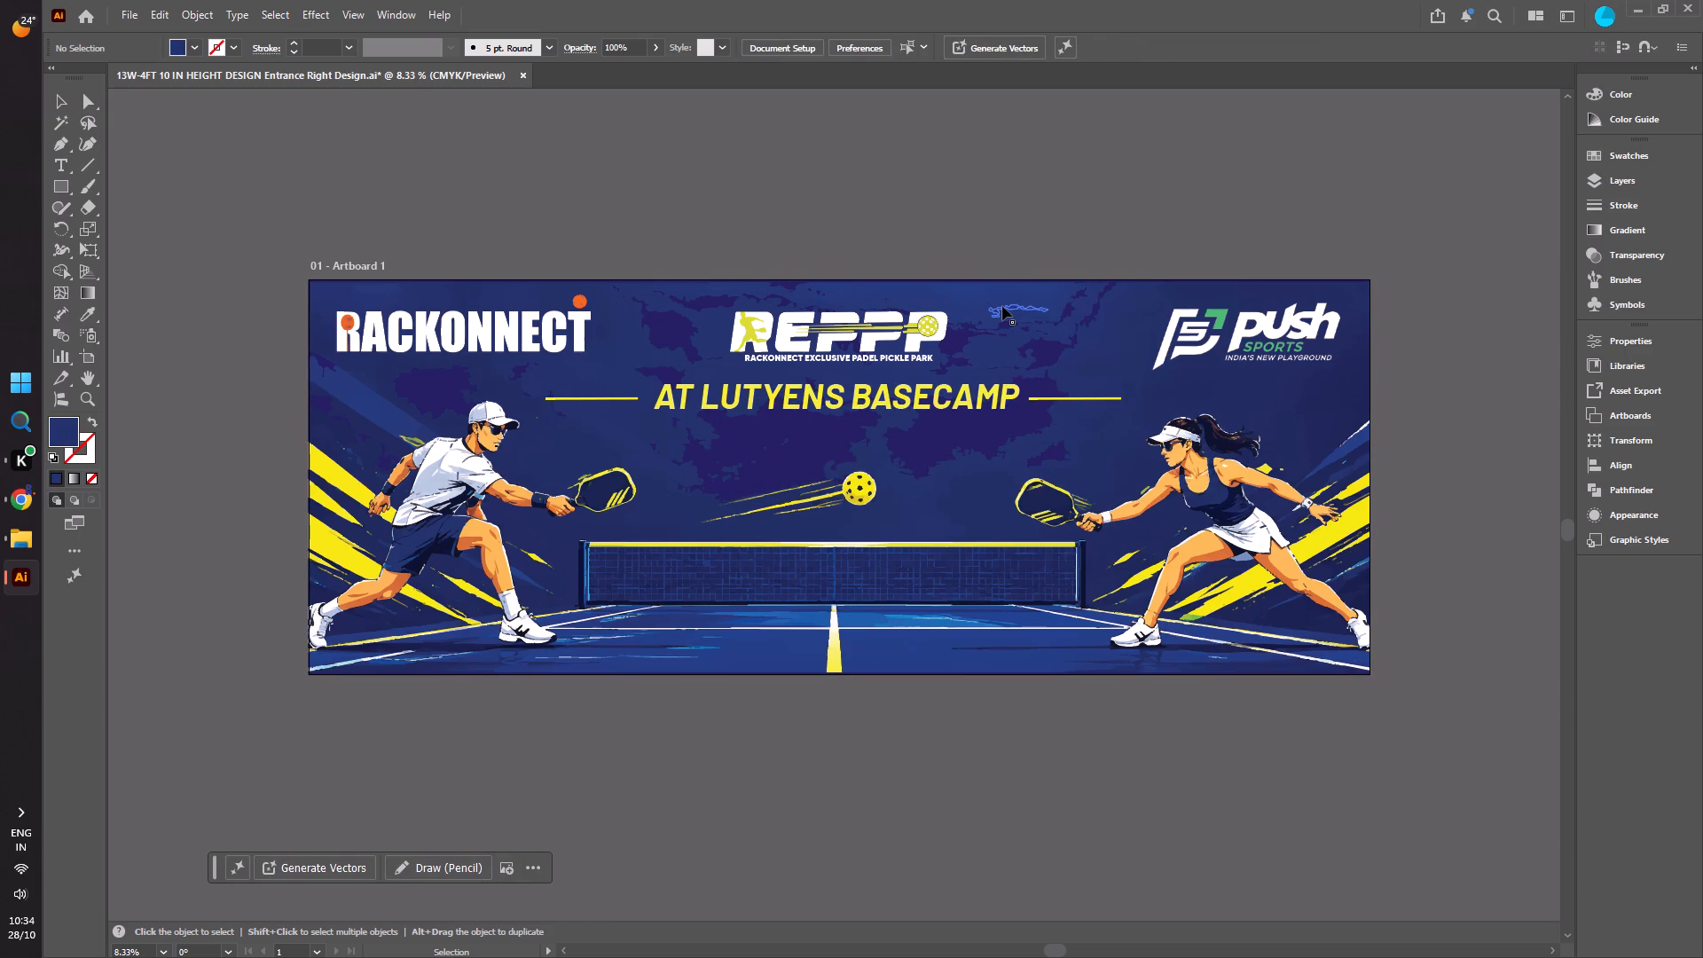
# Delete the small blue texture fragments above and just beside the right end of the REPPP logo.
pyautogui.click(891, 305)
pyautogui.press('Delete')
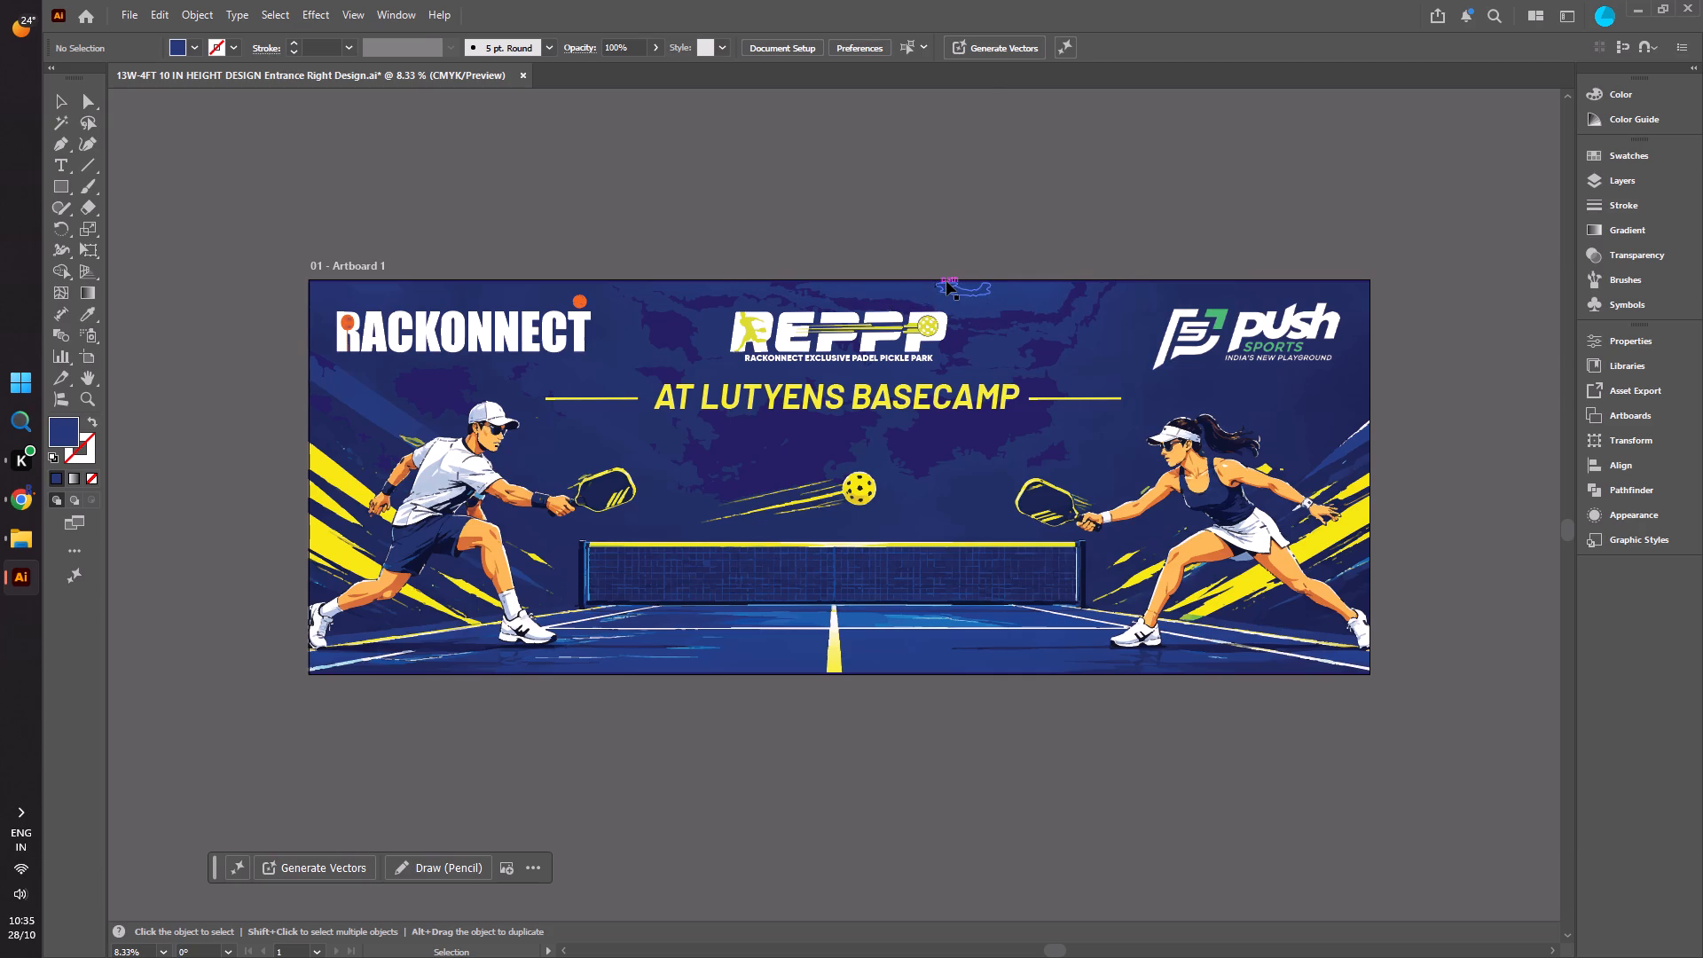
pyautogui.click(946, 284)
pyautogui.press('Delete')
pyautogui.click(959, 308)
pyautogui.press('Delete')
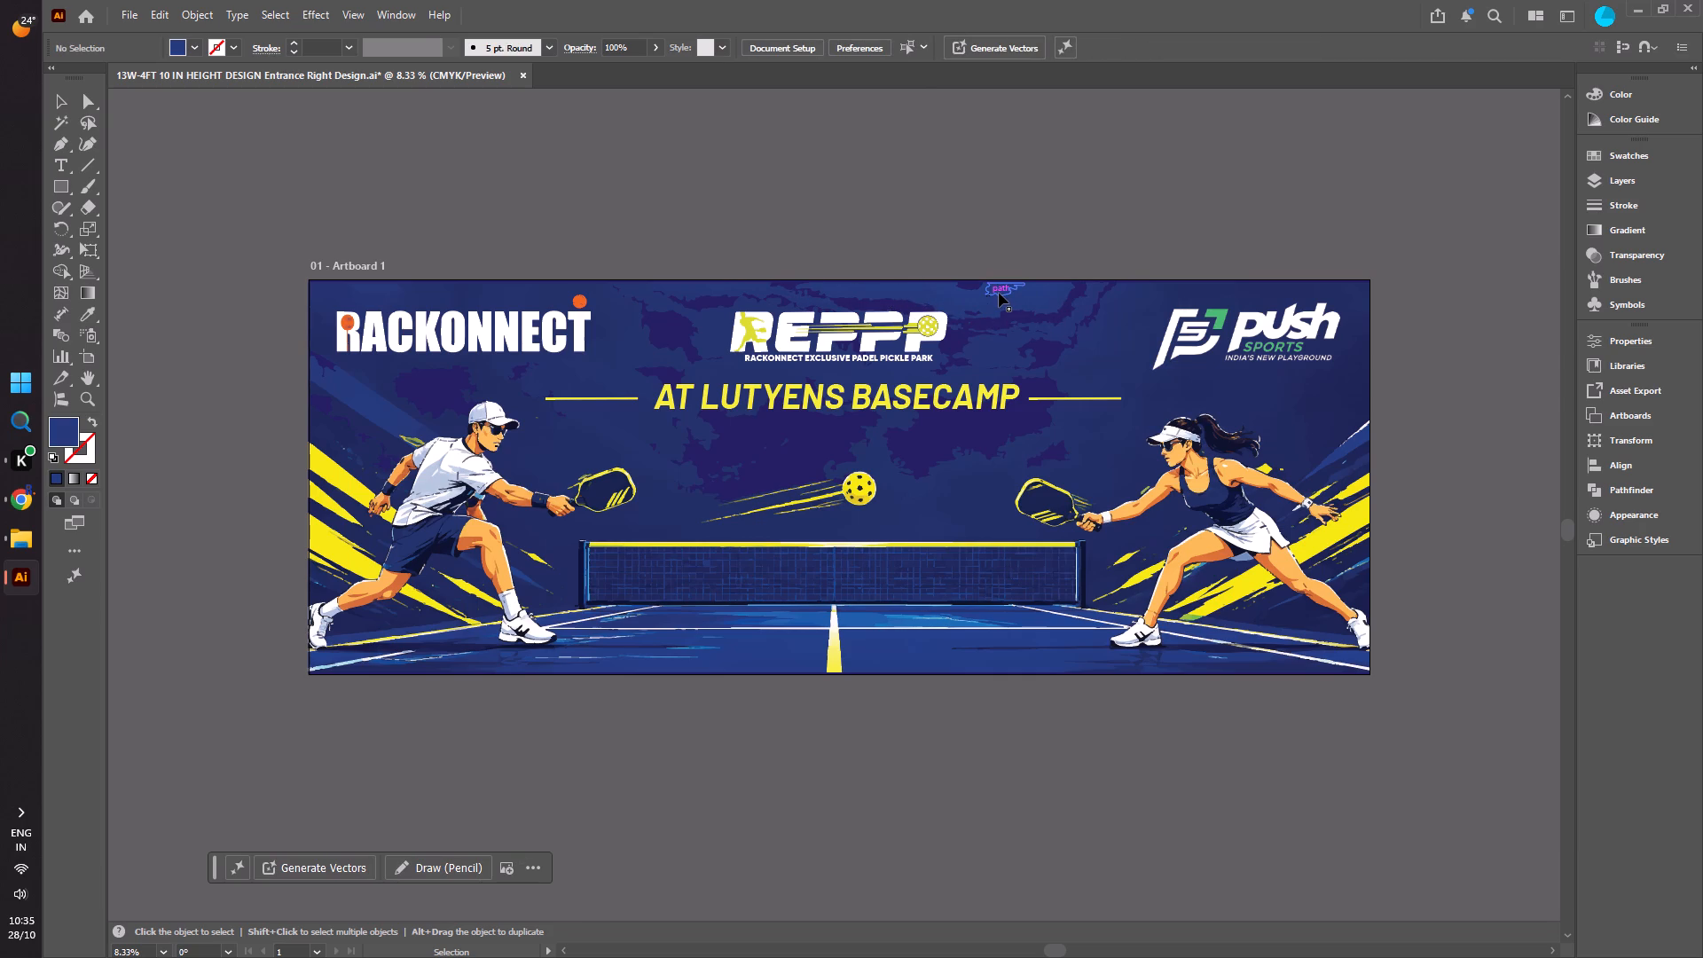
pyautogui.click(999, 293)
pyautogui.press('Delete')
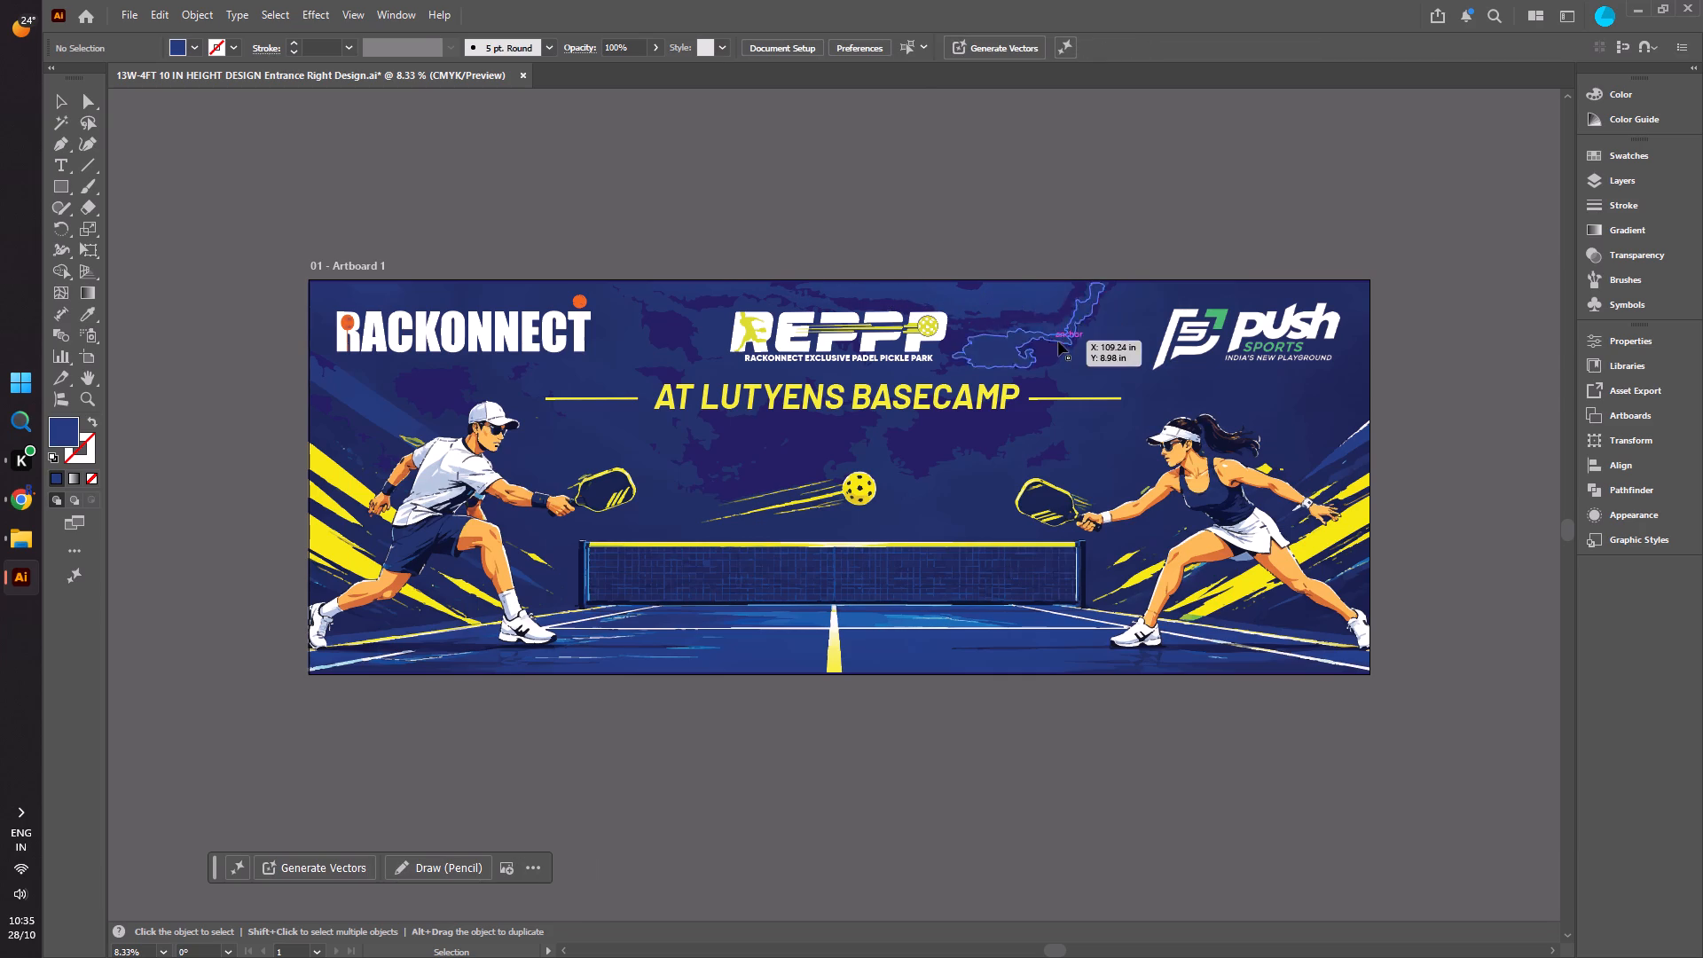
# Delete the blue fragments between the REPPP and Push Sports logos near the banner's top edge, keeping the base rectangle.
pyautogui.click(1032, 284)
pyautogui.press('Delete')
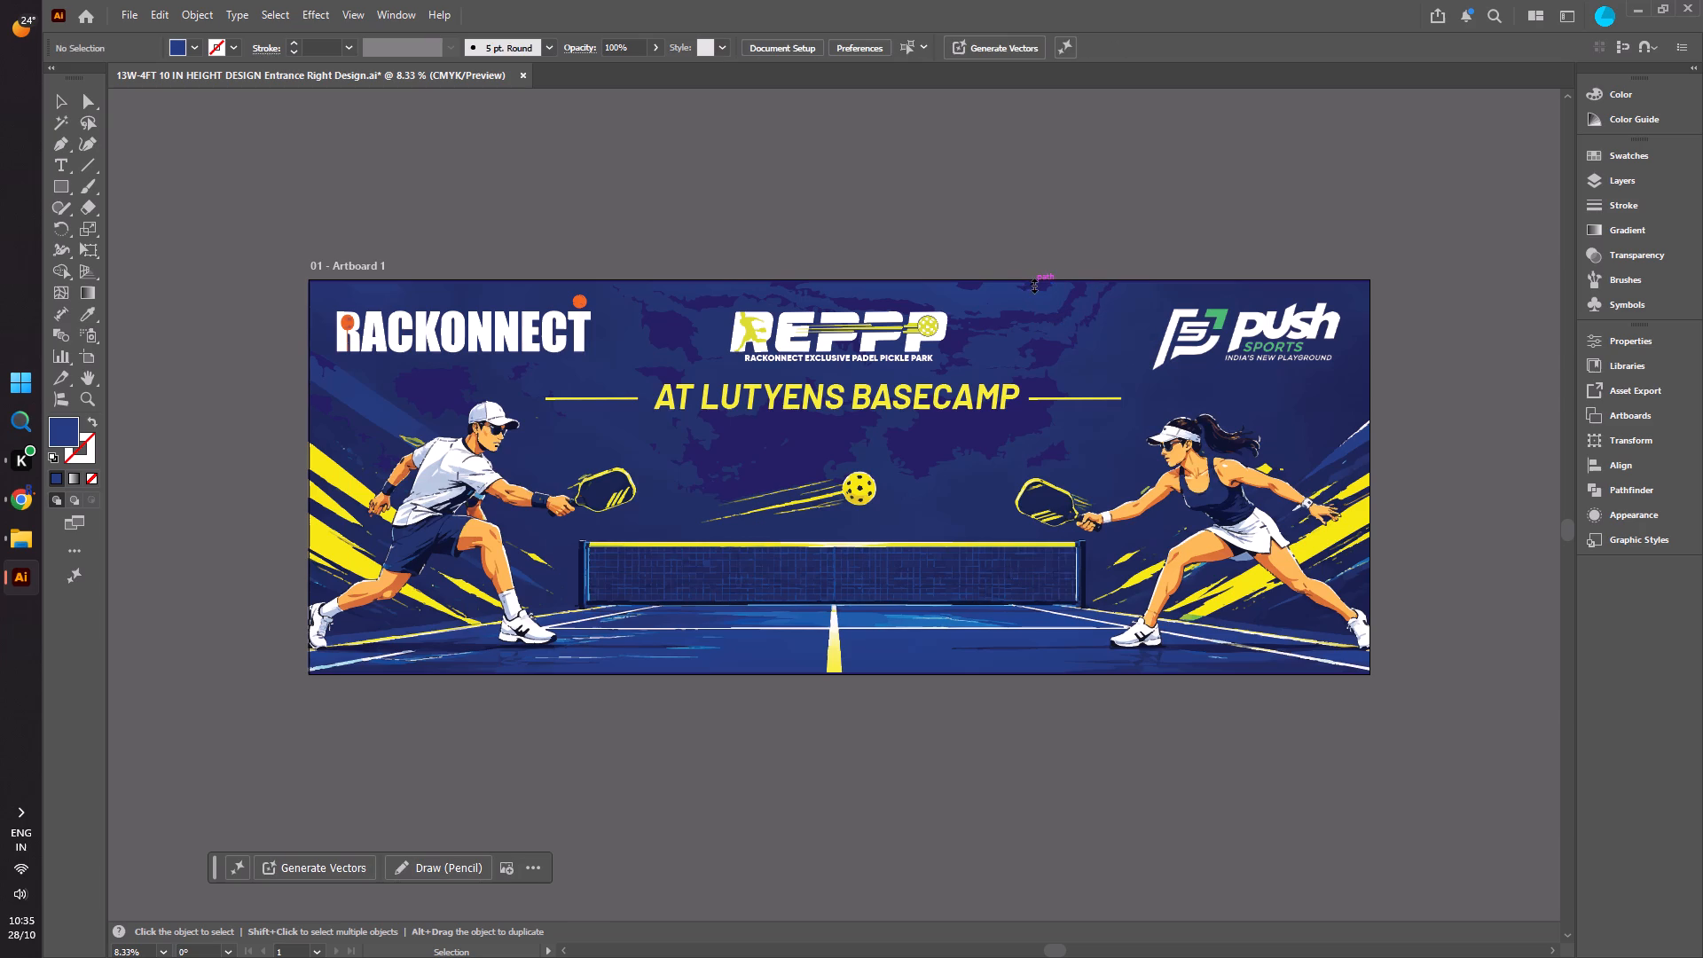
pyautogui.click(1032, 298)
pyautogui.press('Delete')
pyautogui.click(1027, 316)
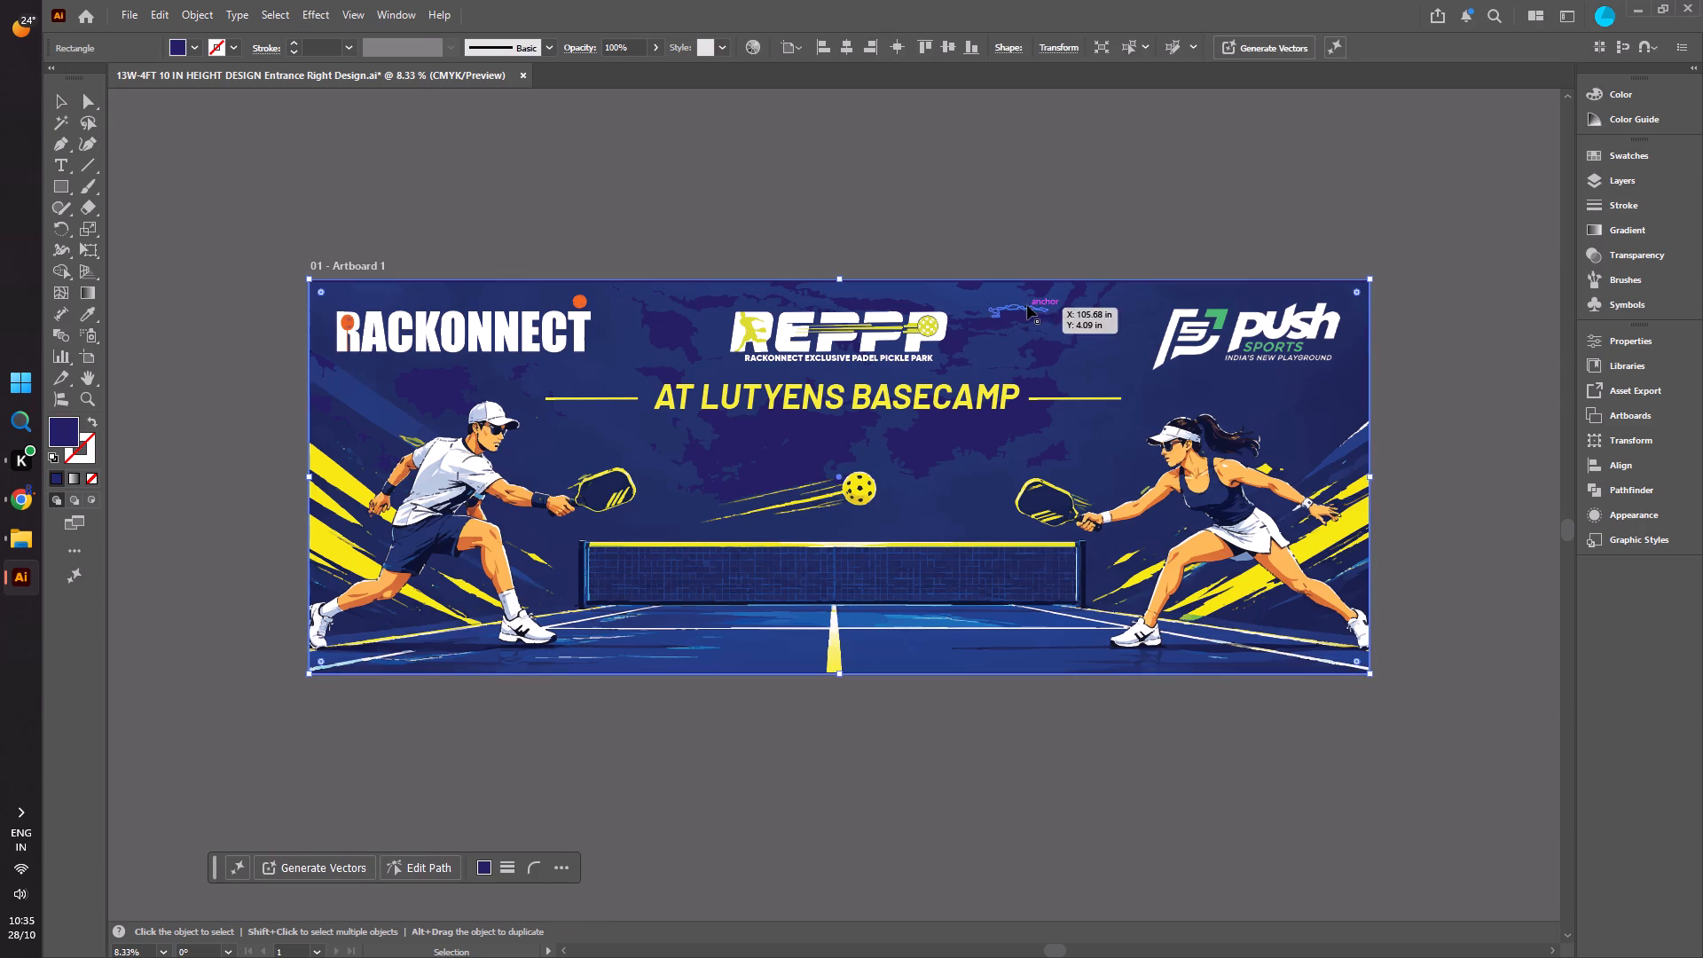
pyautogui.click(1027, 305)
pyautogui.press('Delete')
pyautogui.click(990, 303)
pyautogui.press('Delete')
pyautogui.click(961, 300)
pyautogui.press('Delete')
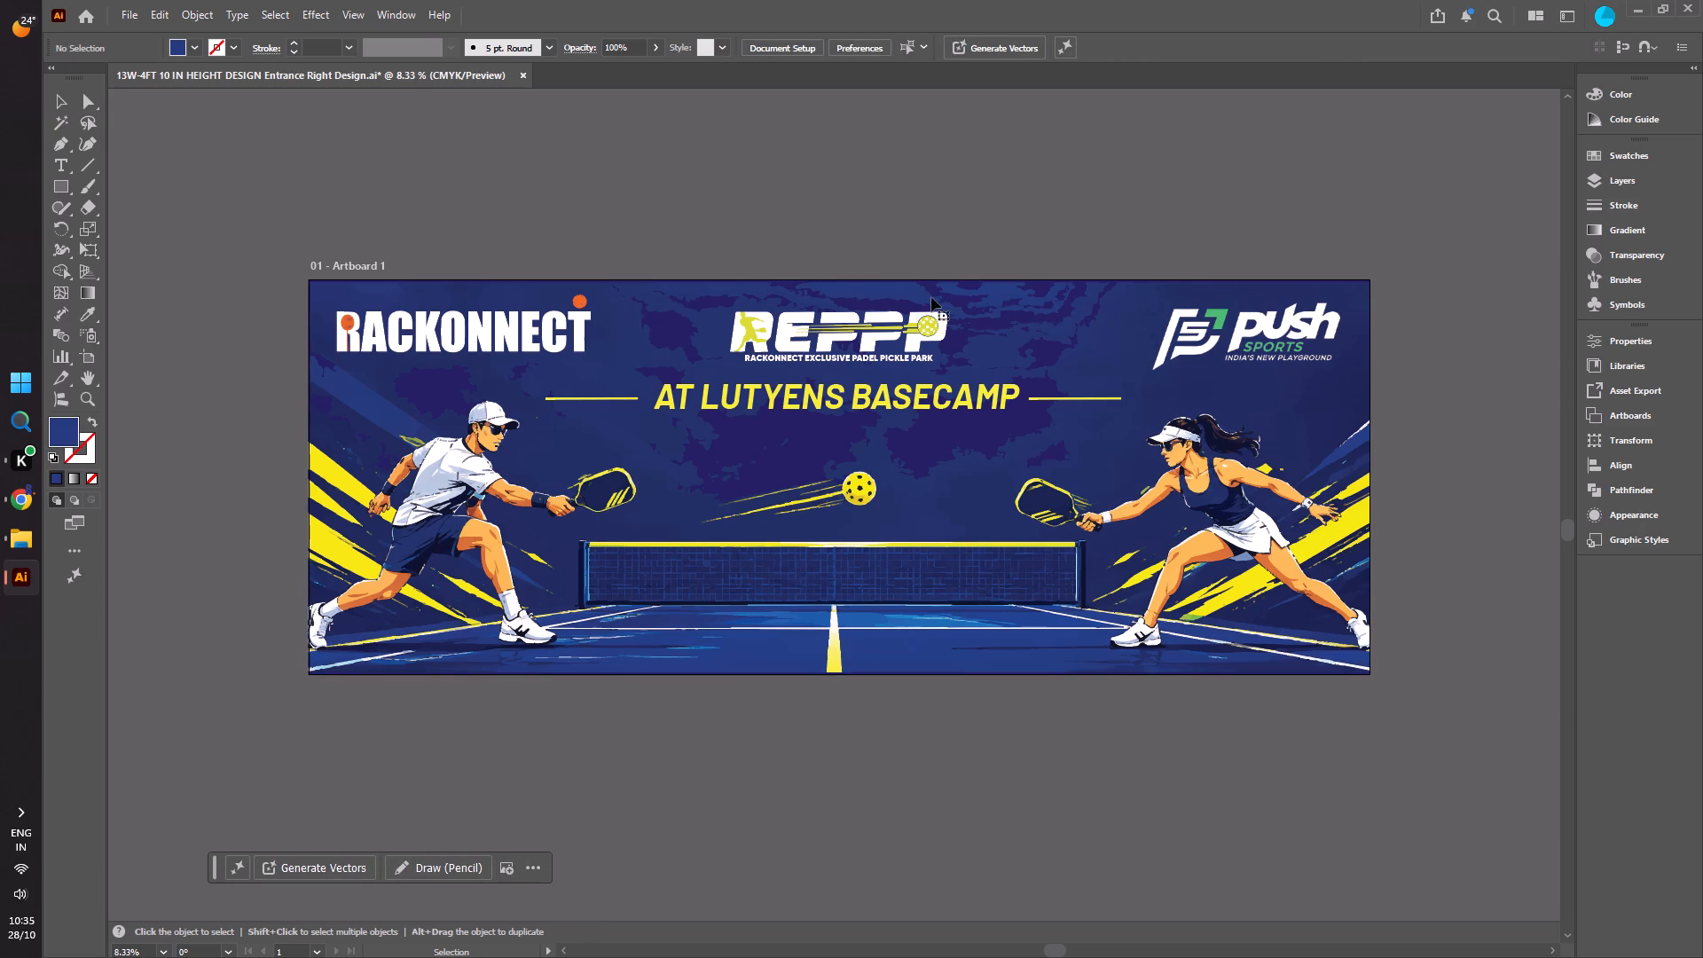
# Delete the thin blue texture slivers along the banner's top edge directly above the REPPP logo.
pyautogui.click(877, 287)
pyautogui.press('Delete')
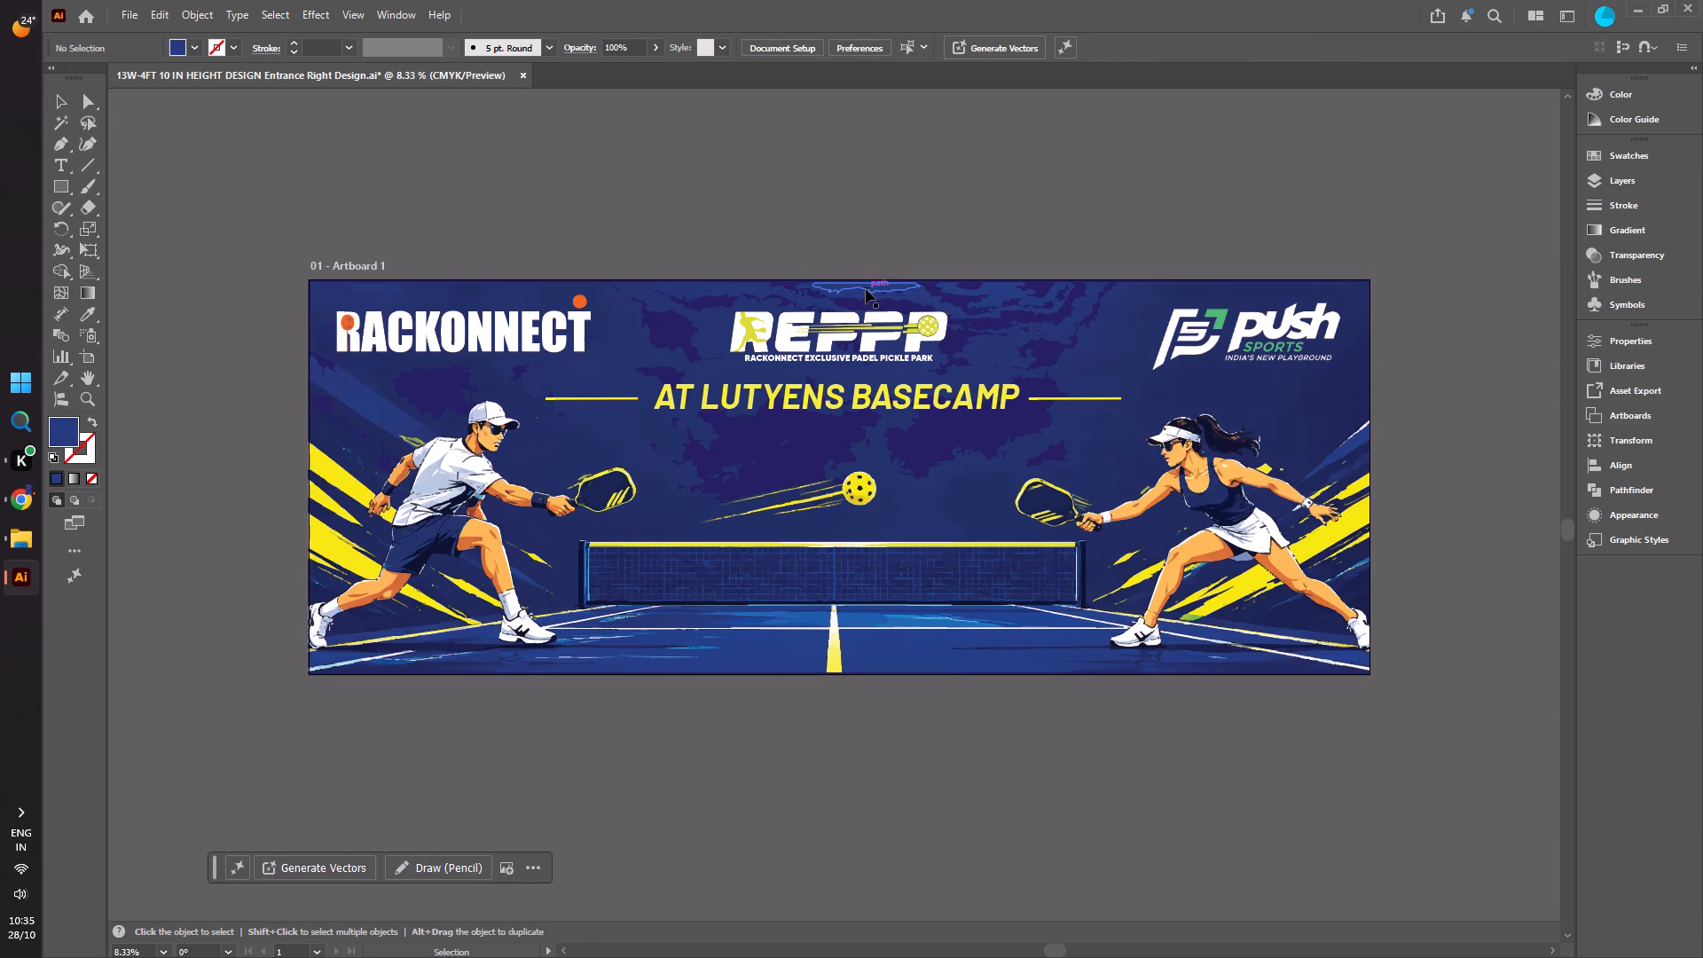
pyautogui.click(866, 289)
pyautogui.press('Delete')
pyautogui.click(864, 301)
pyautogui.press('Delete')
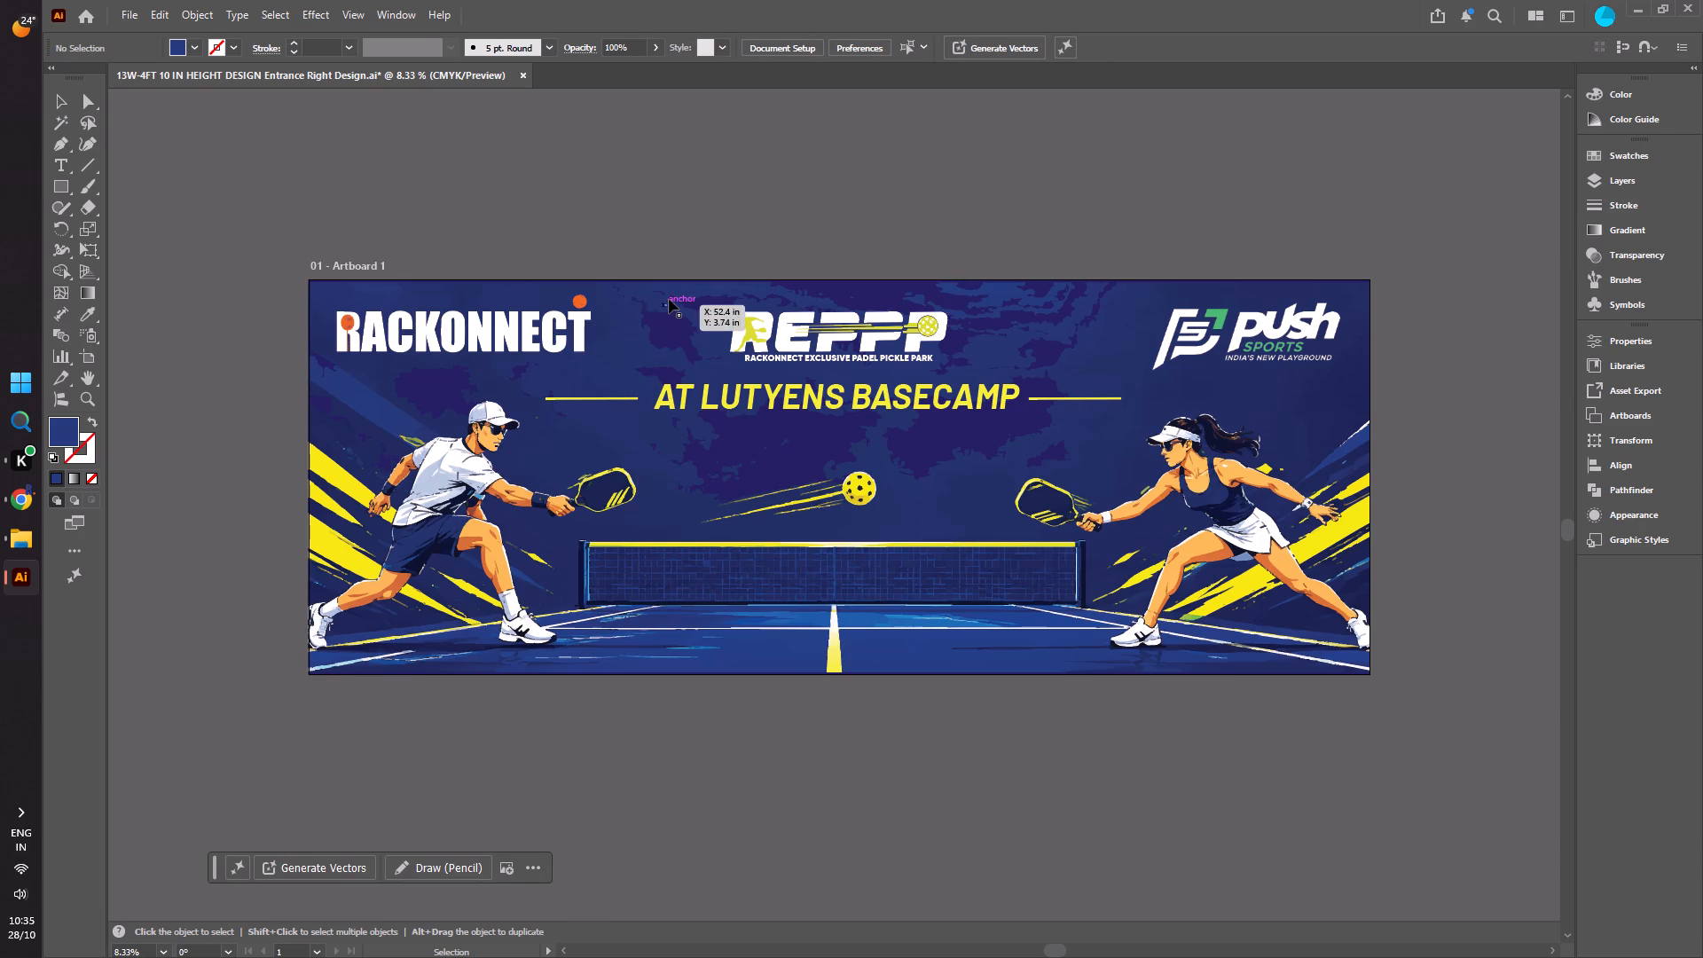
# Delete the remaining blue texture fragments just beside the RACKONNECT logo's final T and toward the REPPP logo.
pyautogui.click(669, 299)
pyautogui.press('Delete')
pyautogui.press('Delete')
pyautogui.click(637, 310)
pyautogui.click(624, 326)
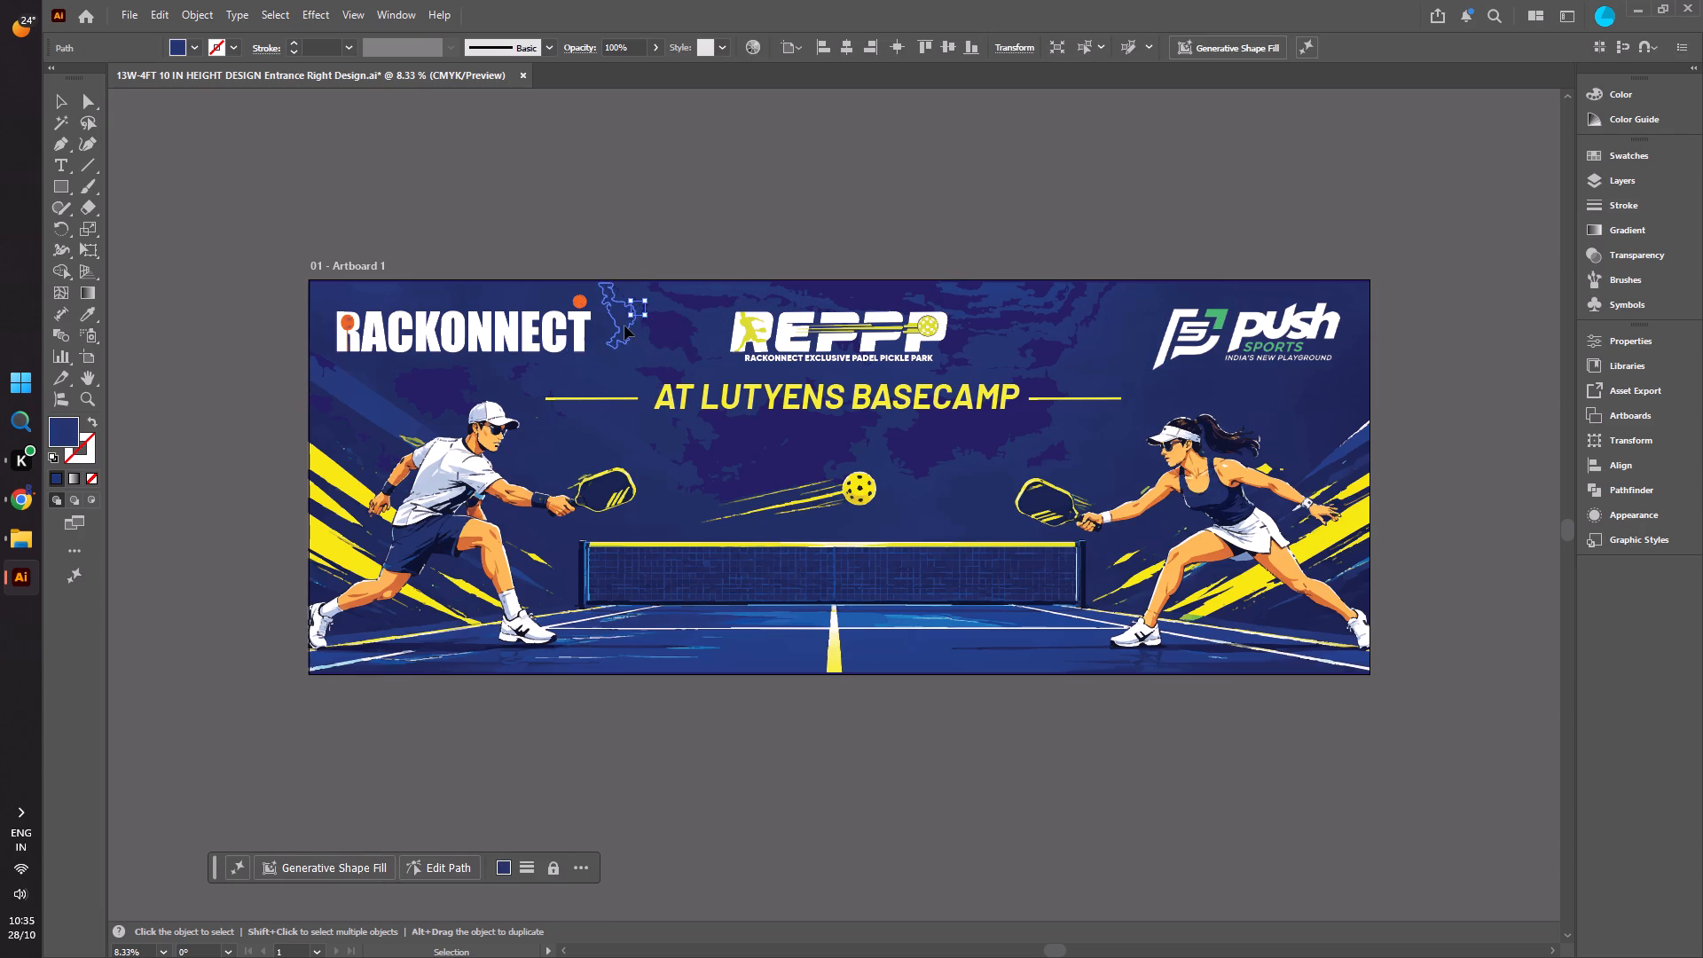
pyautogui.press('Delete')
pyautogui.click(623, 344)
pyautogui.press('Delete')
# Delete the blue texture shapes around the male player's paddle, below the headline's left rule.
pyautogui.click(615, 452)
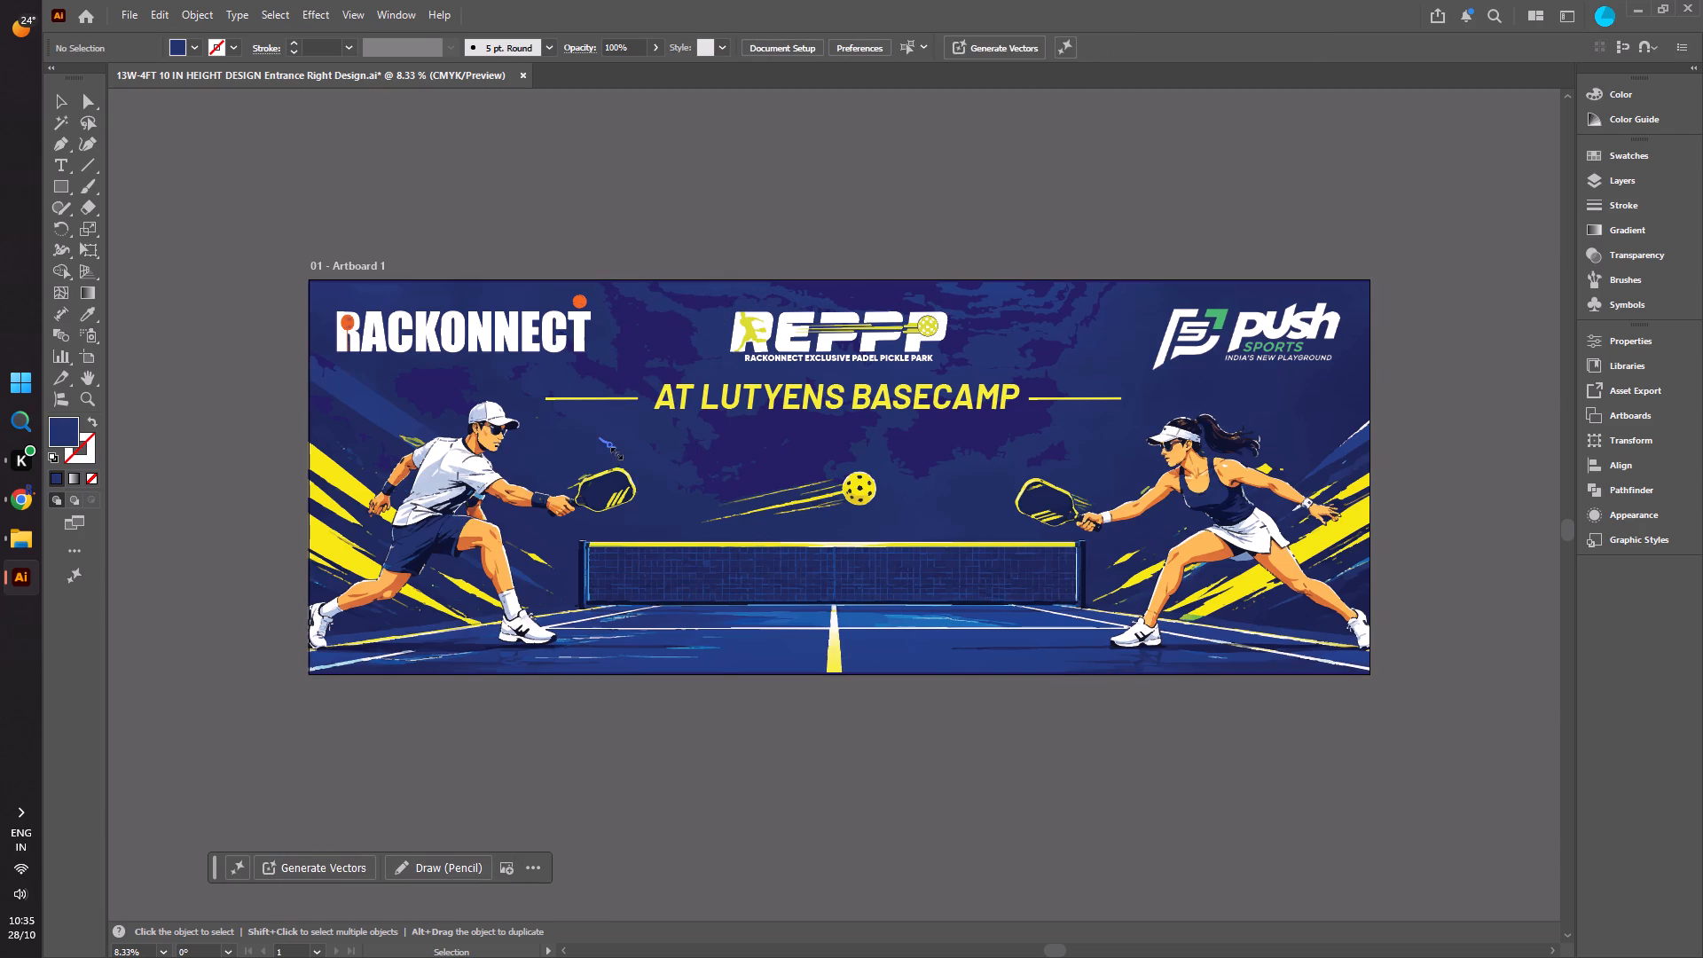
pyautogui.press('Delete')
pyautogui.click(636, 443)
pyautogui.press('Delete')
pyautogui.click(617, 450)
pyautogui.press('Delete')
pyautogui.click(652, 488)
pyautogui.press('Delete')
# Delete the blue texture shapes just above the net, from below the ball's trail across to the female player's paddle.
pyautogui.click(693, 534)
pyautogui.press('Delete')
pyautogui.press('Delete')
pyautogui.click(844, 522)
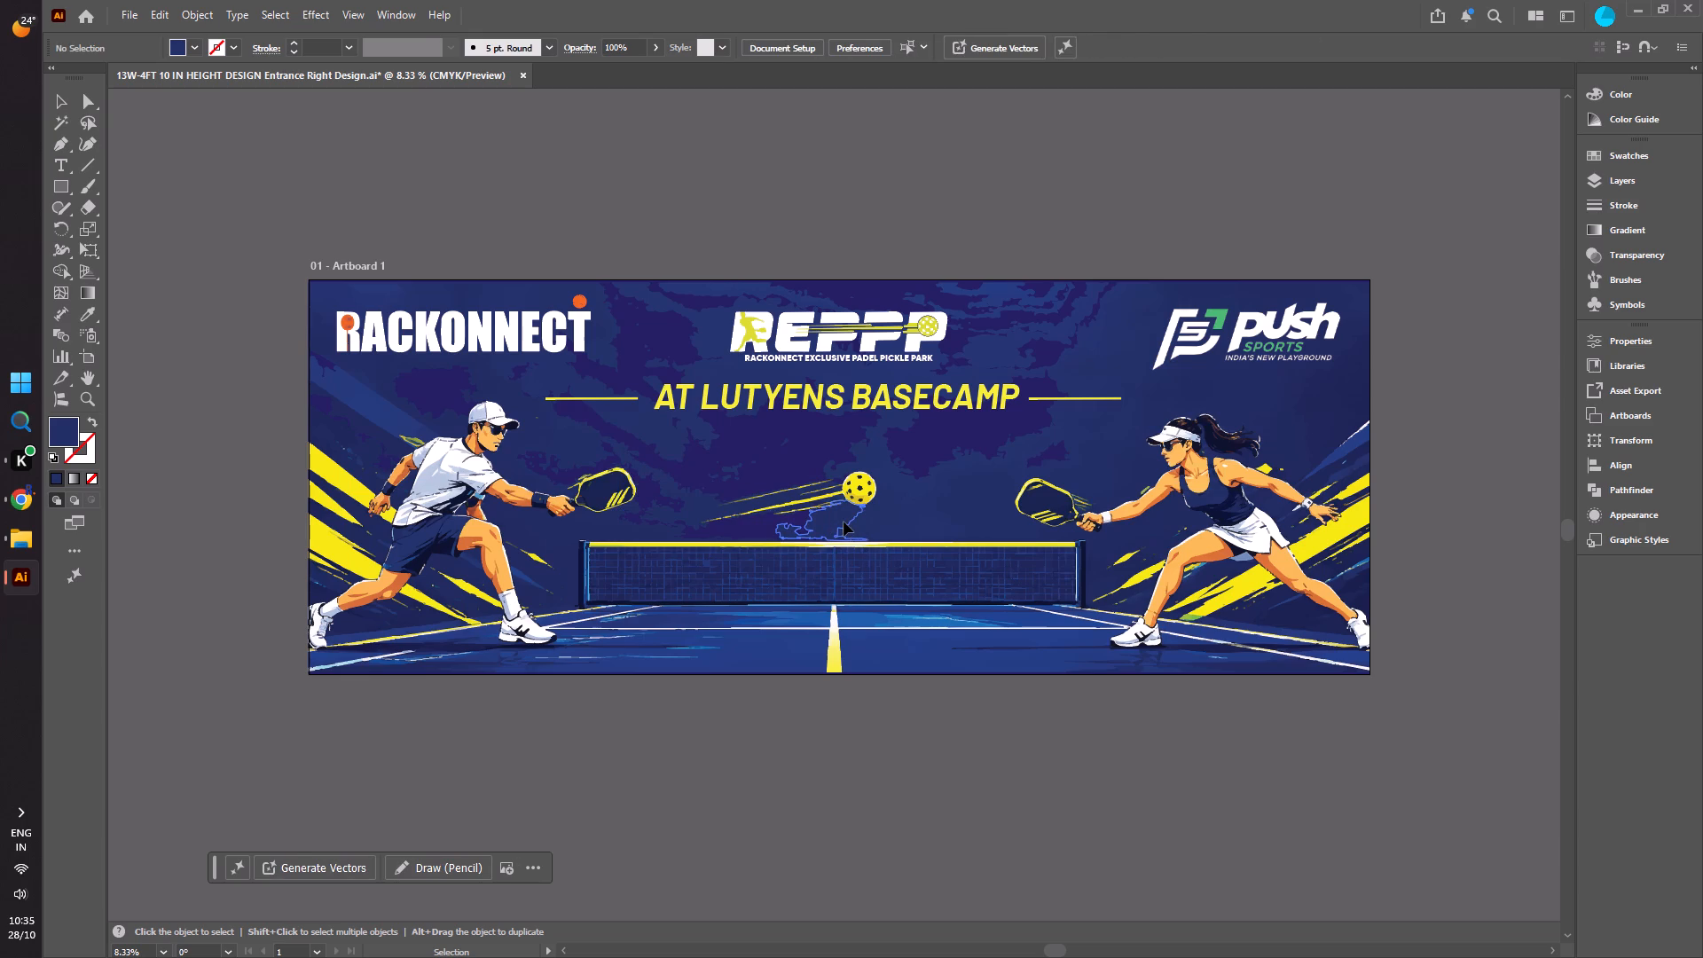
pyautogui.press('Delete')
pyautogui.click(911, 521)
pyautogui.press('Delete')
pyautogui.click(1001, 504)
pyautogui.press('Delete')
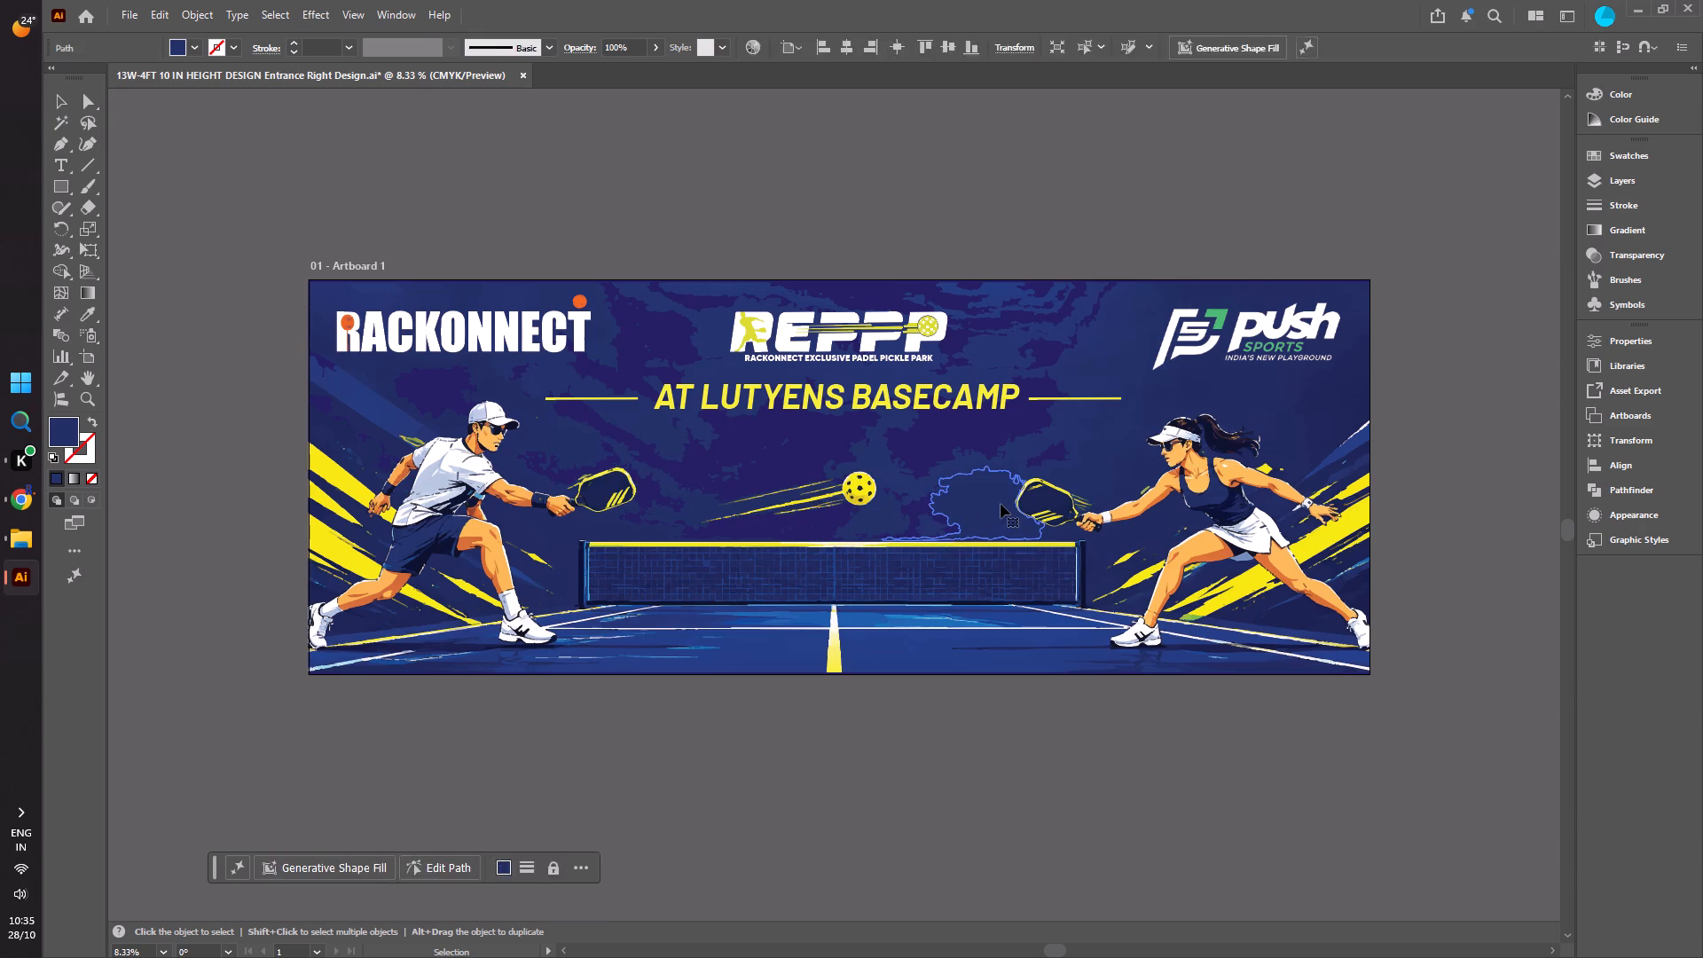
# Delete the blue texture shapes beside and just above the yellow ball.
pyautogui.click(896, 495)
pyautogui.press('Delete')
pyautogui.click(891, 458)
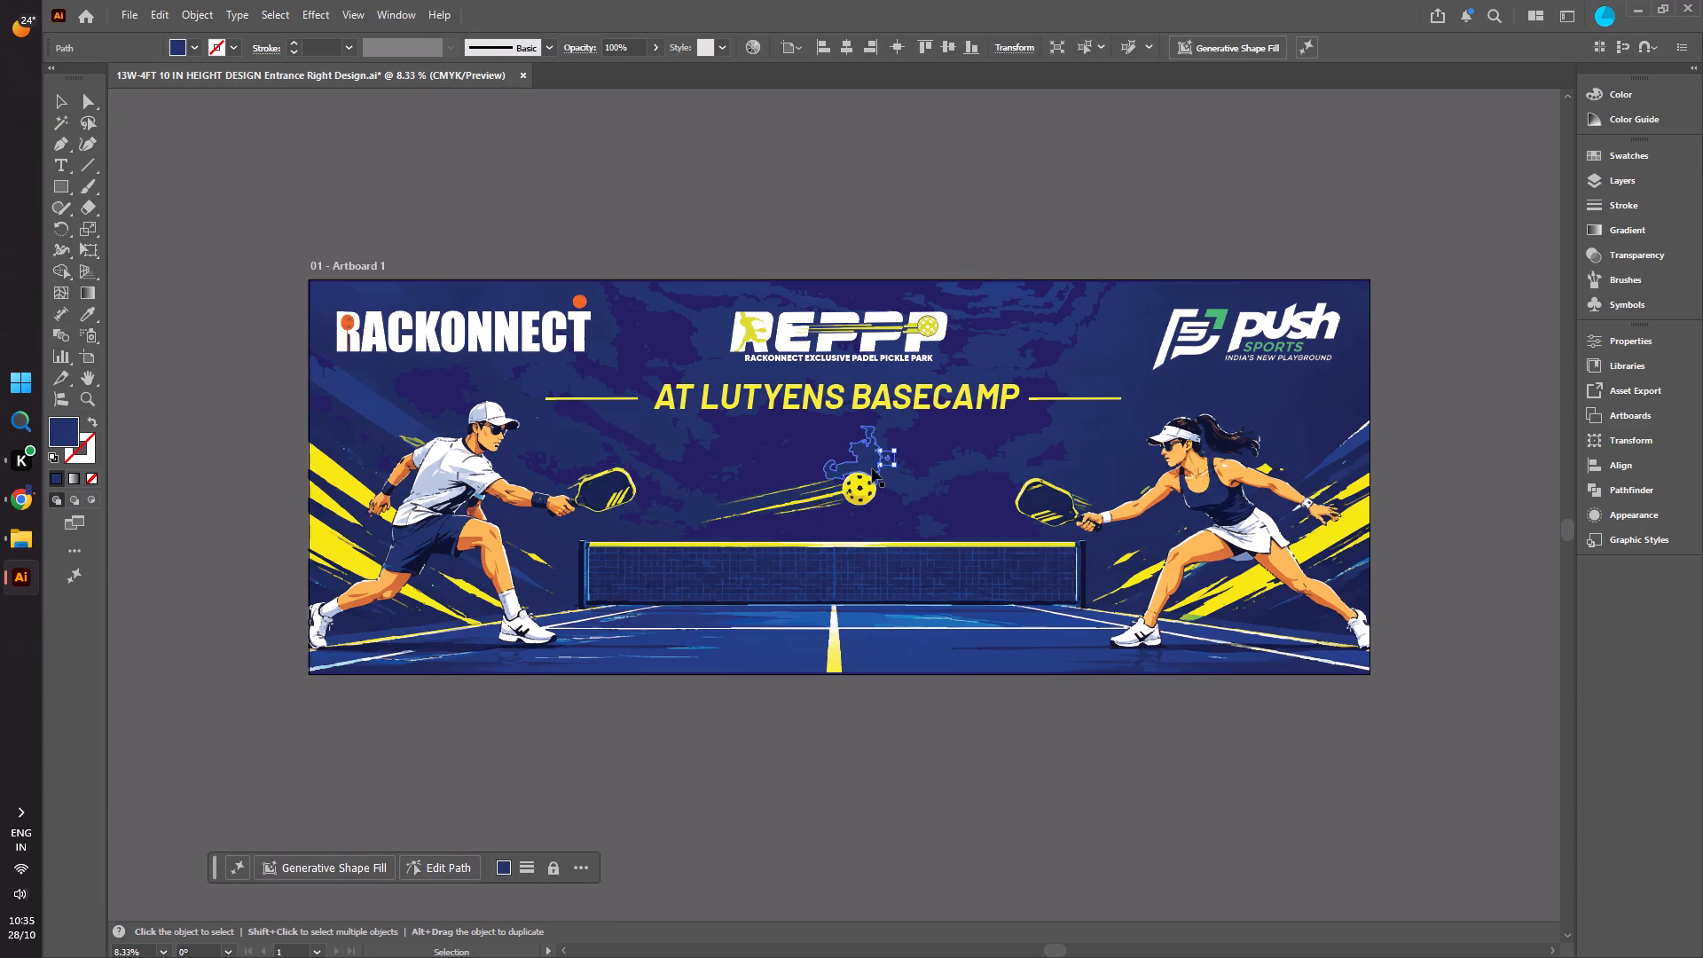
pyautogui.press('Delete')
pyautogui.click(880, 468)
pyautogui.press('Delete')
pyautogui.click(845, 474)
pyautogui.press('Delete')
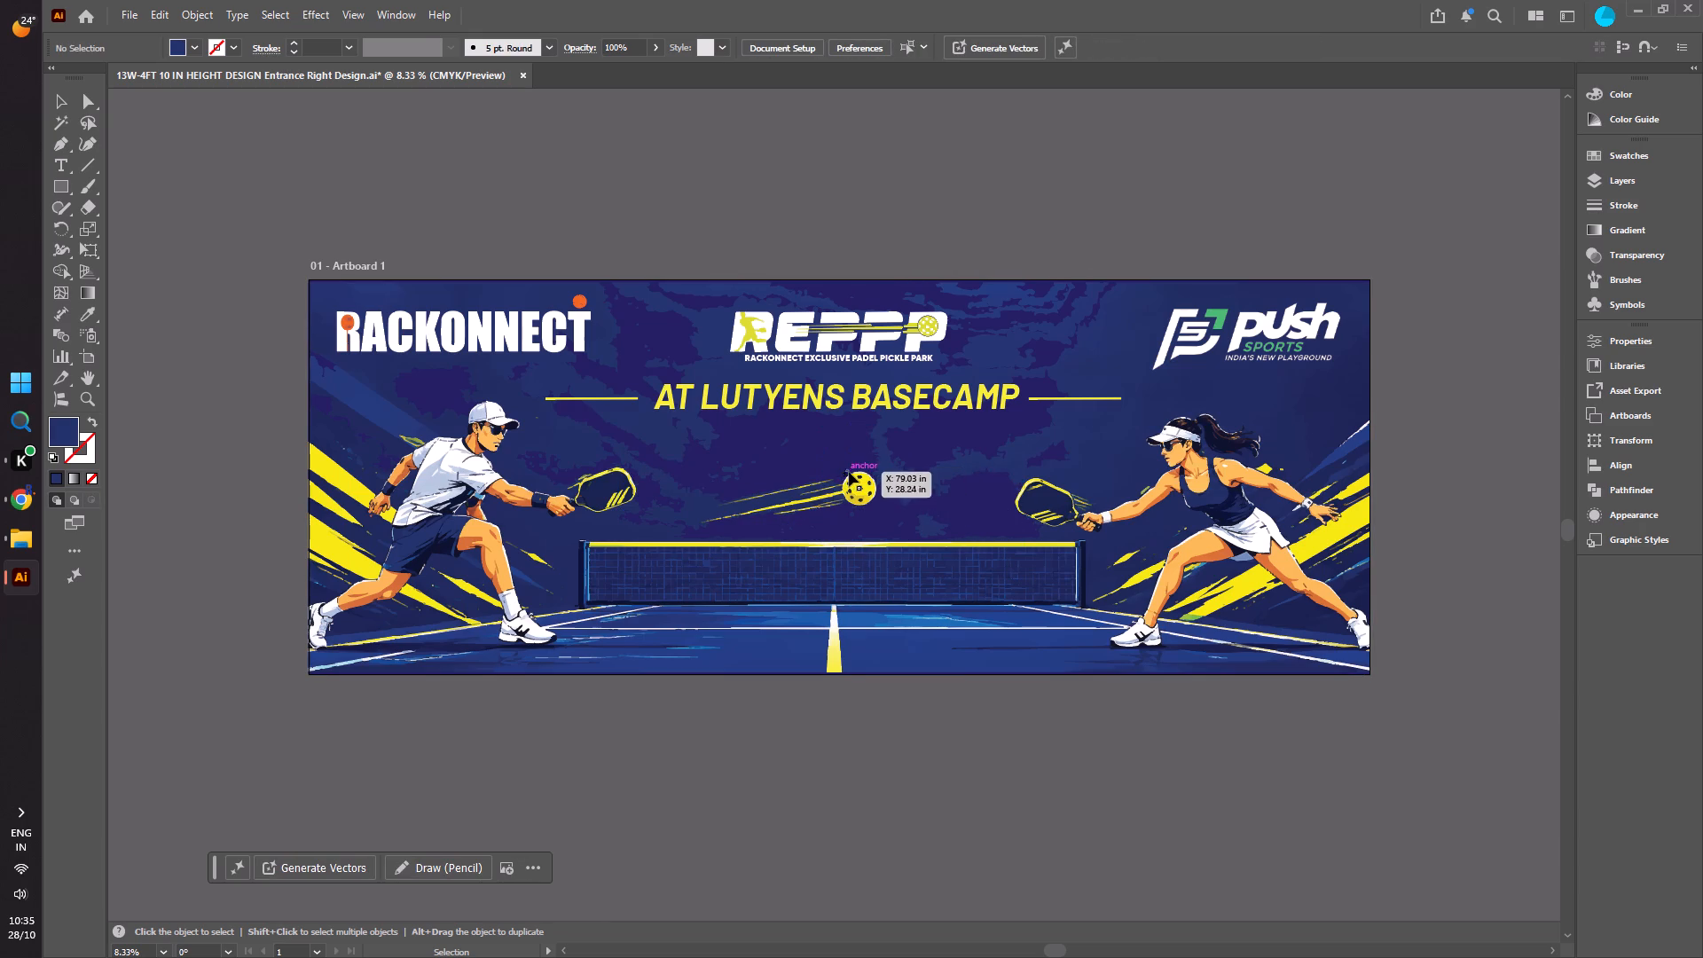
# Delete the blue texture shapes around the headline's right rule and between the Push Sports logo and the female player's head.
pyautogui.click(1113, 418)
pyautogui.press('Delete')
pyautogui.click(1168, 384)
pyautogui.press('Delete')
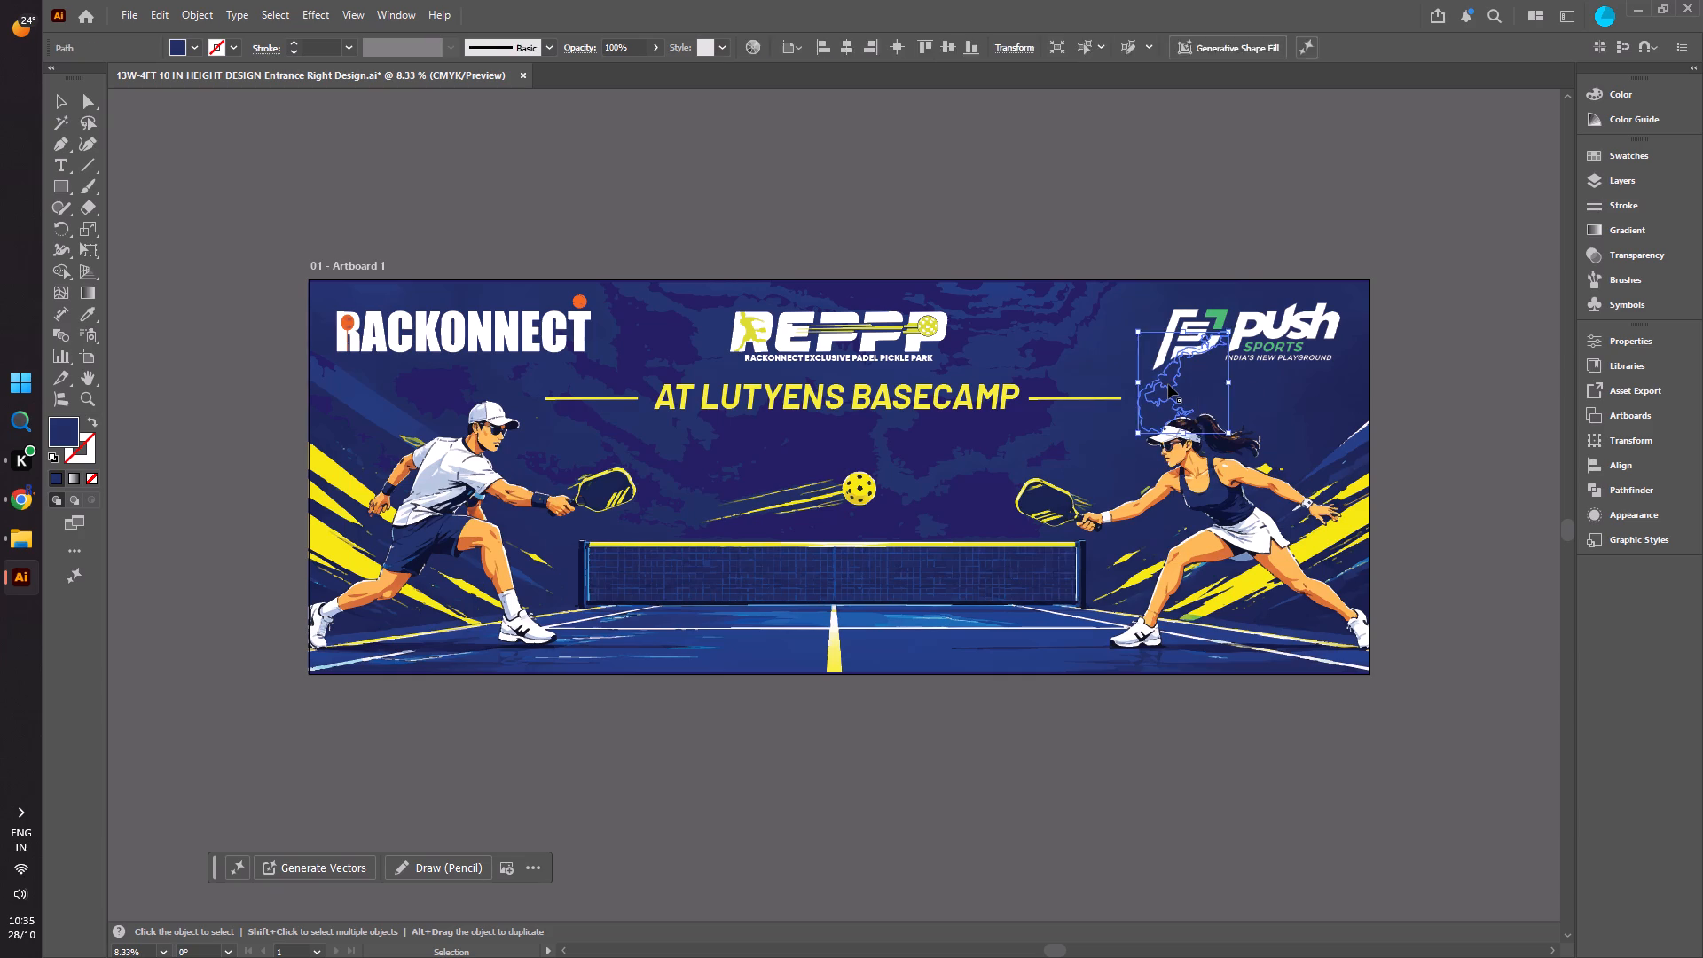
pyautogui.click(1110, 343)
pyautogui.press('Delete')
pyautogui.click(1262, 412)
pyautogui.press('Delete')
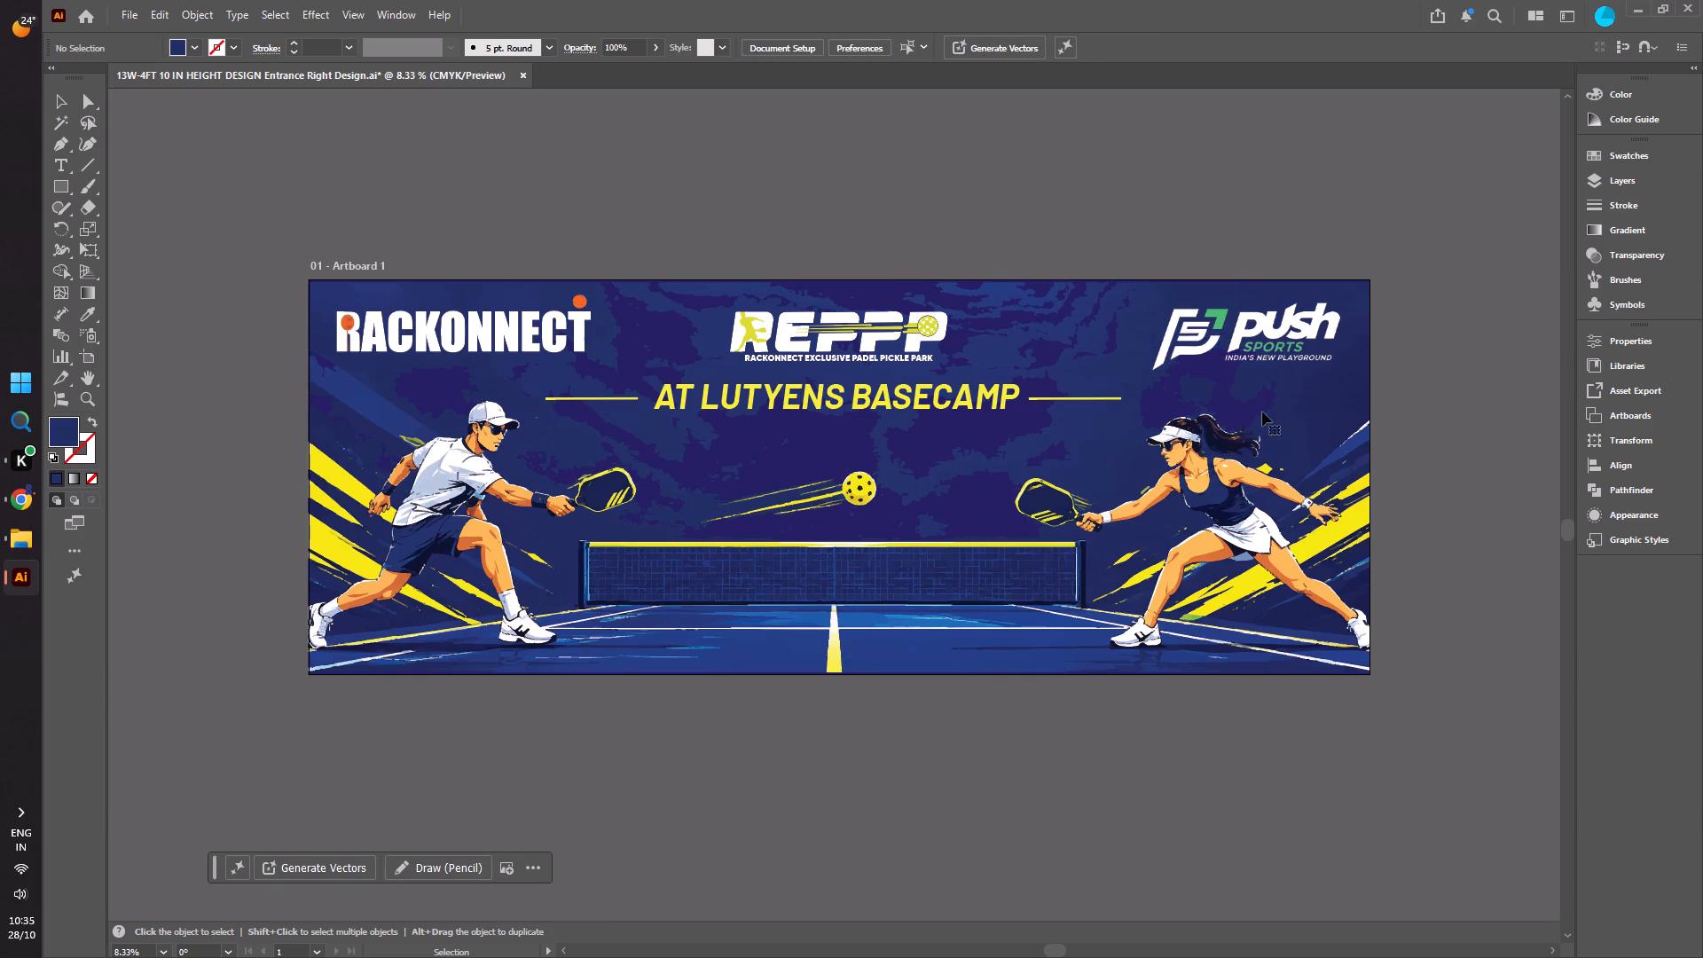
# Delete the blue texture shapes between the female player's ponytail and the banner's right edge.
pyautogui.click(1335, 396)
pyautogui.press('Delete')
pyautogui.click(1288, 422)
pyautogui.press('Delete')
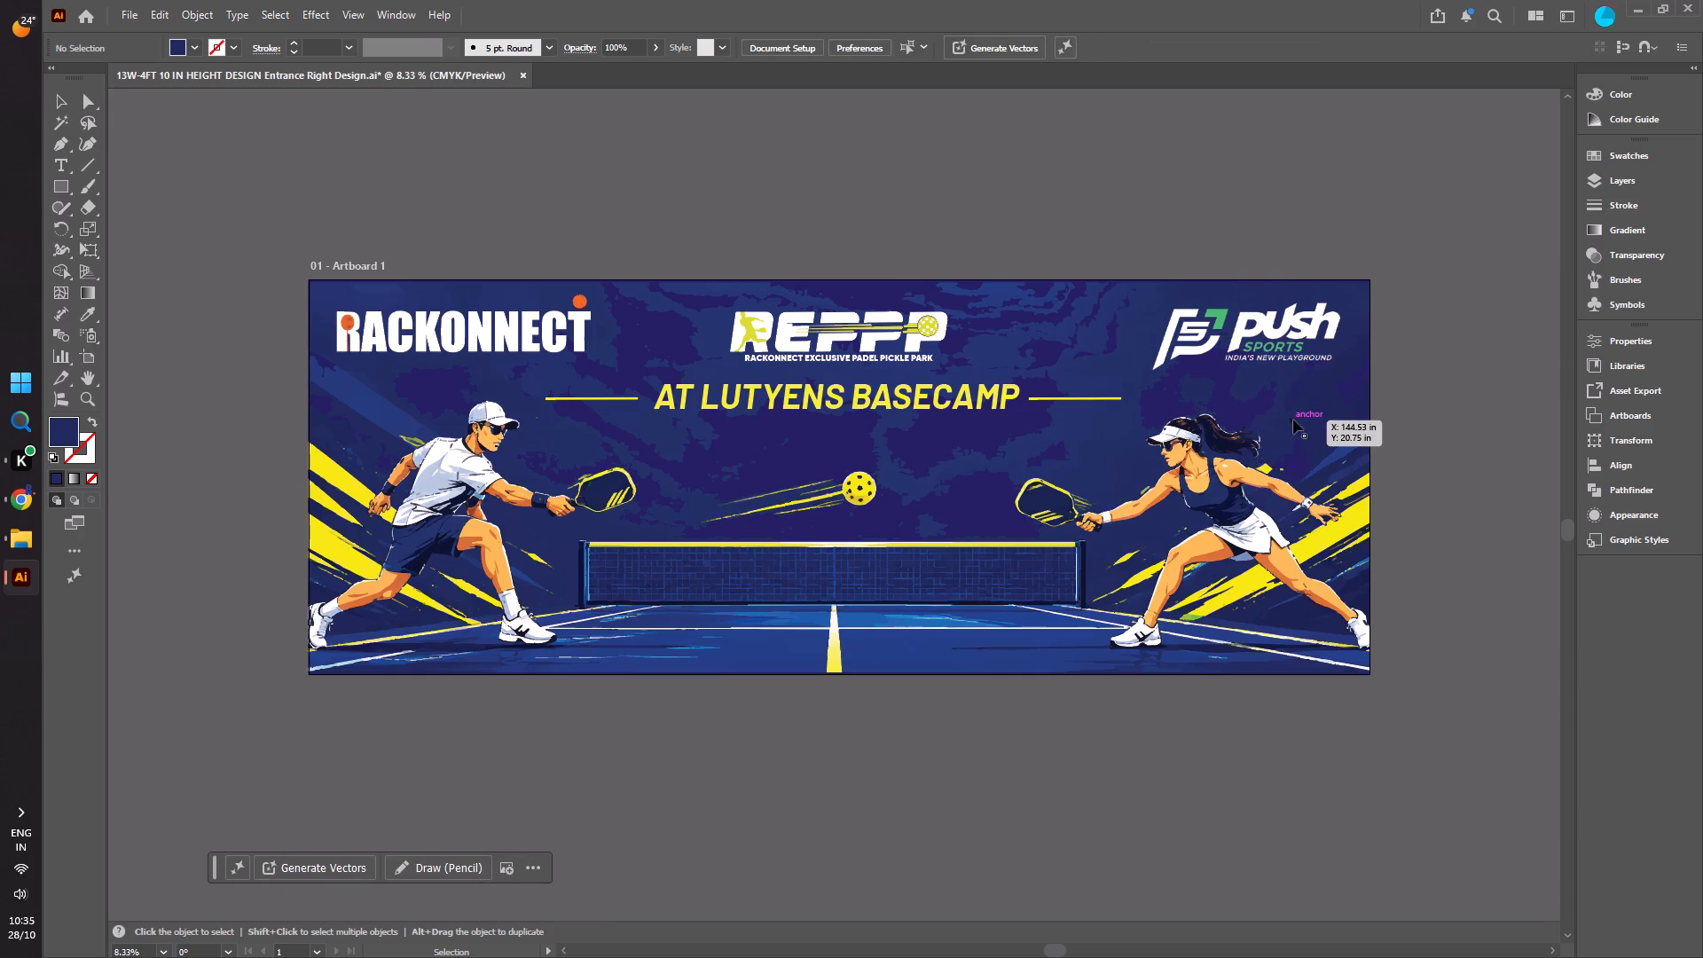
pyautogui.click(1318, 404)
pyautogui.press('Delete')
# Delete the blue texture shapes in front of the female player's face and above her paddle hand.
pyautogui.click(1107, 429)
pyautogui.press('Delete')
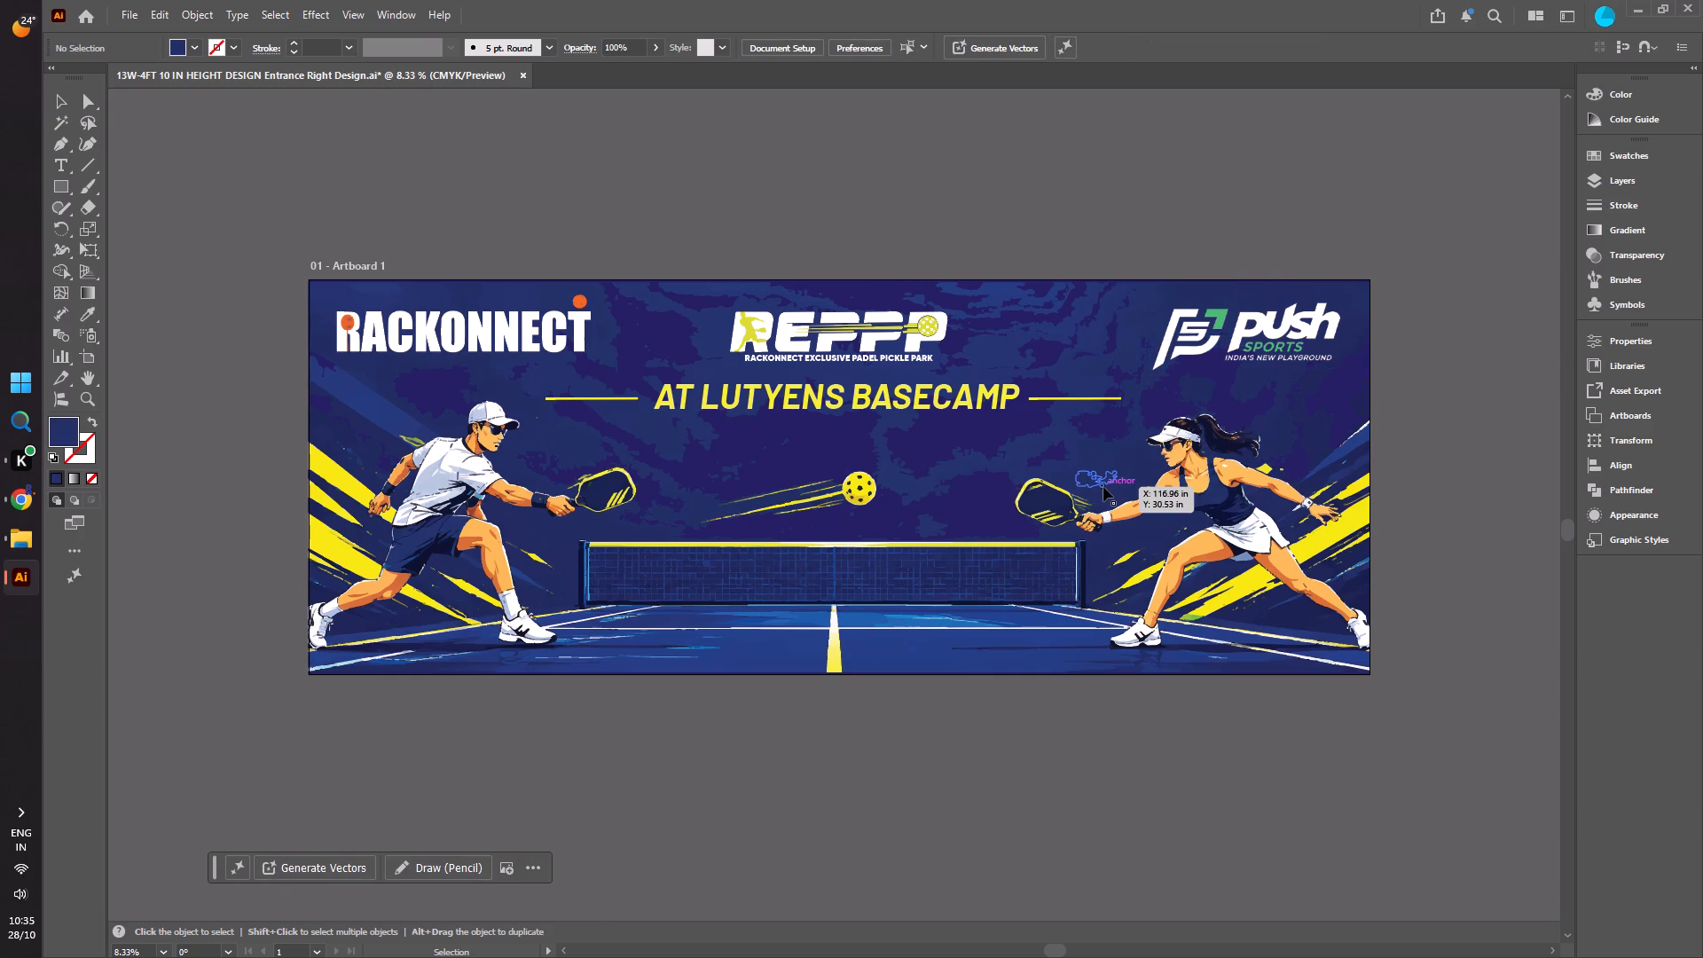
pyautogui.click(1103, 487)
pyautogui.press('Delete')
# Delete the blue texture shapes immediately left of the Push Sports logo, up toward the banner's top edge.
pyautogui.click(1141, 317)
pyautogui.press('Delete')
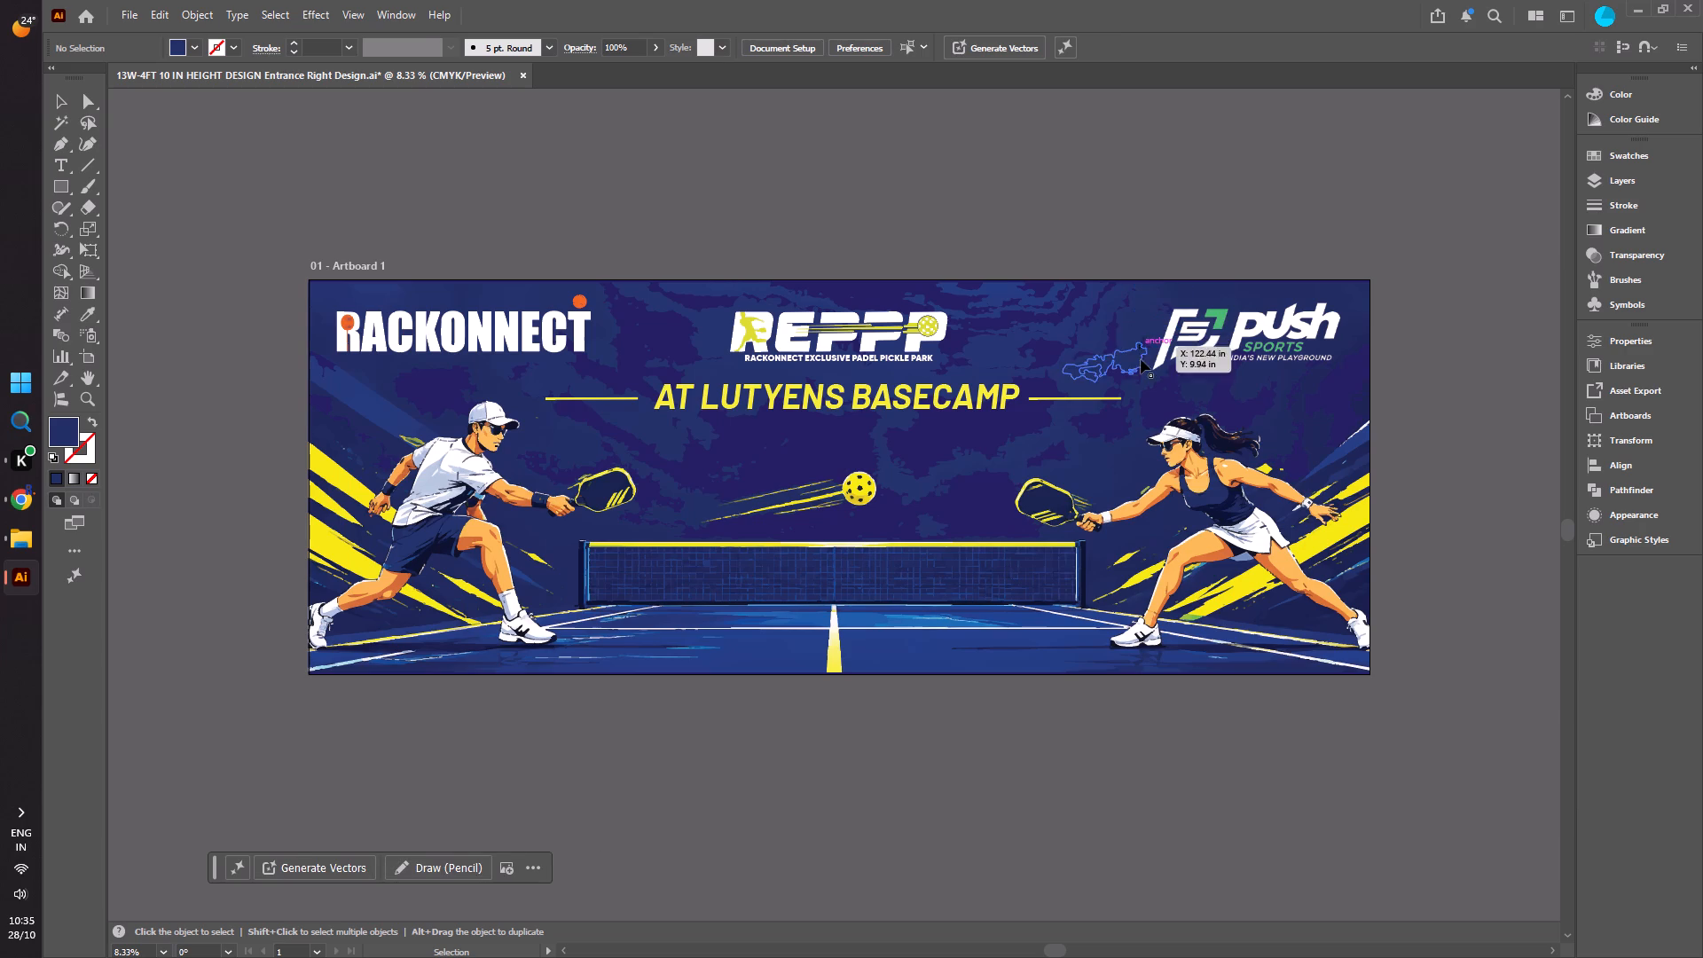
pyautogui.click(1137, 316)
pyautogui.press('Delete')
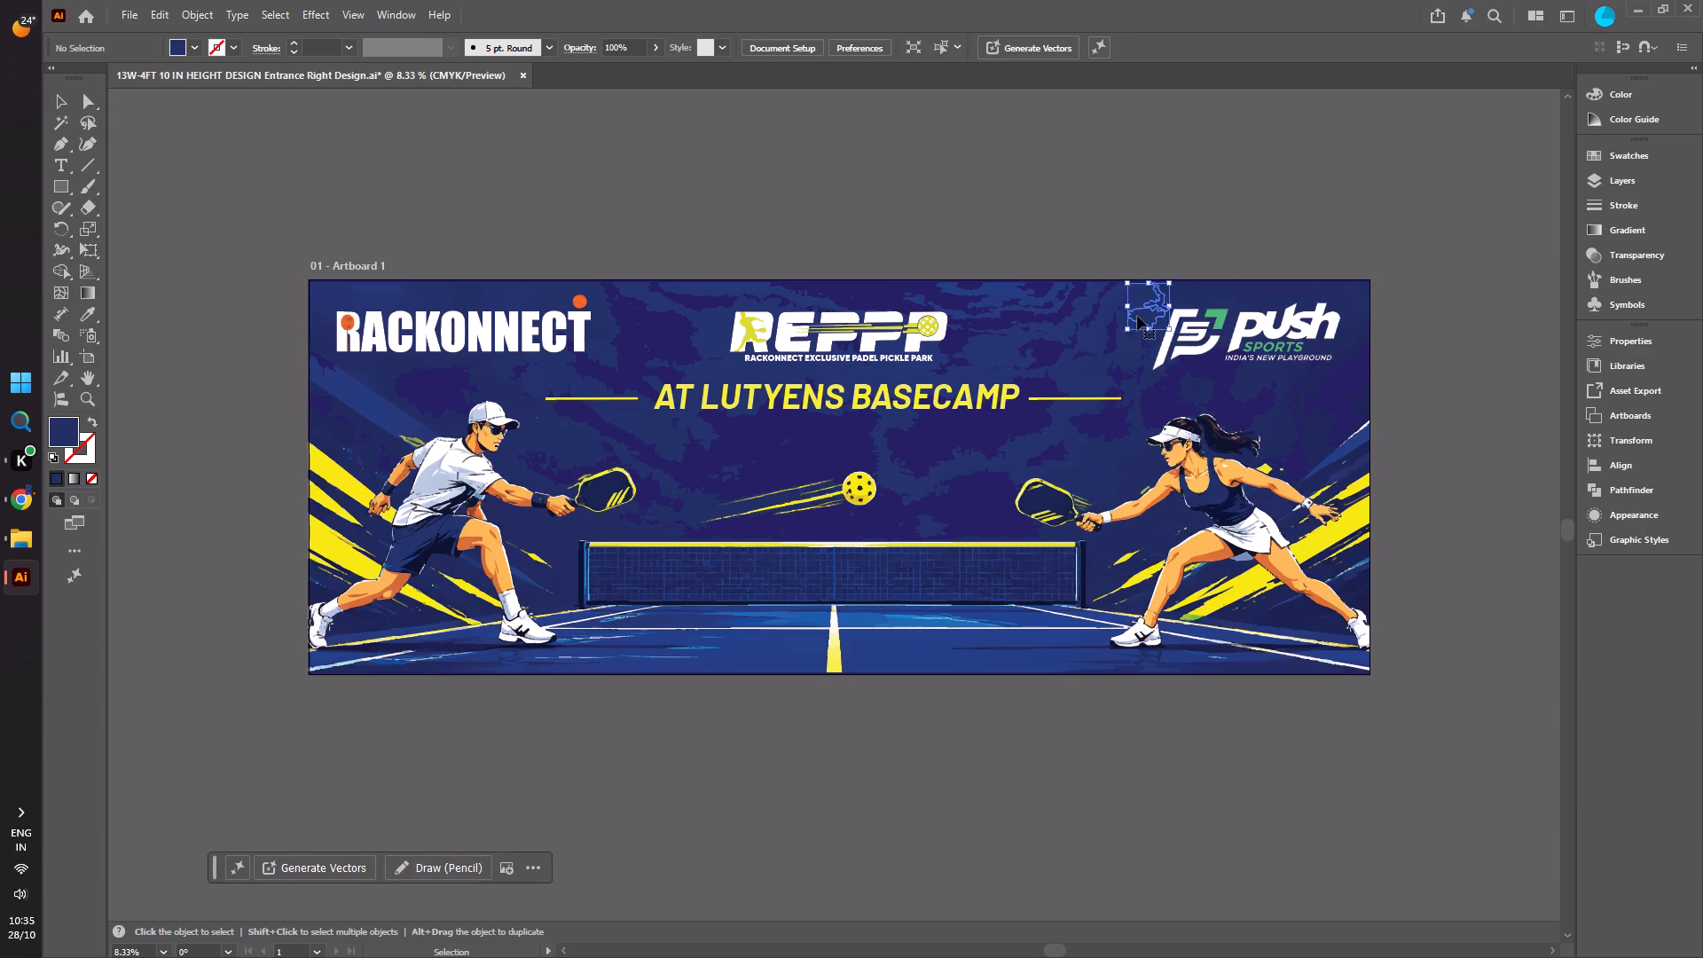
pyautogui.click(1127, 334)
pyautogui.press('Delete')
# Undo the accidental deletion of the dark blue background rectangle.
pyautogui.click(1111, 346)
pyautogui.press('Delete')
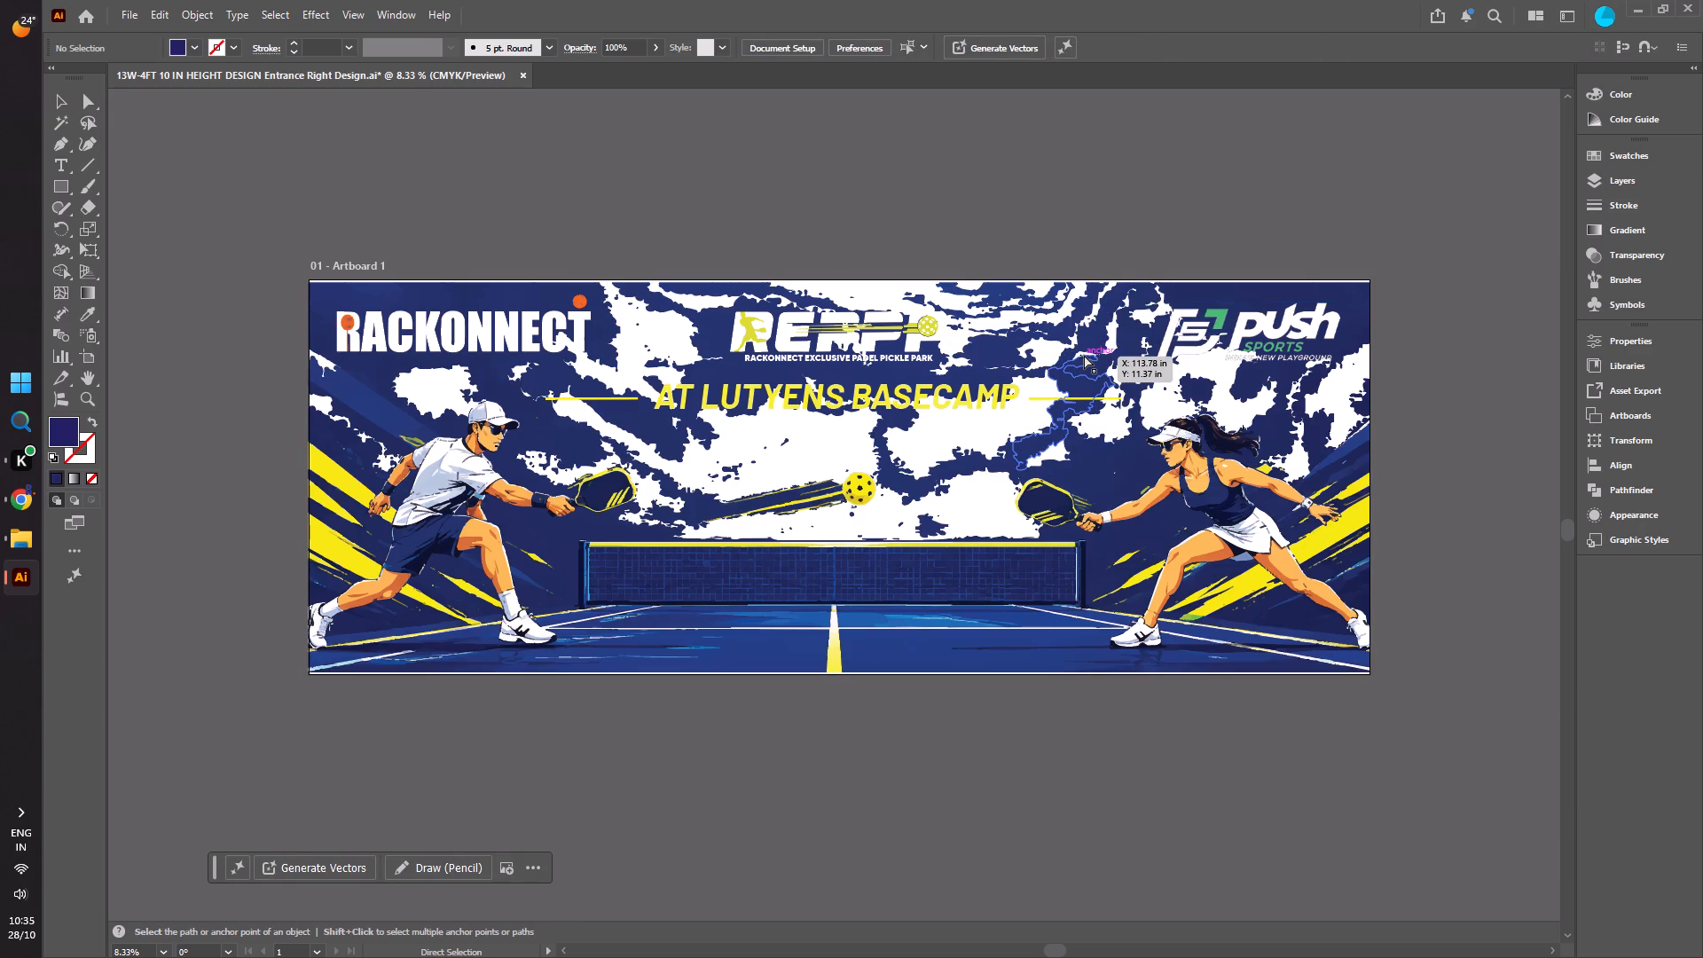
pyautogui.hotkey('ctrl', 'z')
# Lock the banner-sized background rectangle at the bottom of Layer 1.
pyautogui.click(1323, 162)
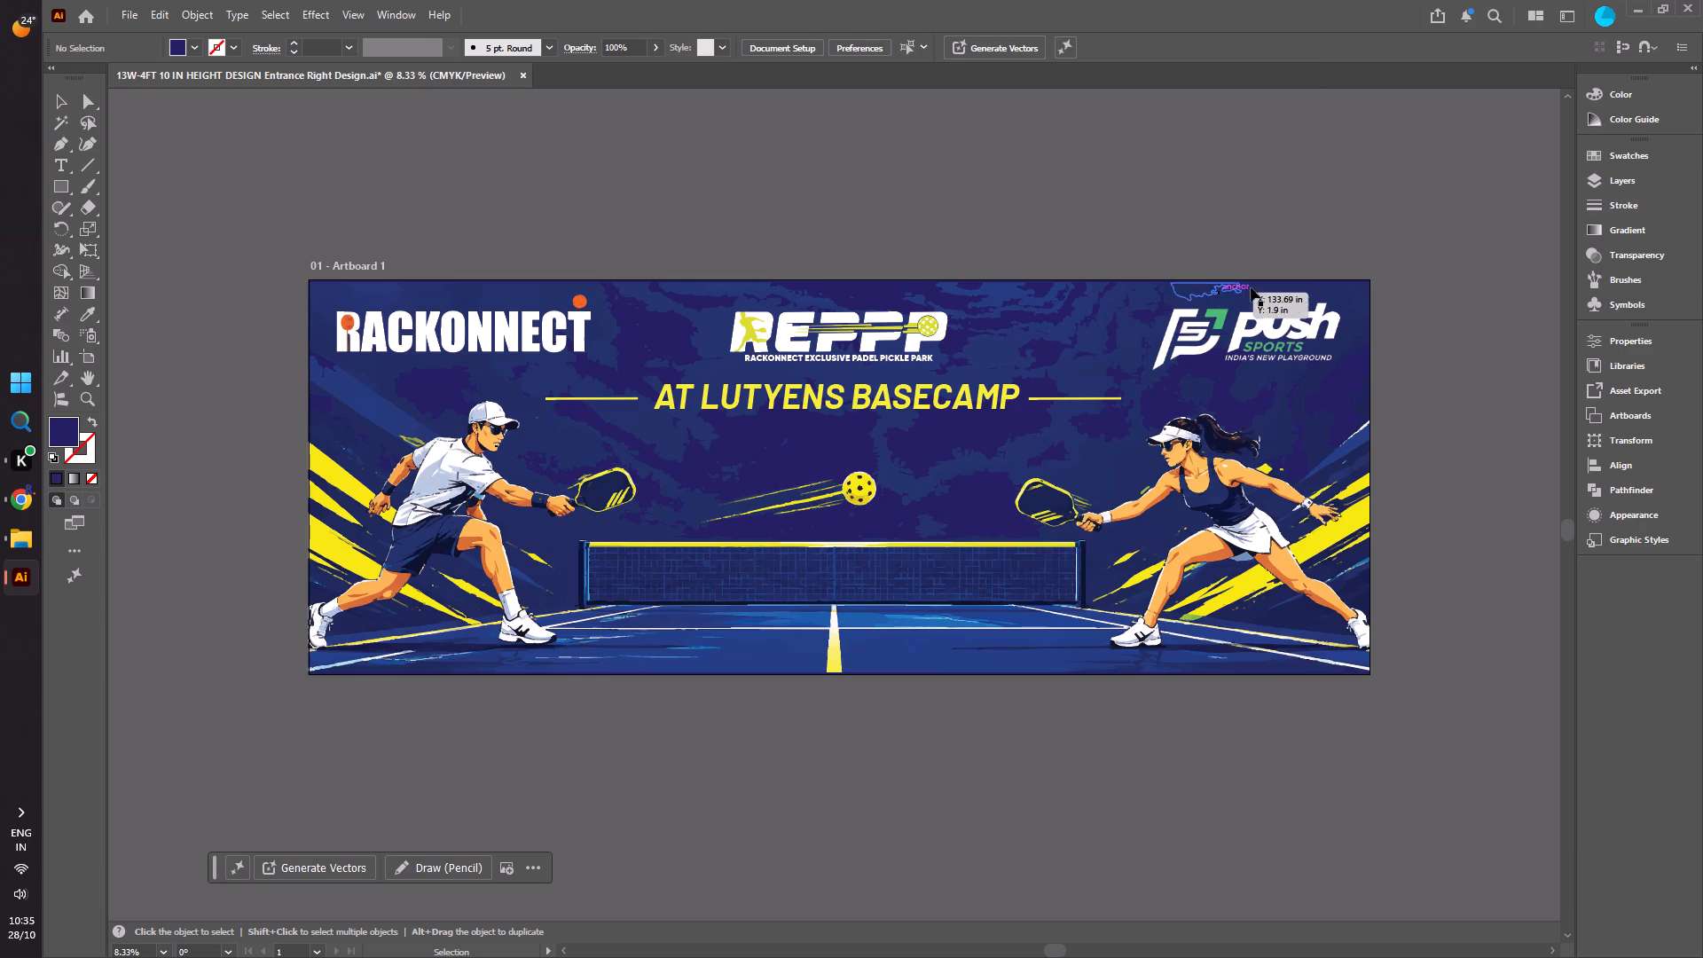
pyautogui.click(1288, 279)
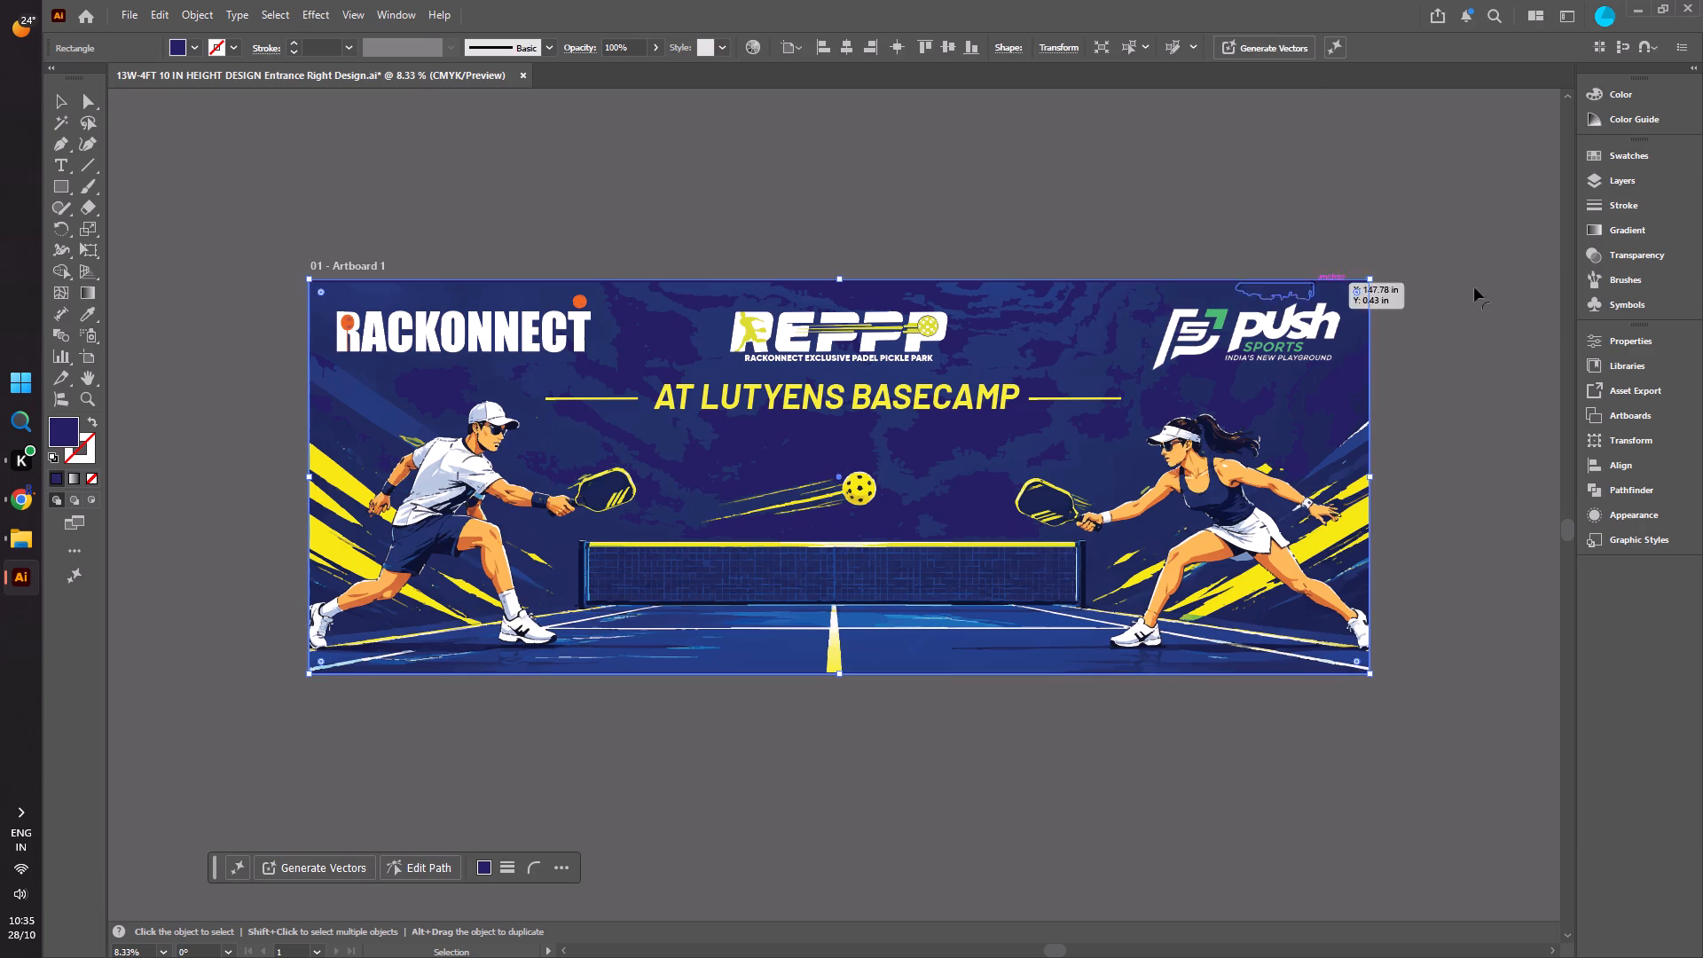
pyautogui.click(1597, 180)
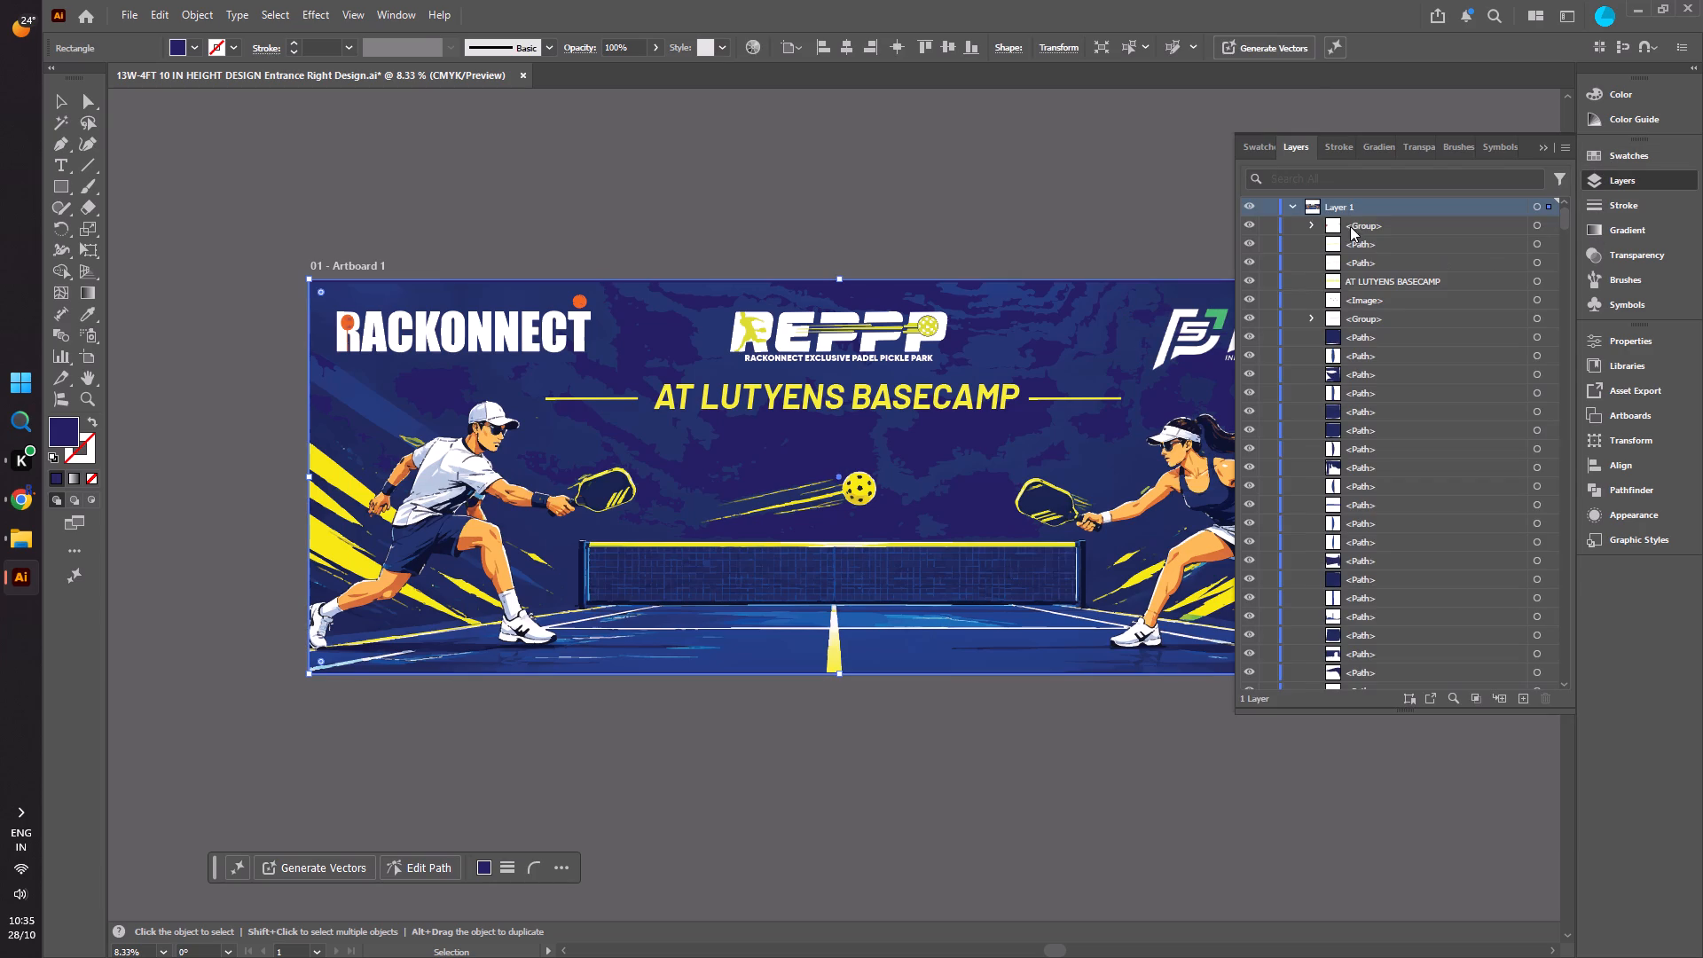
pyautogui.moveTo(1565, 217); pyautogui.dragTo(1527, 738)
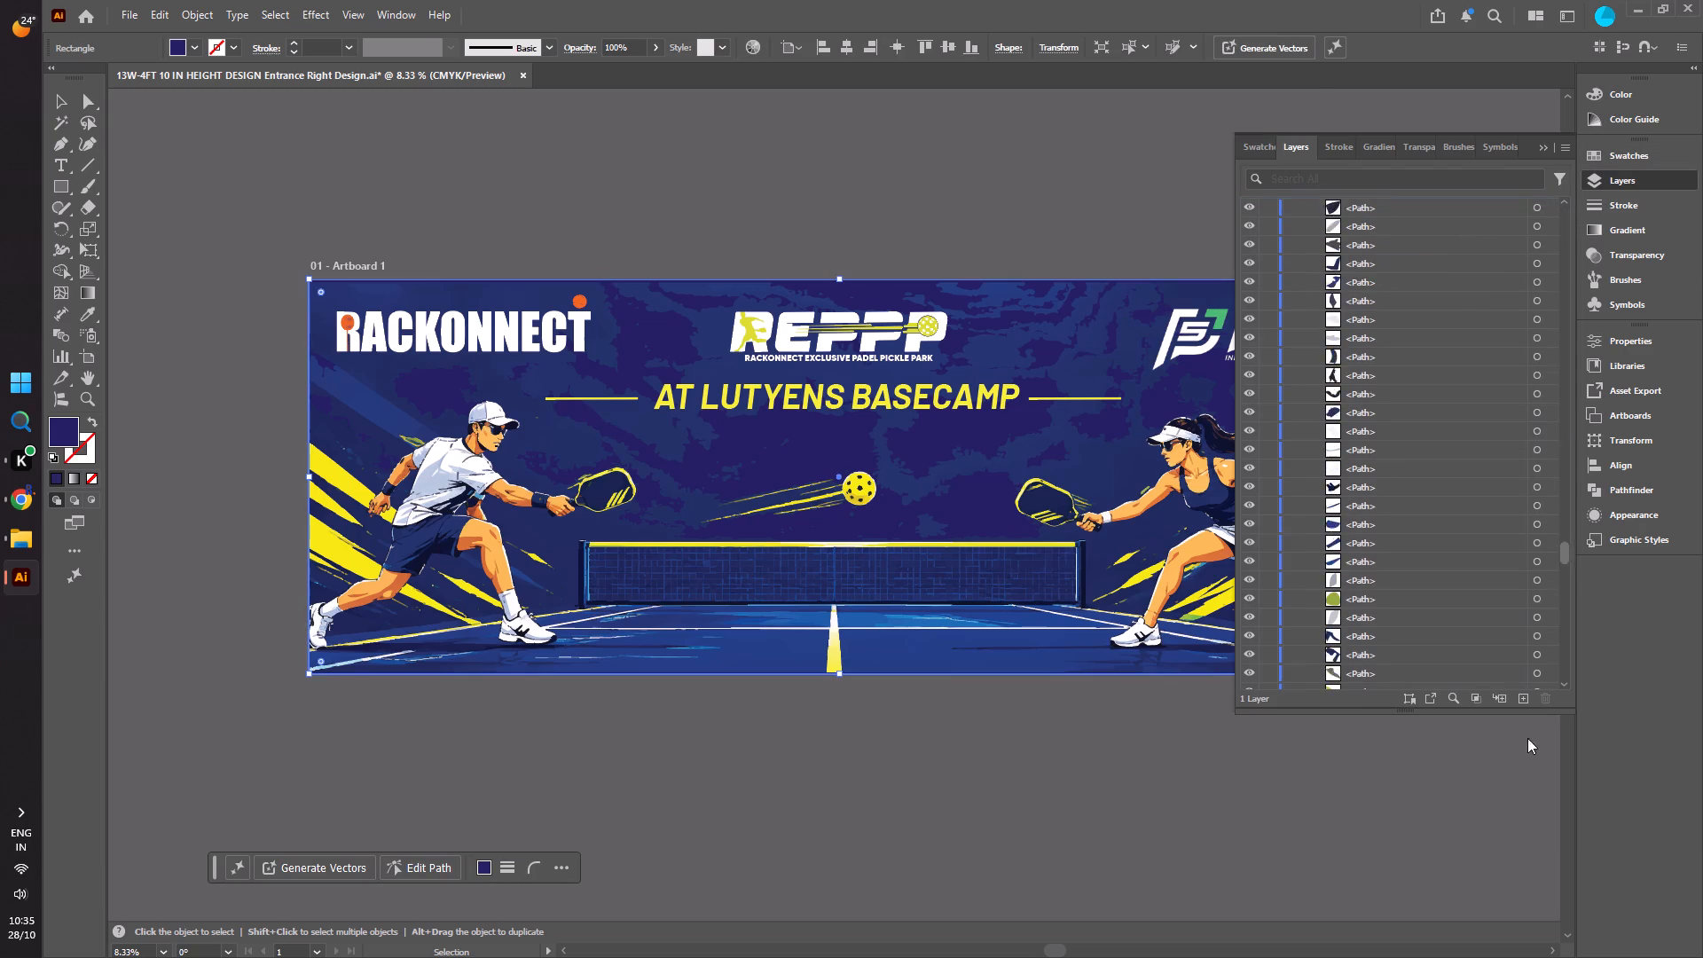
pyautogui.moveTo(1527, 738); pyautogui.dragTo(1523, 836)
pyautogui.click(1271, 675)
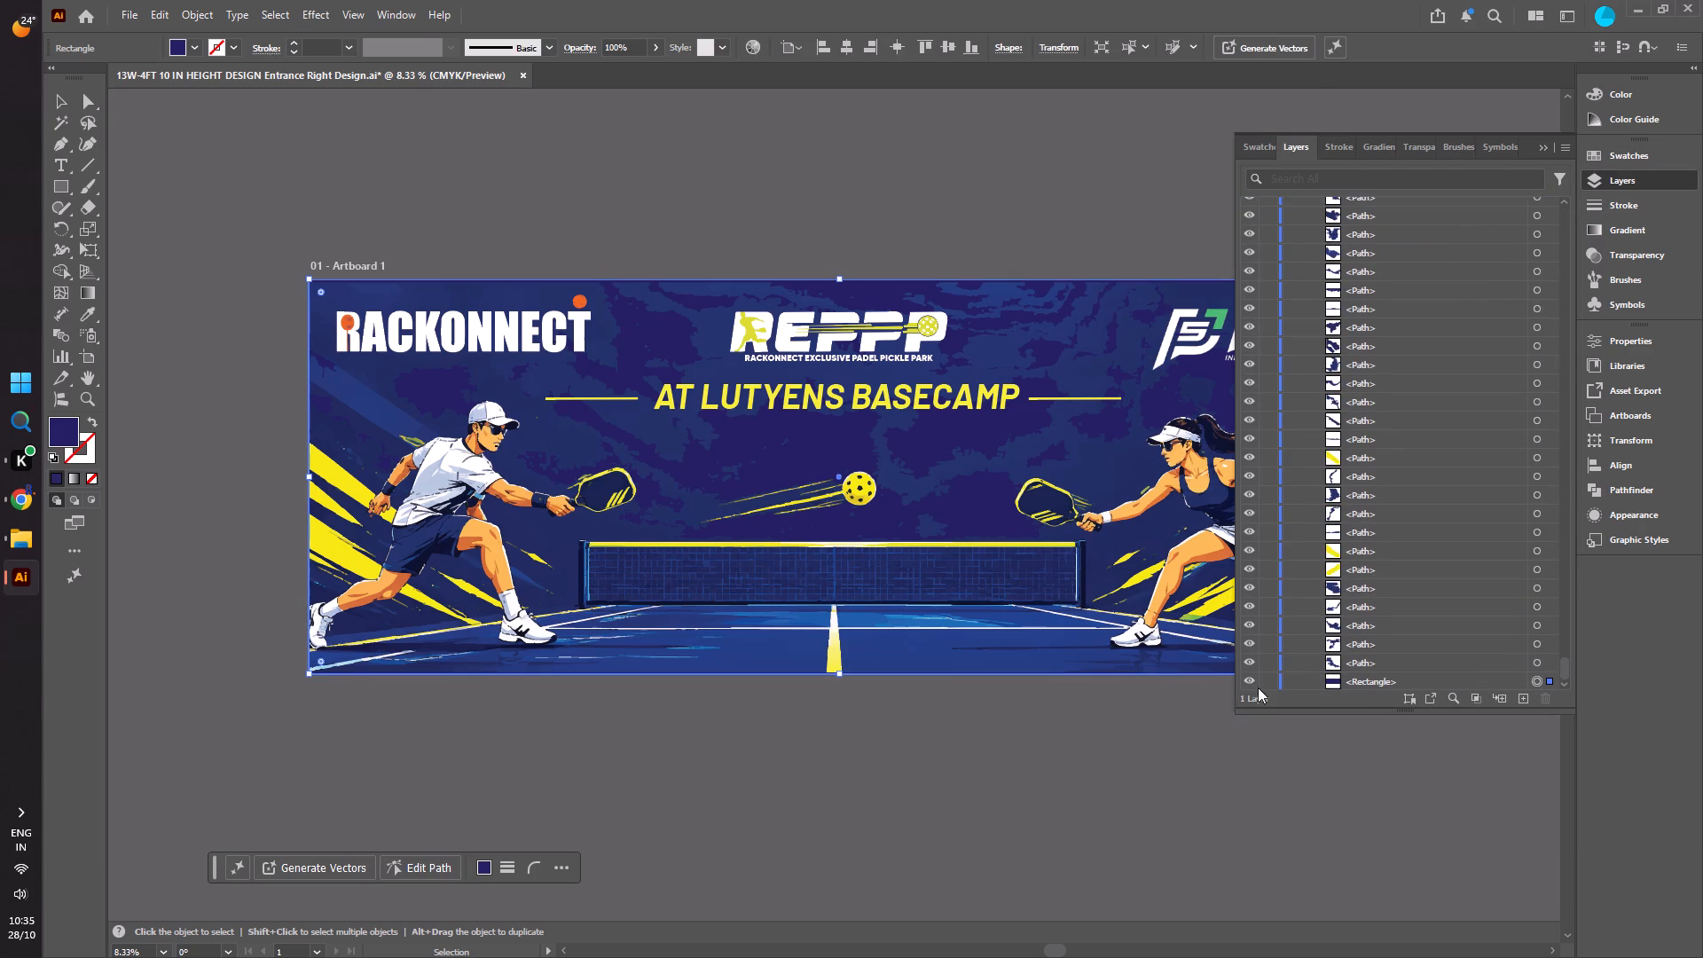
pyautogui.click(1262, 680)
pyautogui.click(1547, 143)
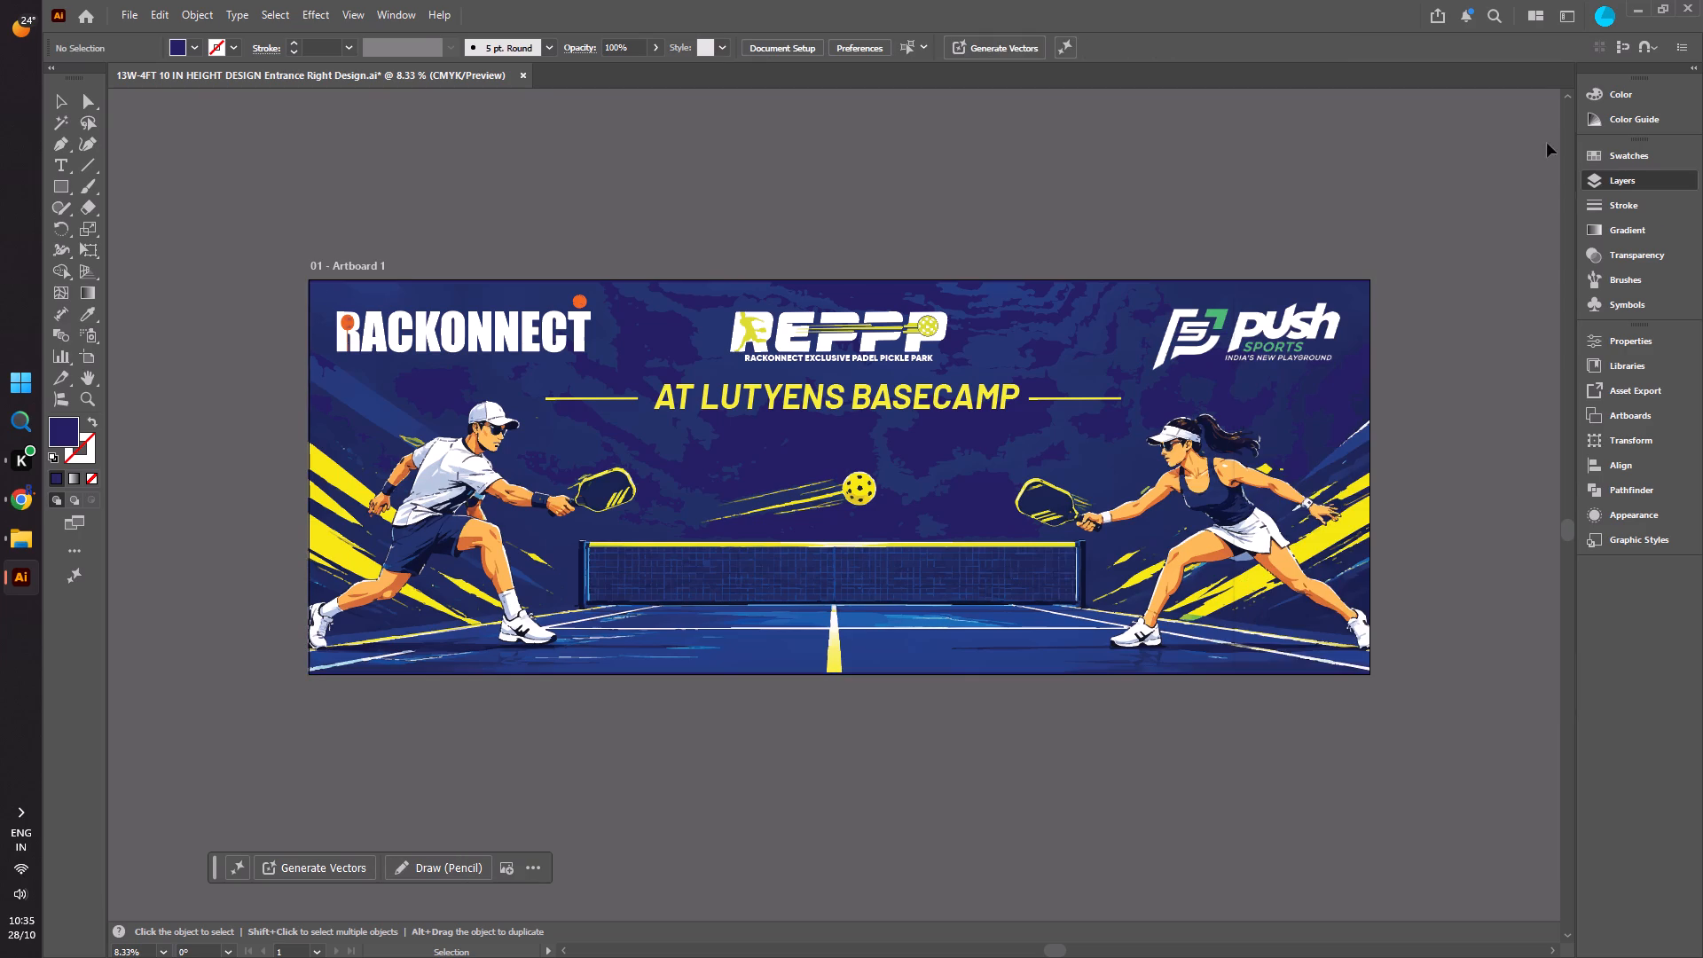
pyautogui.click(1203, 156)
# Delete the blue texture shapes above the Push Sports logo, along the banner's top edge and out to its top right corner.
pyautogui.click(1242, 294)
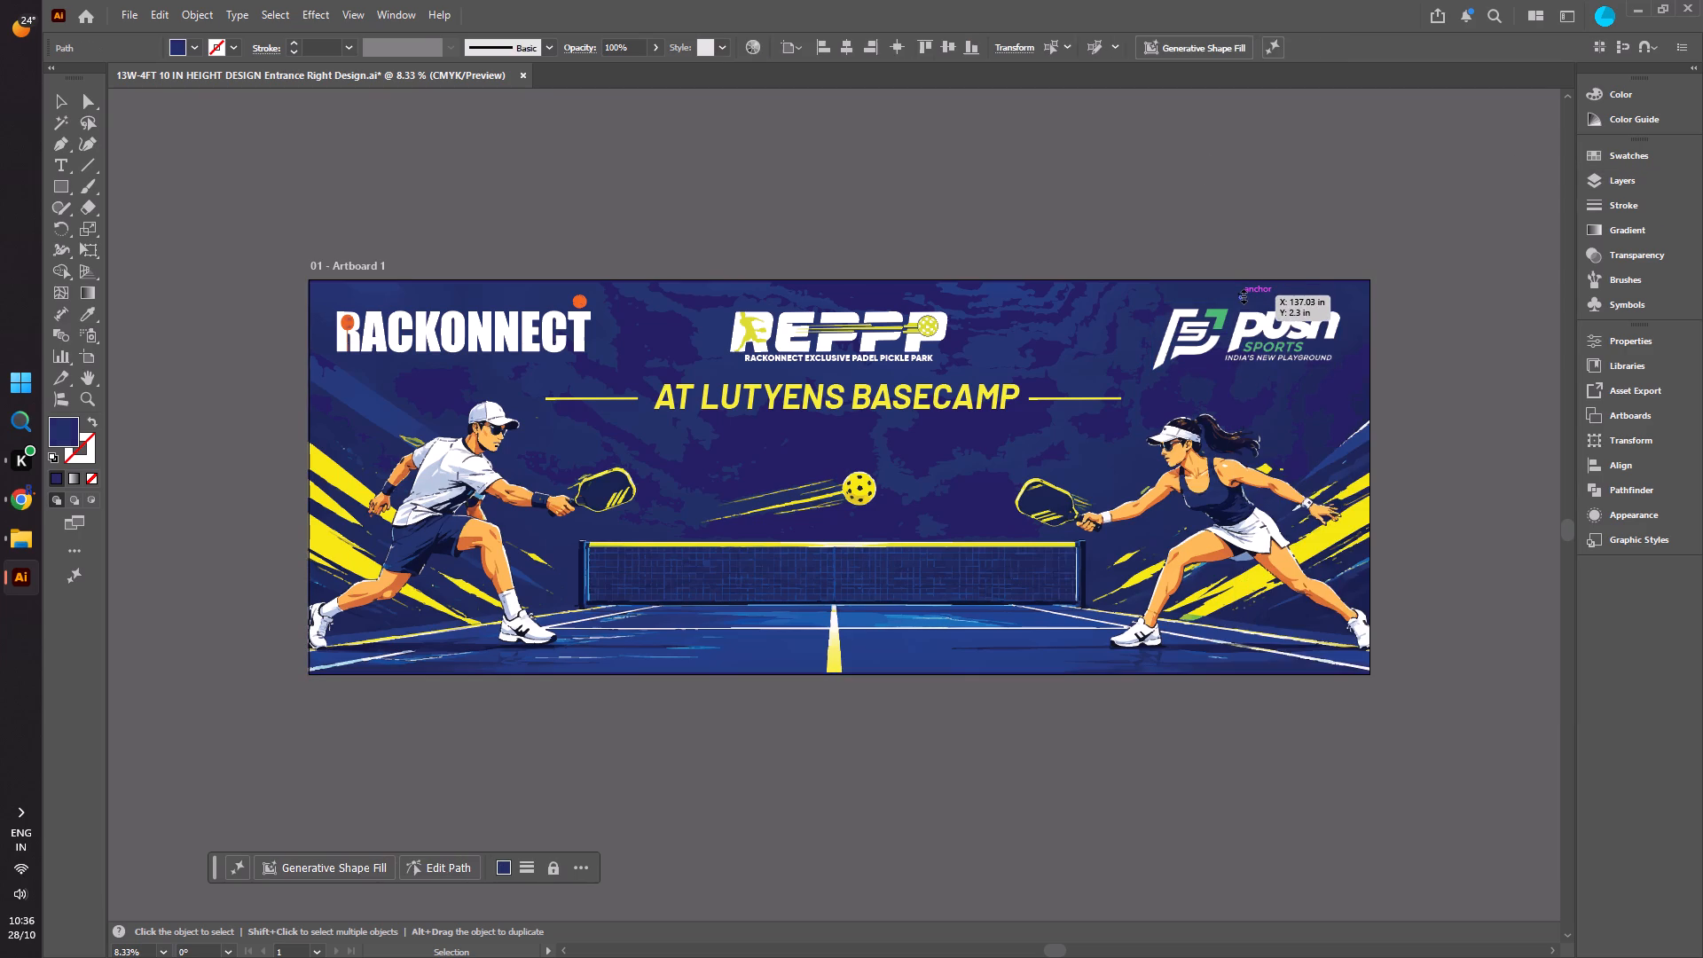
pyautogui.press('Delete')
pyautogui.click(1358, 307)
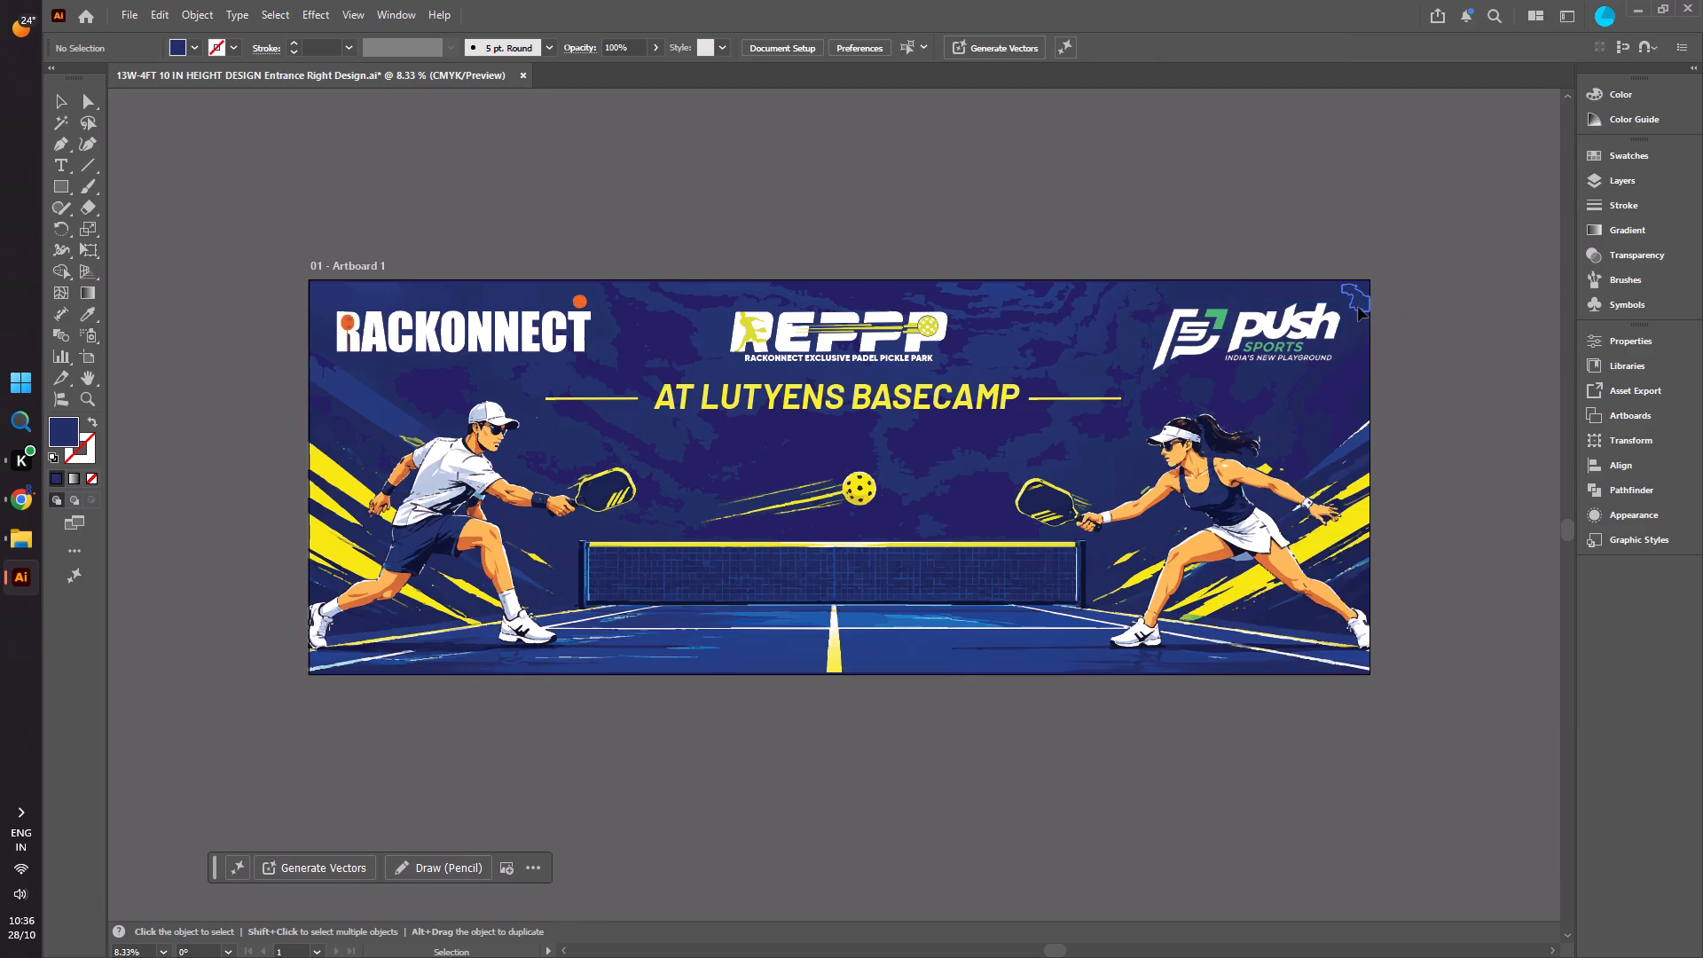
pyautogui.press('Delete')
pyautogui.click(1330, 297)
pyautogui.press('Delete')
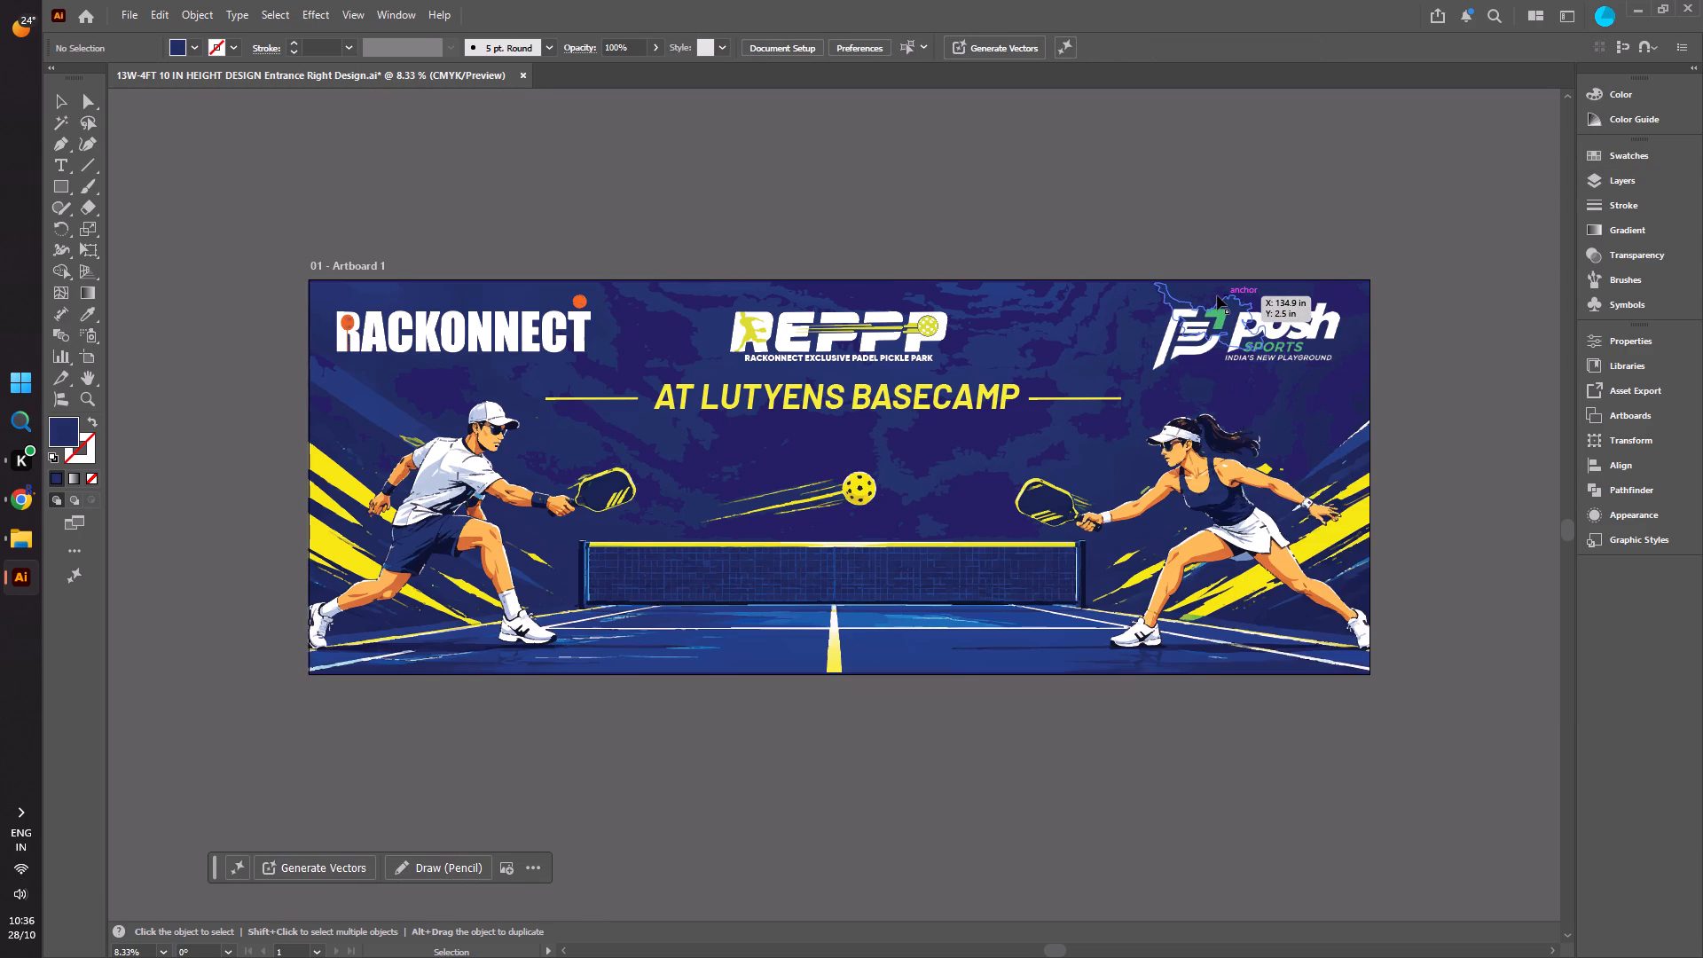
pyautogui.click(1217, 295)
pyautogui.press('Delete')
pyautogui.click(1275, 285)
pyautogui.press('Delete')
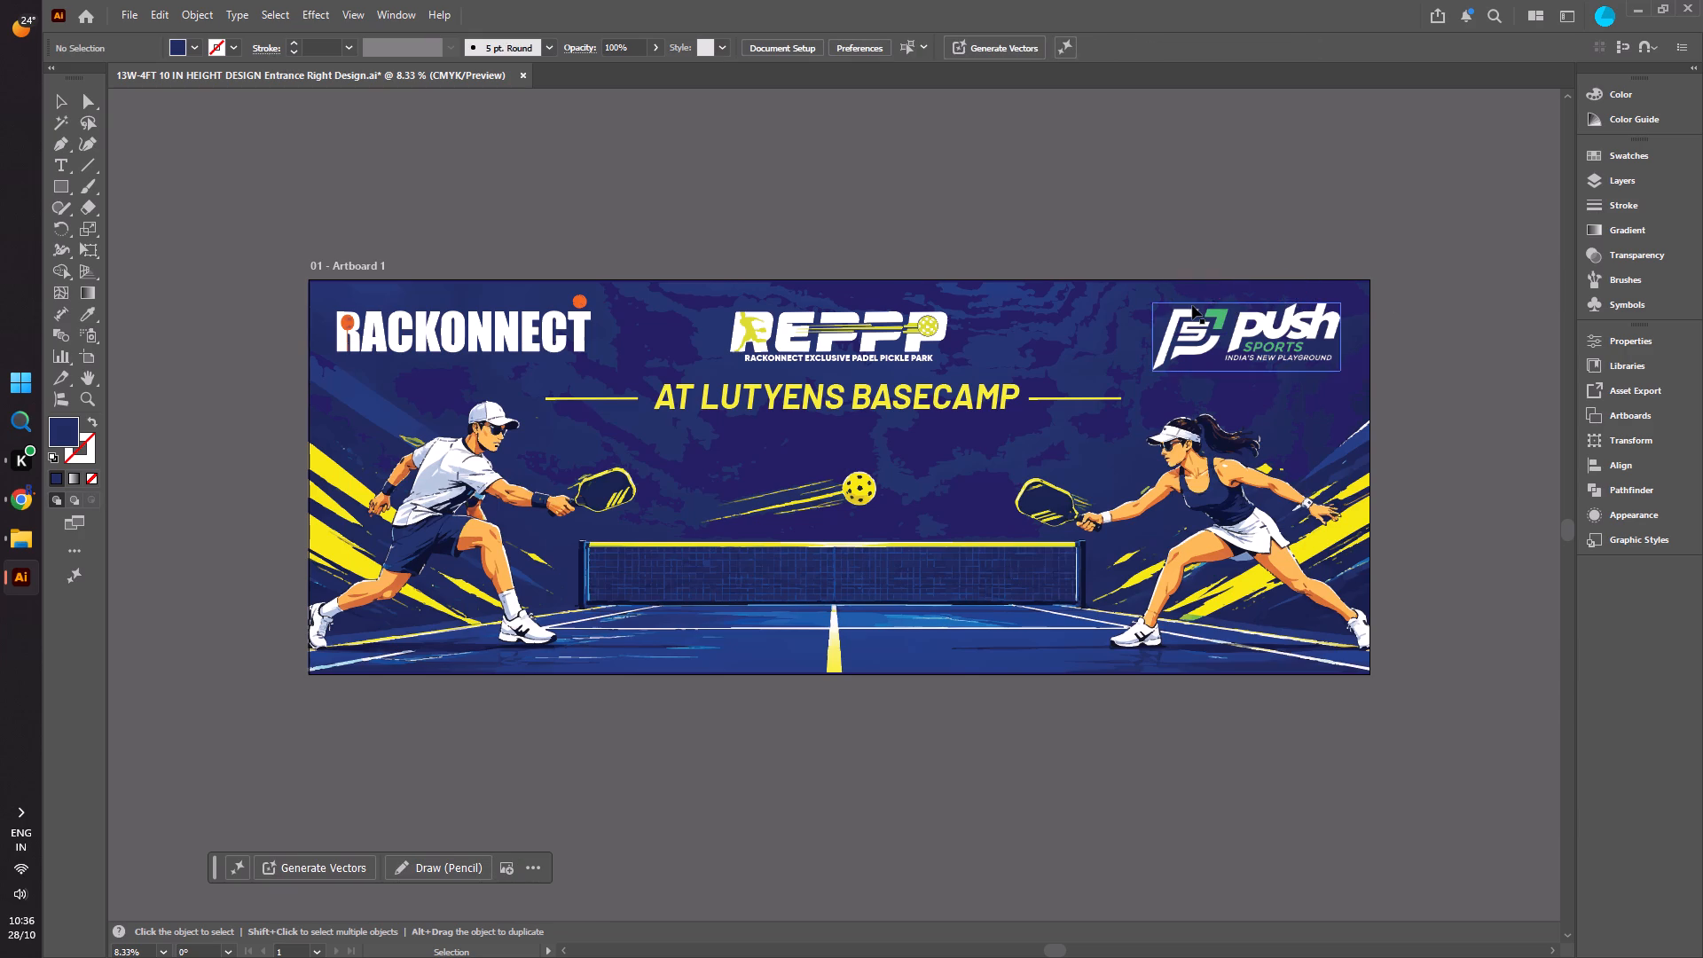
pyautogui.click(1158, 293)
pyautogui.press('Delete')
# Delete the blue texture shapes above the female player's ponytail and beside the Push Sports logo at the banner's right edge.
pyautogui.click(1273, 414)
pyautogui.press('Delete')
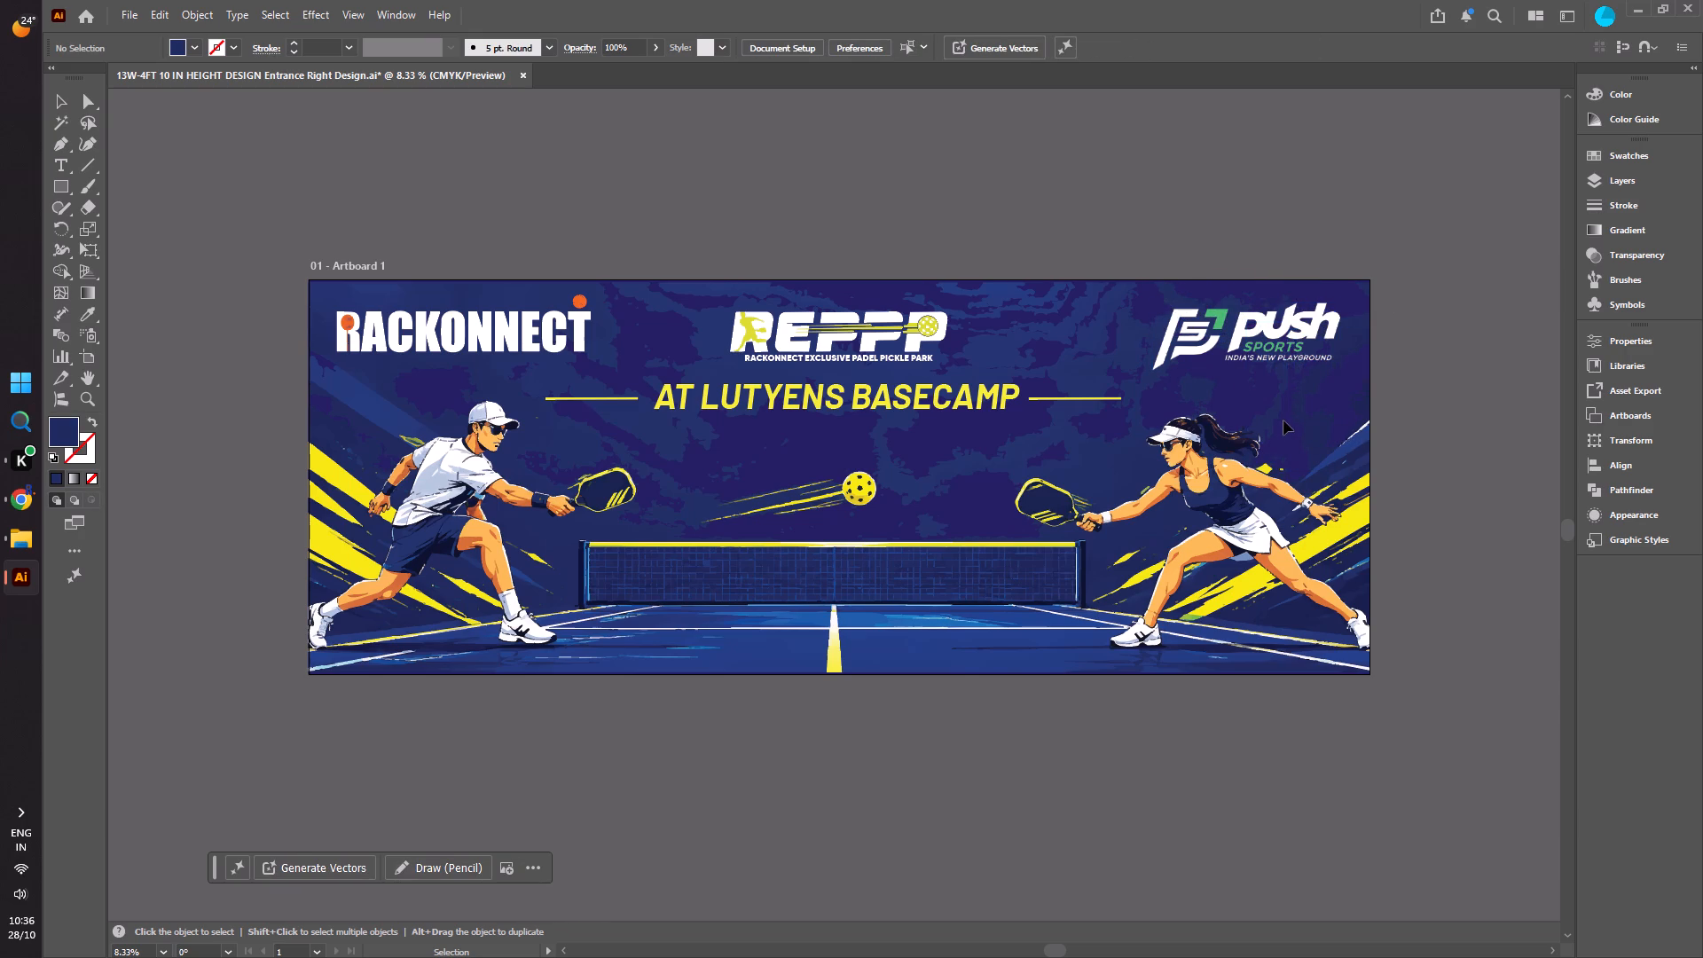
pyautogui.click(1299, 413)
pyautogui.press('Delete')
pyautogui.click(1271, 408)
pyautogui.press('Delete')
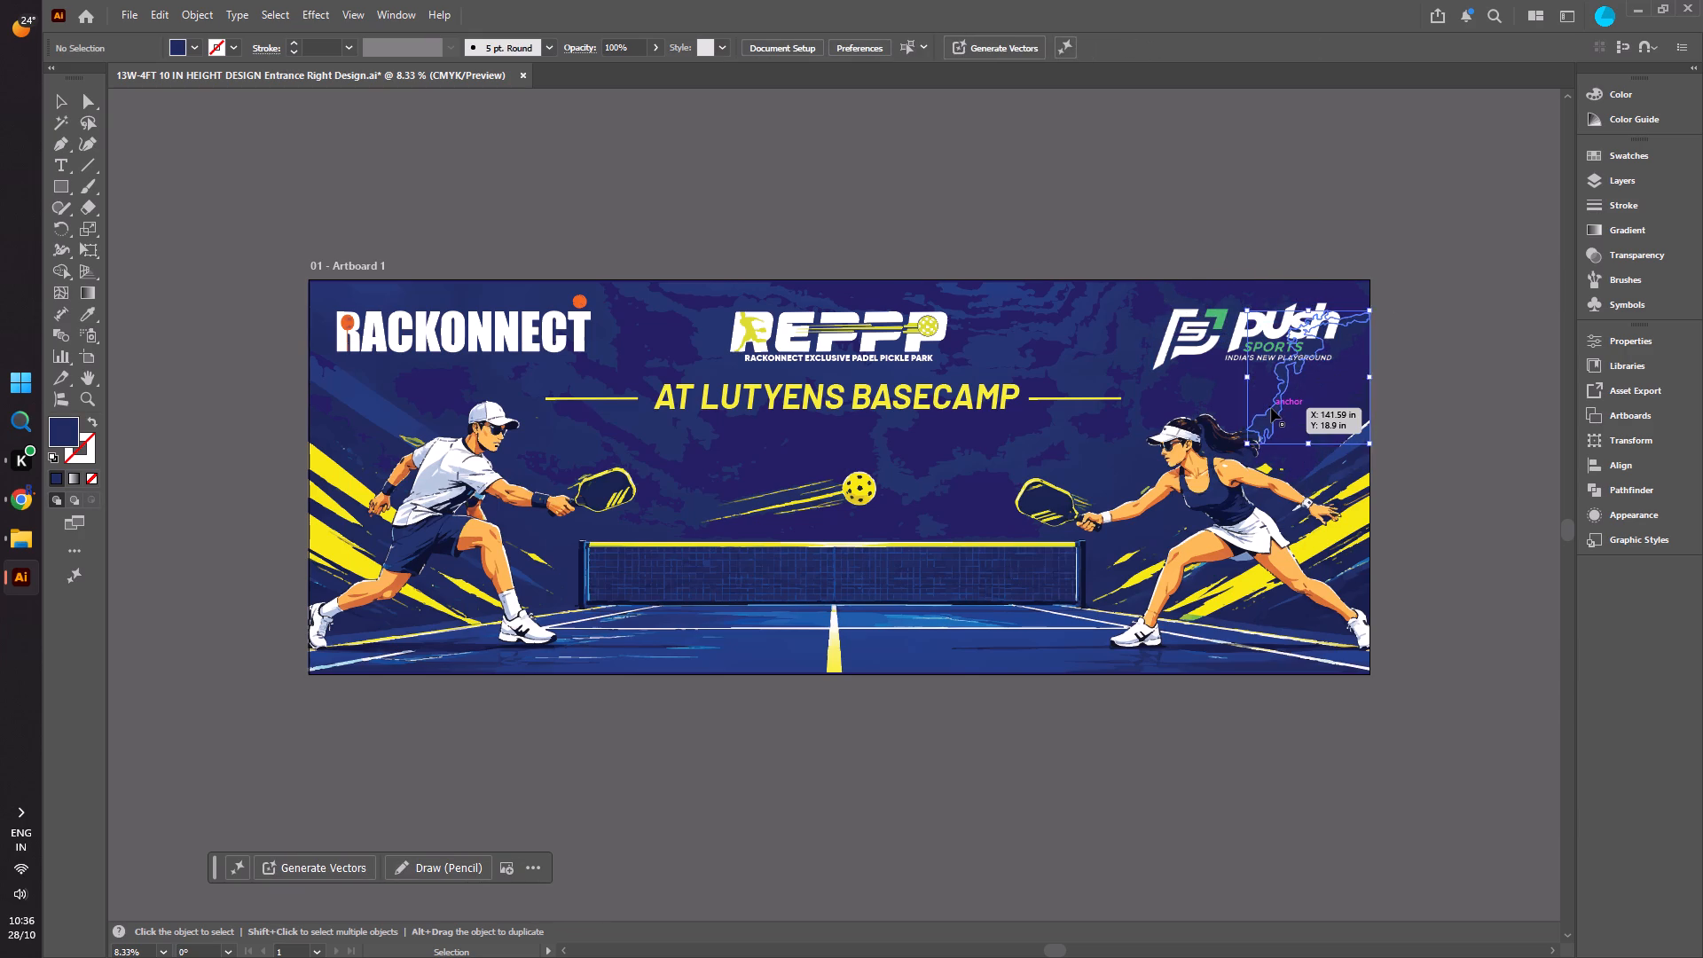
pyautogui.press('Delete')
pyautogui.click(1348, 344)
pyautogui.press('Delete')
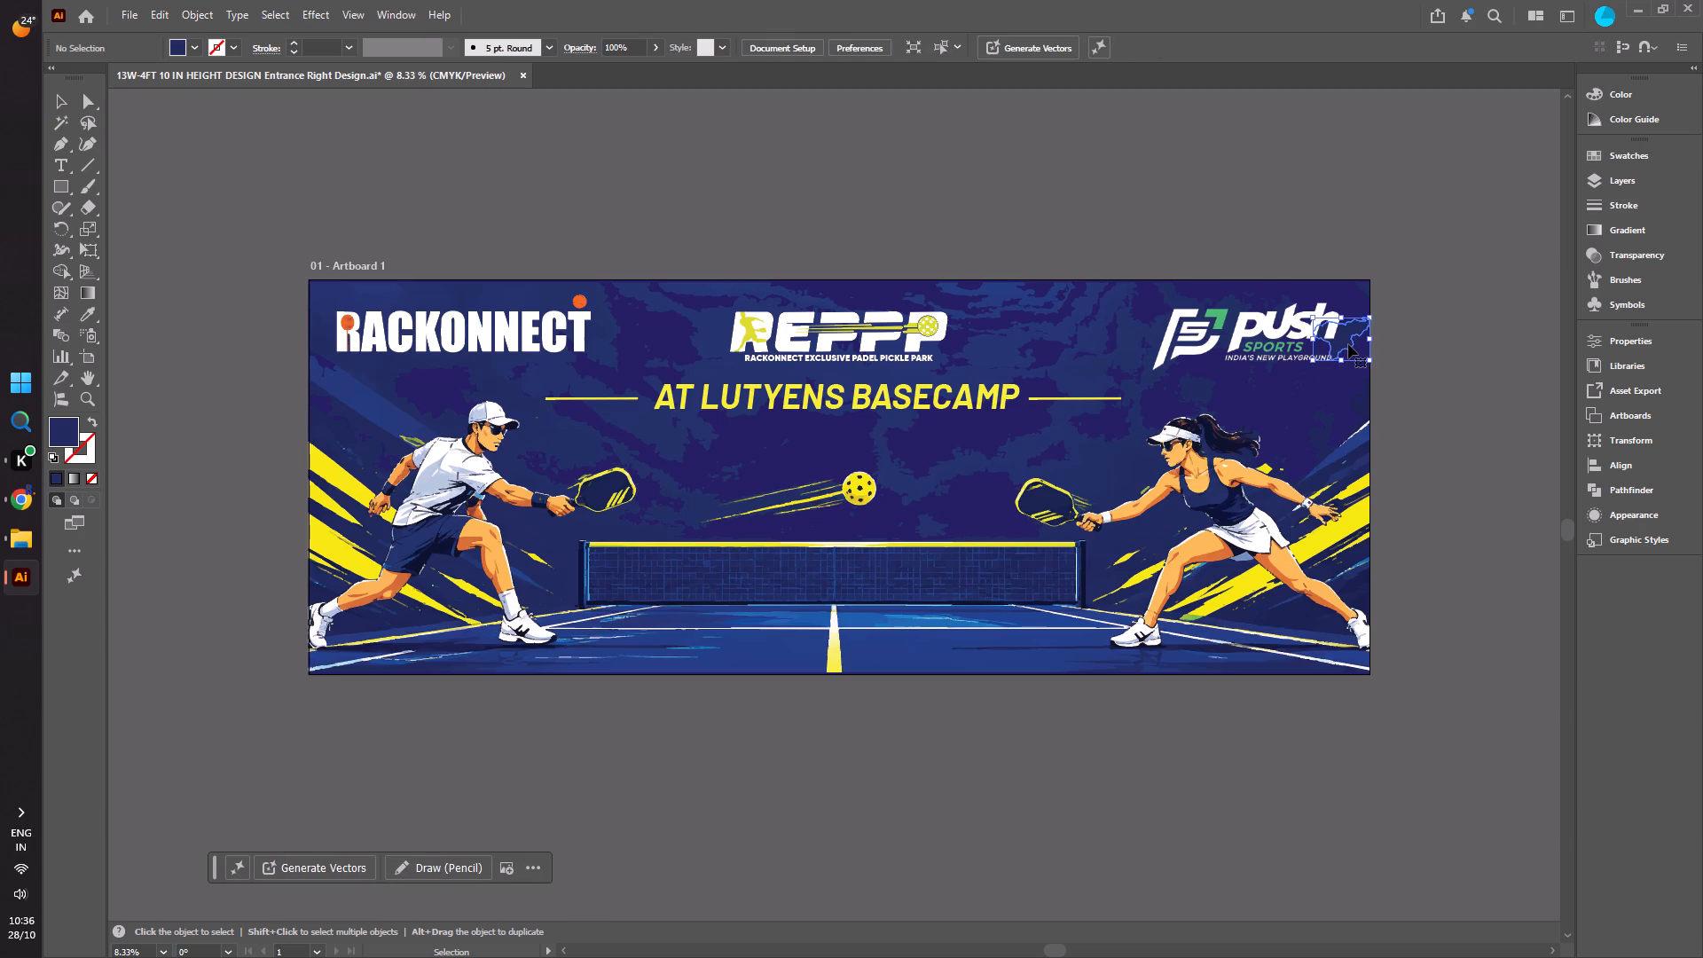
# Delete the blue texture shapes from the outer end of the headline's right rule down to the female player's paddle arm.
pyautogui.click(1118, 371)
pyautogui.press('Delete')
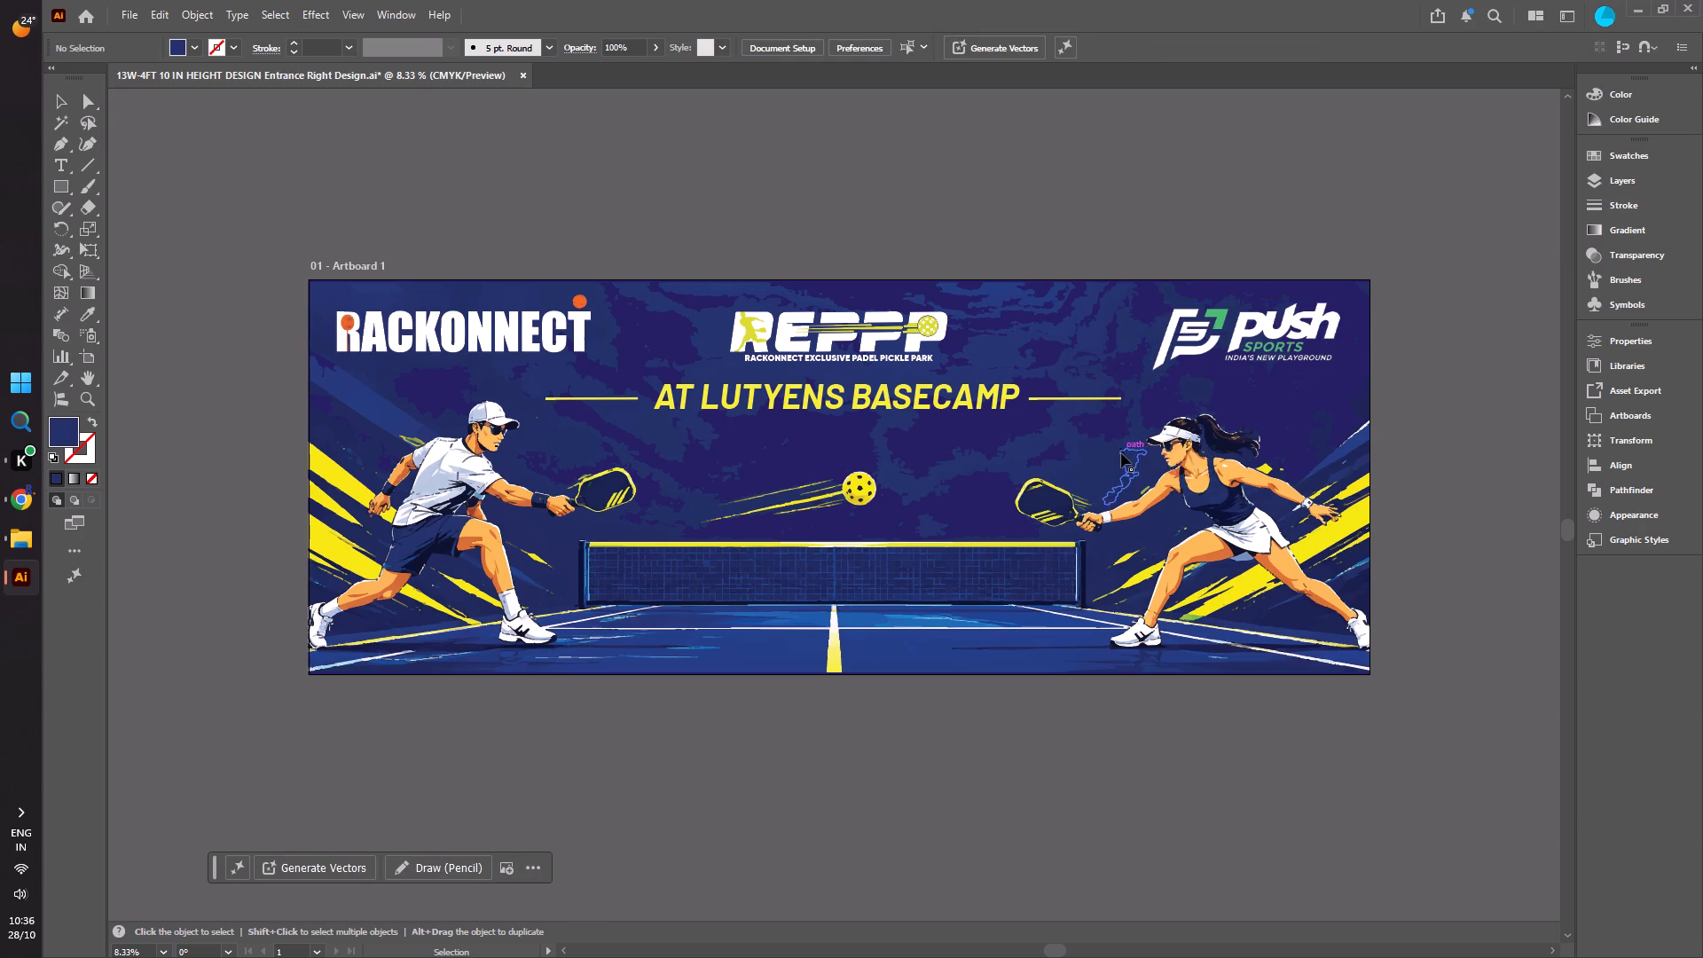
pyautogui.click(1121, 453)
pyautogui.press('Delete')
pyautogui.click(1104, 463)
pyautogui.press('Delete')
pyautogui.click(1093, 471)
pyautogui.press('Delete')
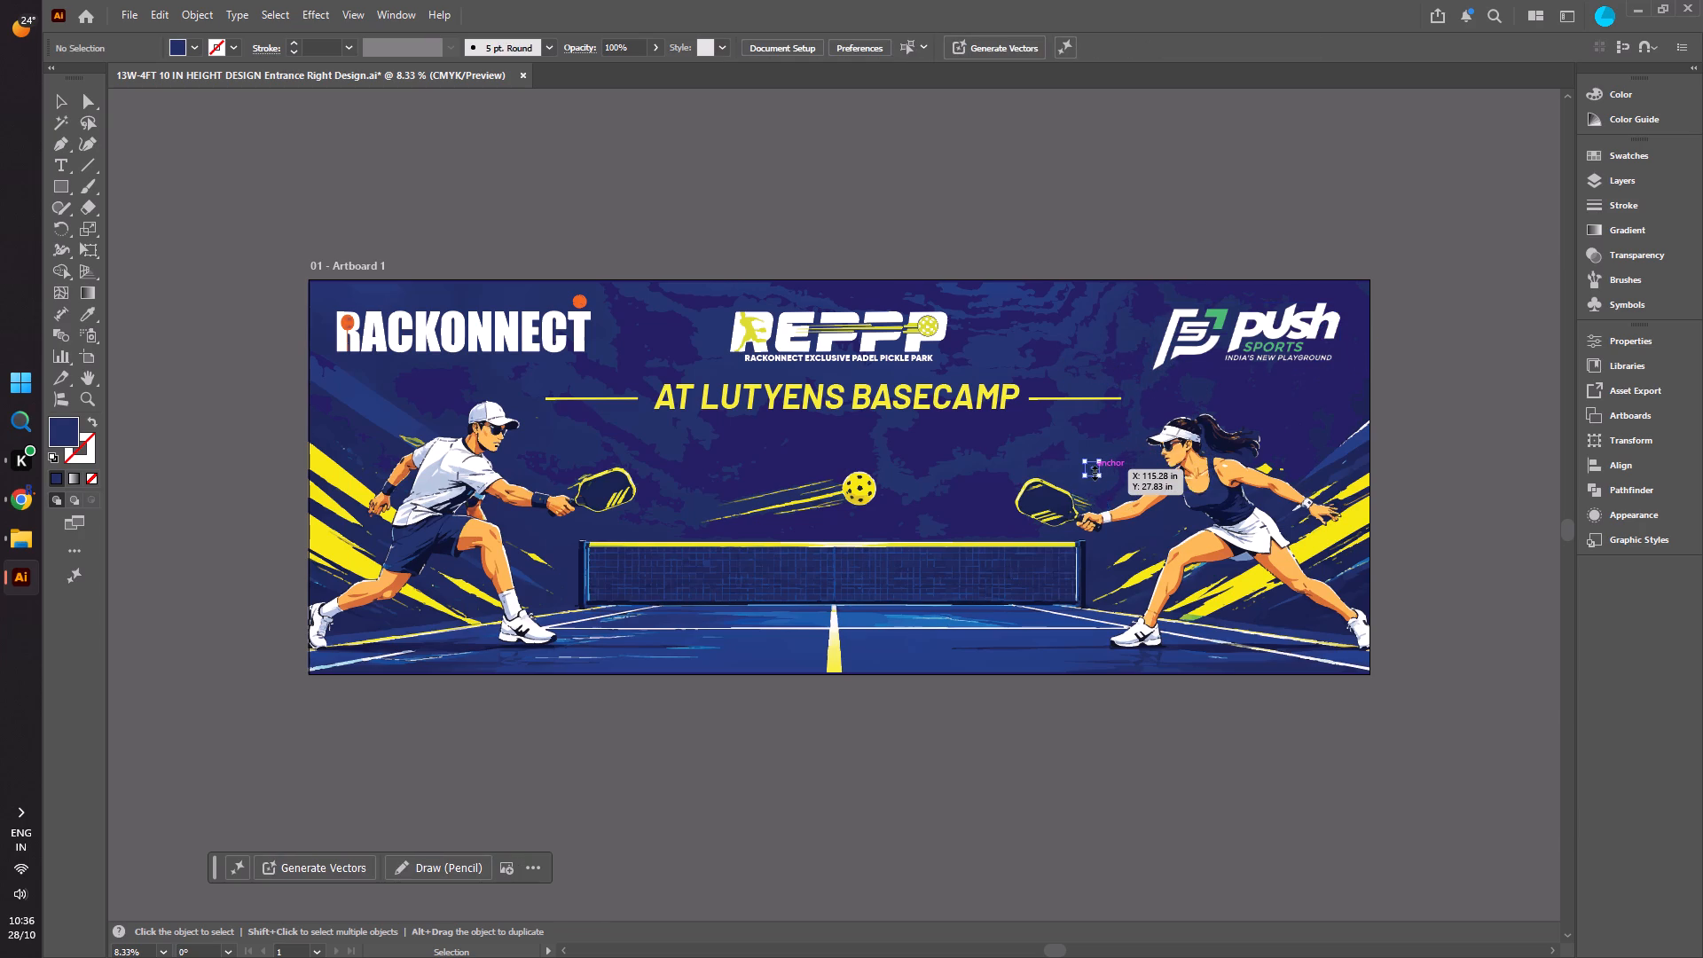
pyautogui.click(1091, 479)
pyautogui.press('Delete')
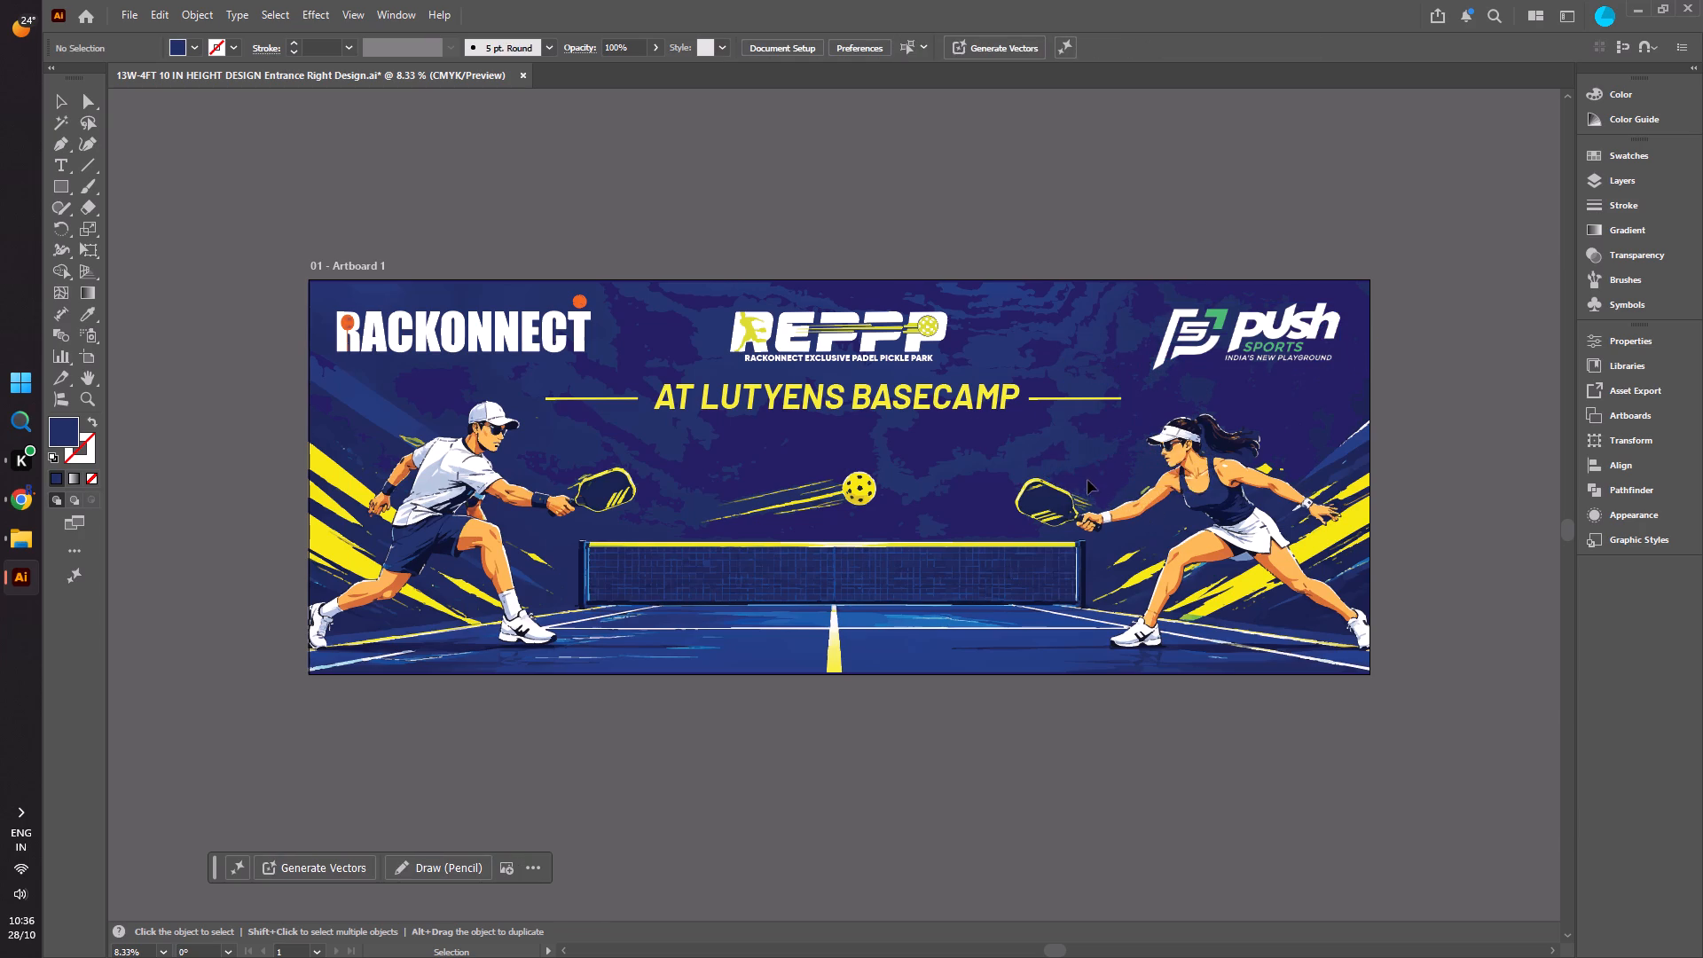
# Delete the blue texture fragments just above the female player's paddle, below the headline's right rule.
pyautogui.click(1067, 465)
pyautogui.press('Delete')
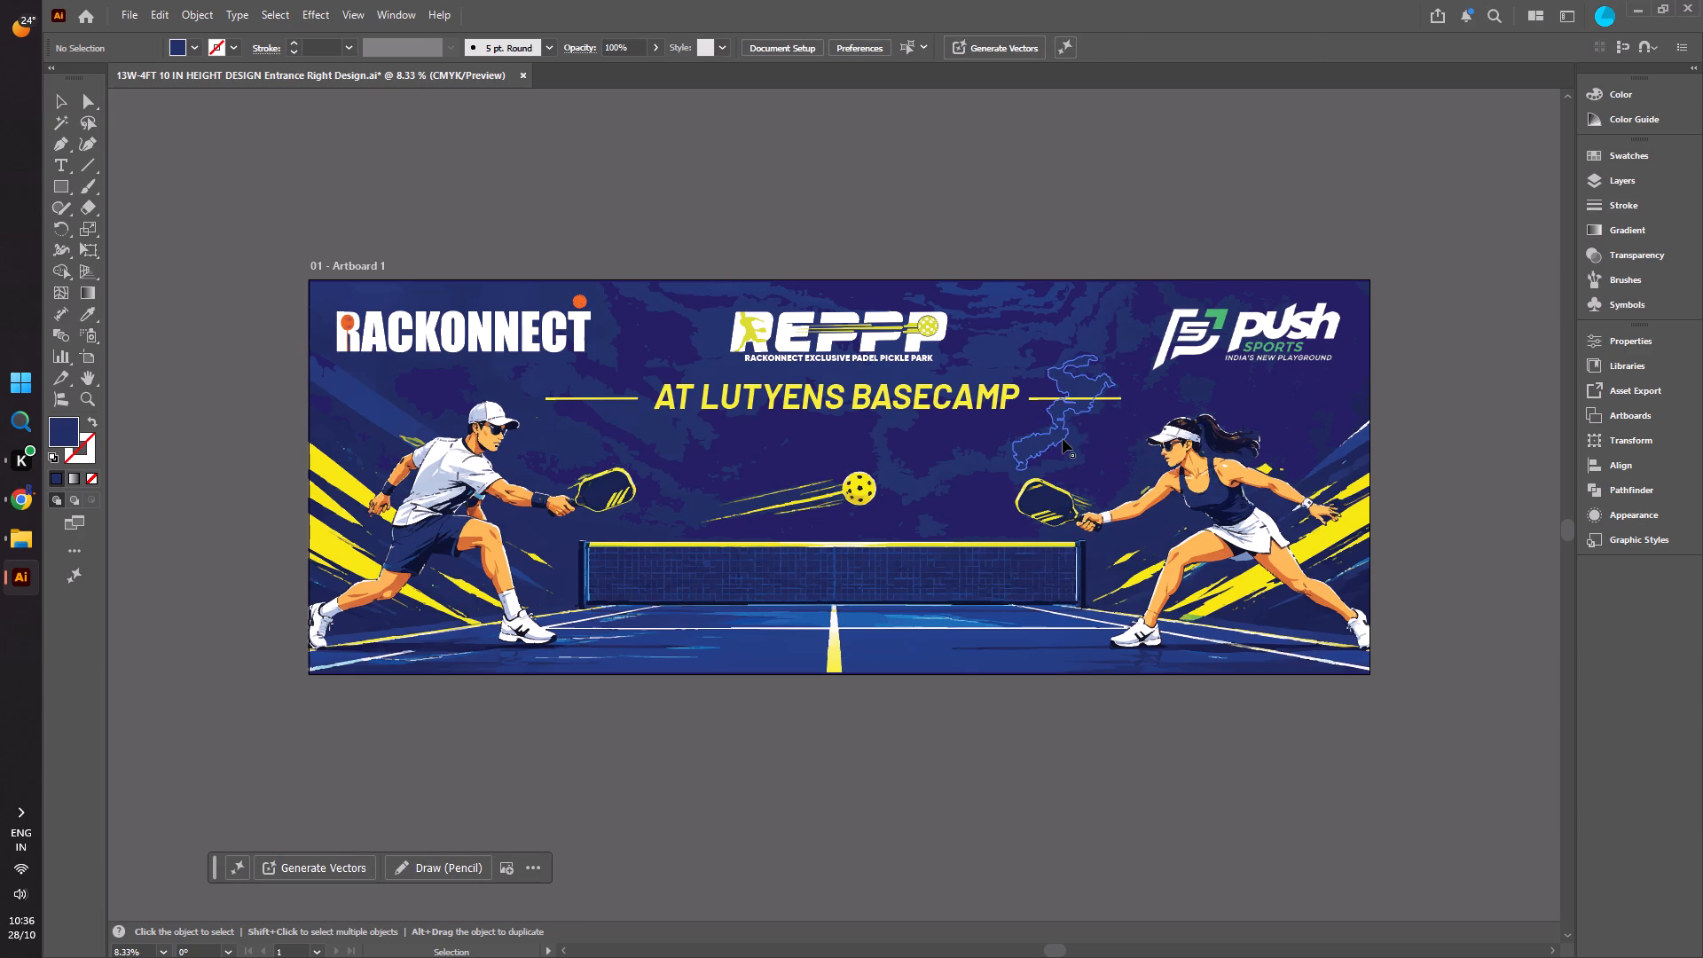
pyautogui.click(1063, 439)
pyautogui.press('Delete')
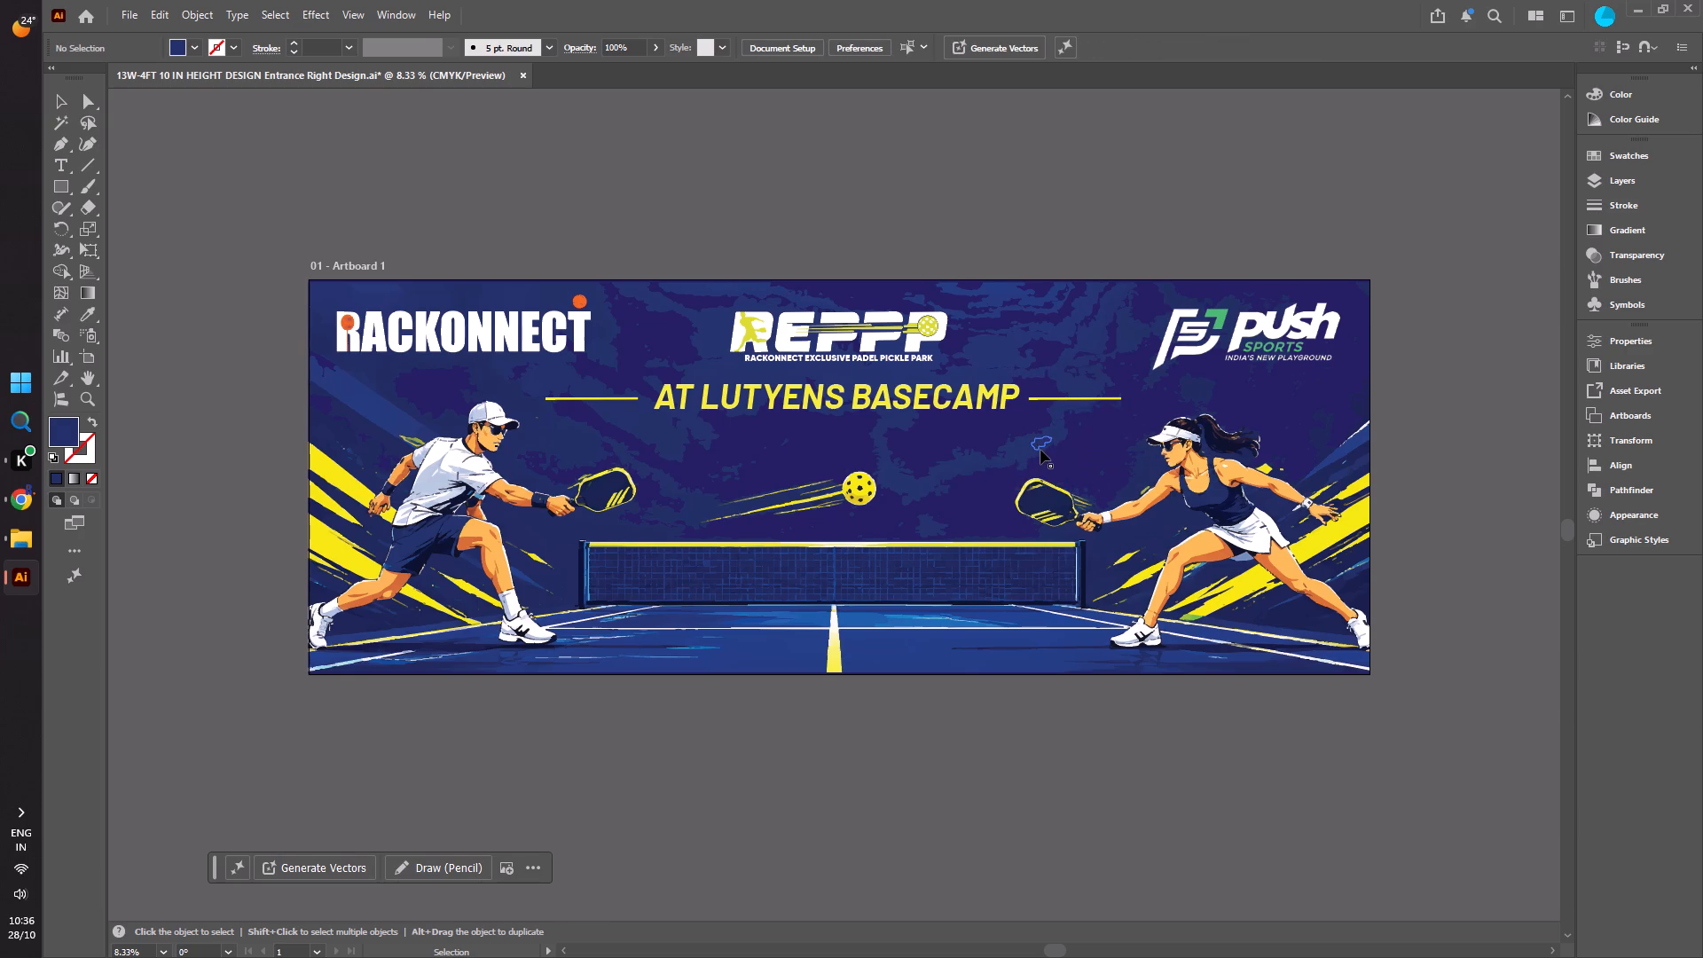
pyautogui.click(1040, 450)
pyautogui.press('Delete')
# Delete the large blue texture shapes between the REPPP and Push Sports logos.
pyautogui.click(1009, 349)
pyautogui.press('Delete')
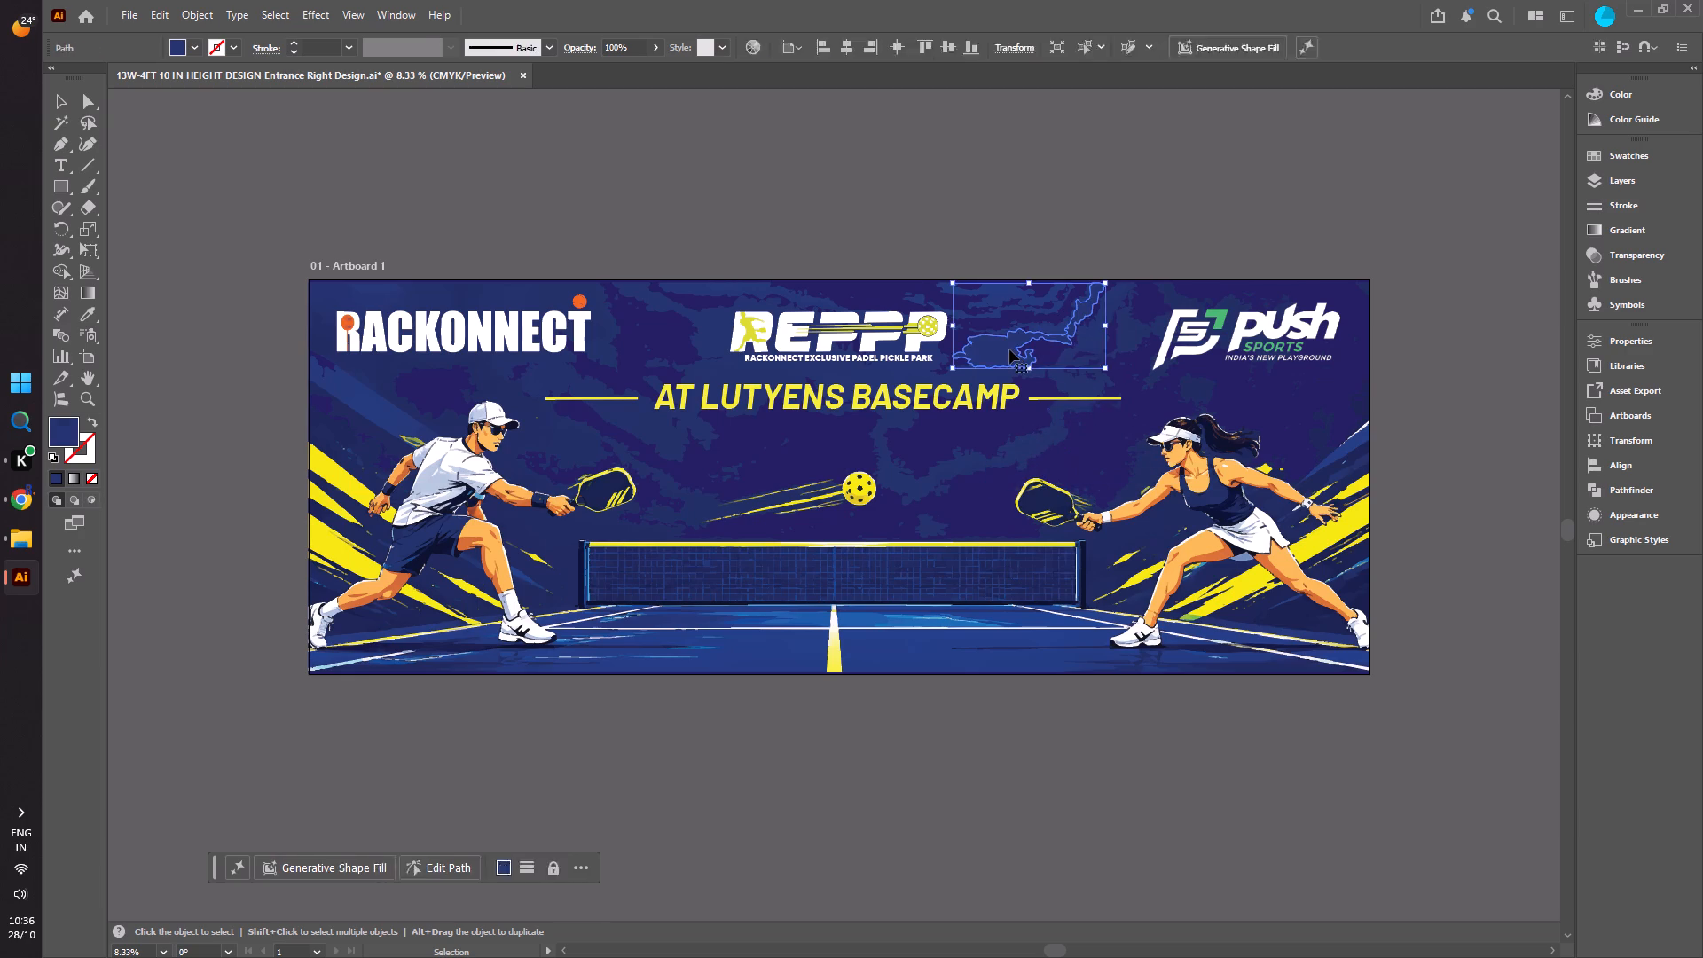
pyautogui.click(1085, 349)
pyautogui.press('Delete')
# Delete the remaining small blue texture fragments around the left side and top of the Push Sports logo's emblem.
pyautogui.click(1131, 330)
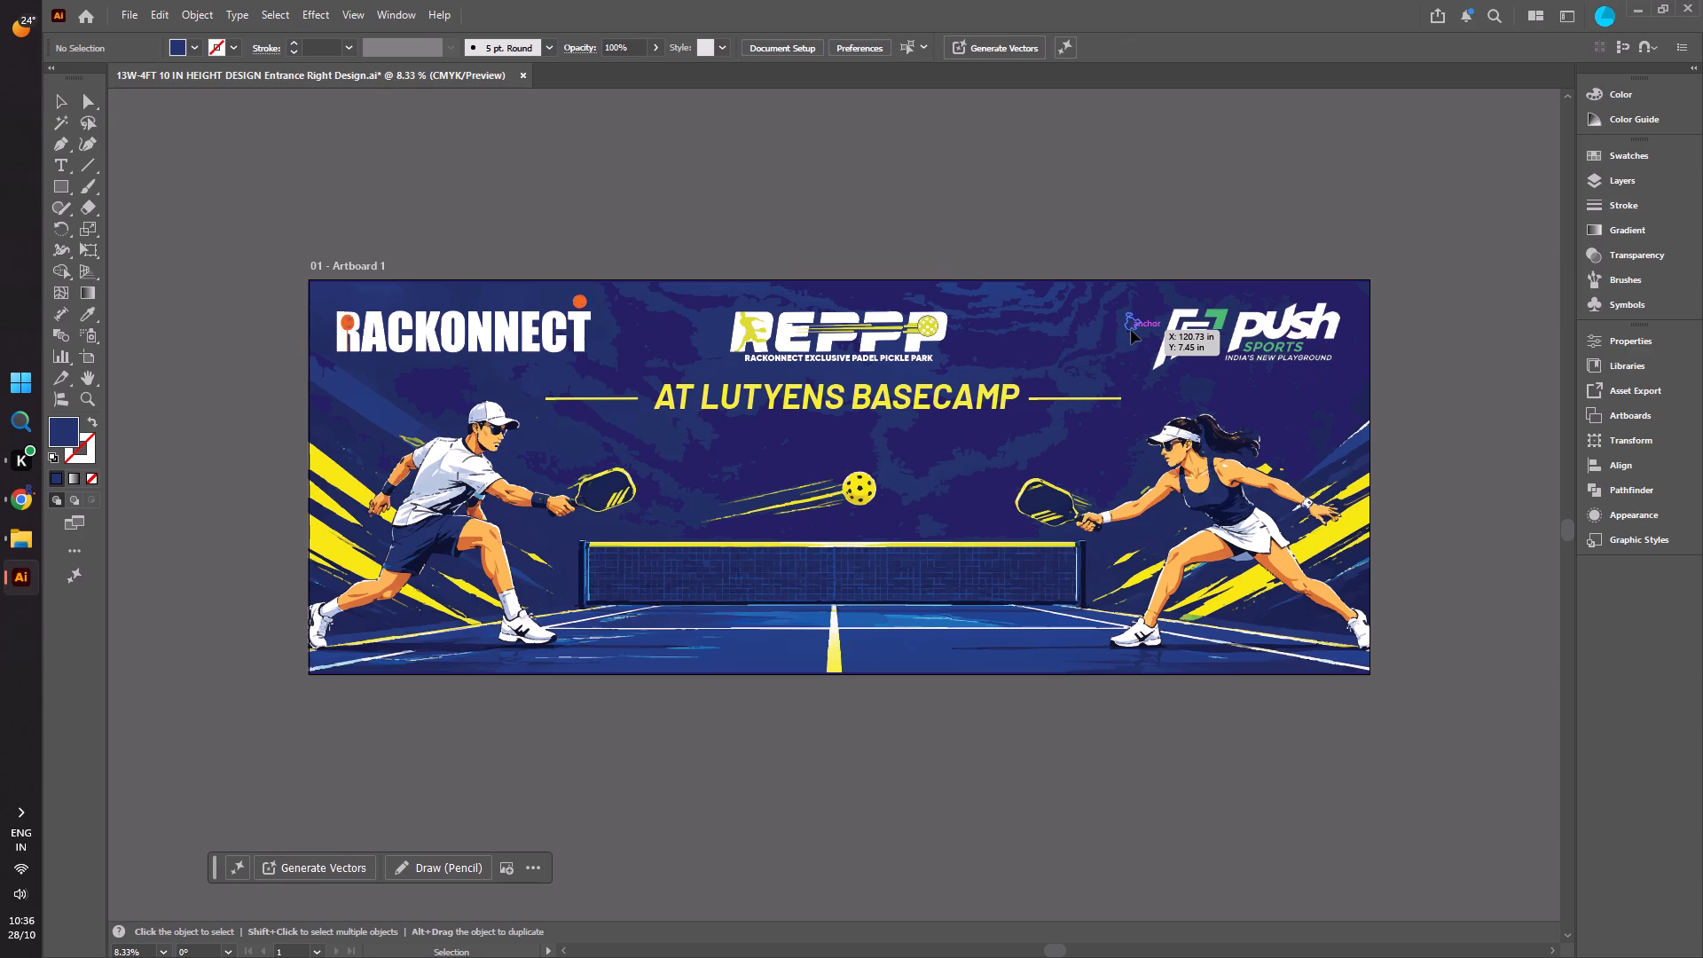
pyautogui.press('Delete')
pyautogui.click(1126, 348)
pyautogui.click(1131, 331)
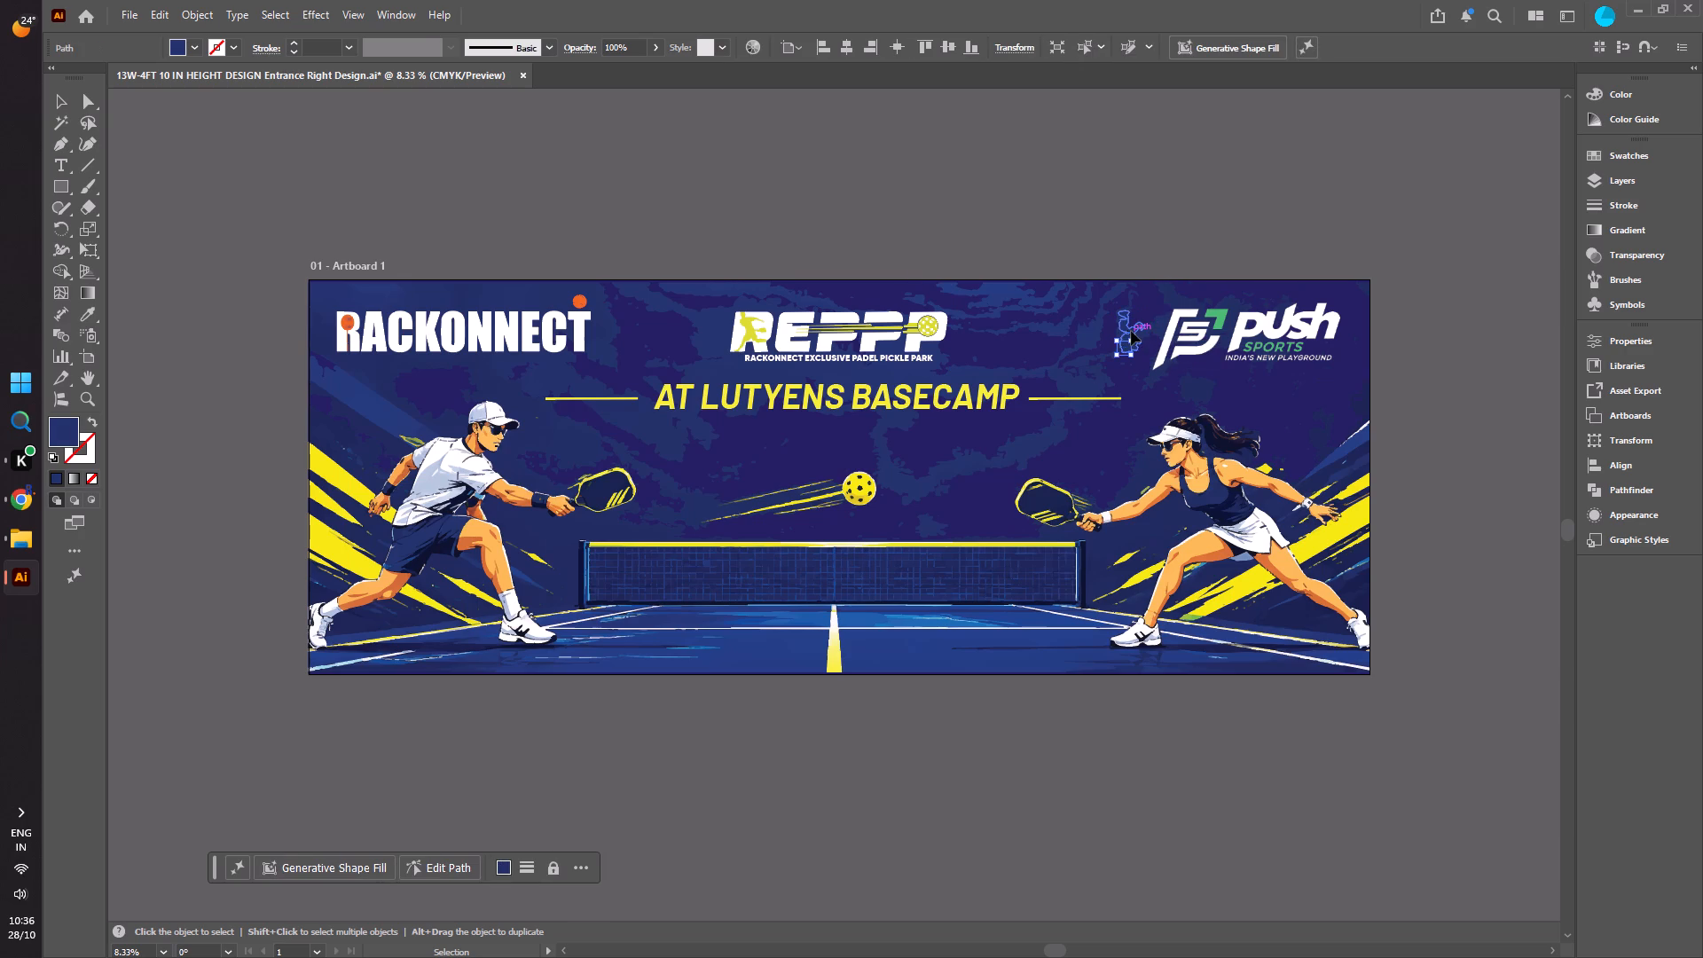
pyautogui.press('Delete')
pyautogui.click(1150, 334)
pyautogui.press('Delete')
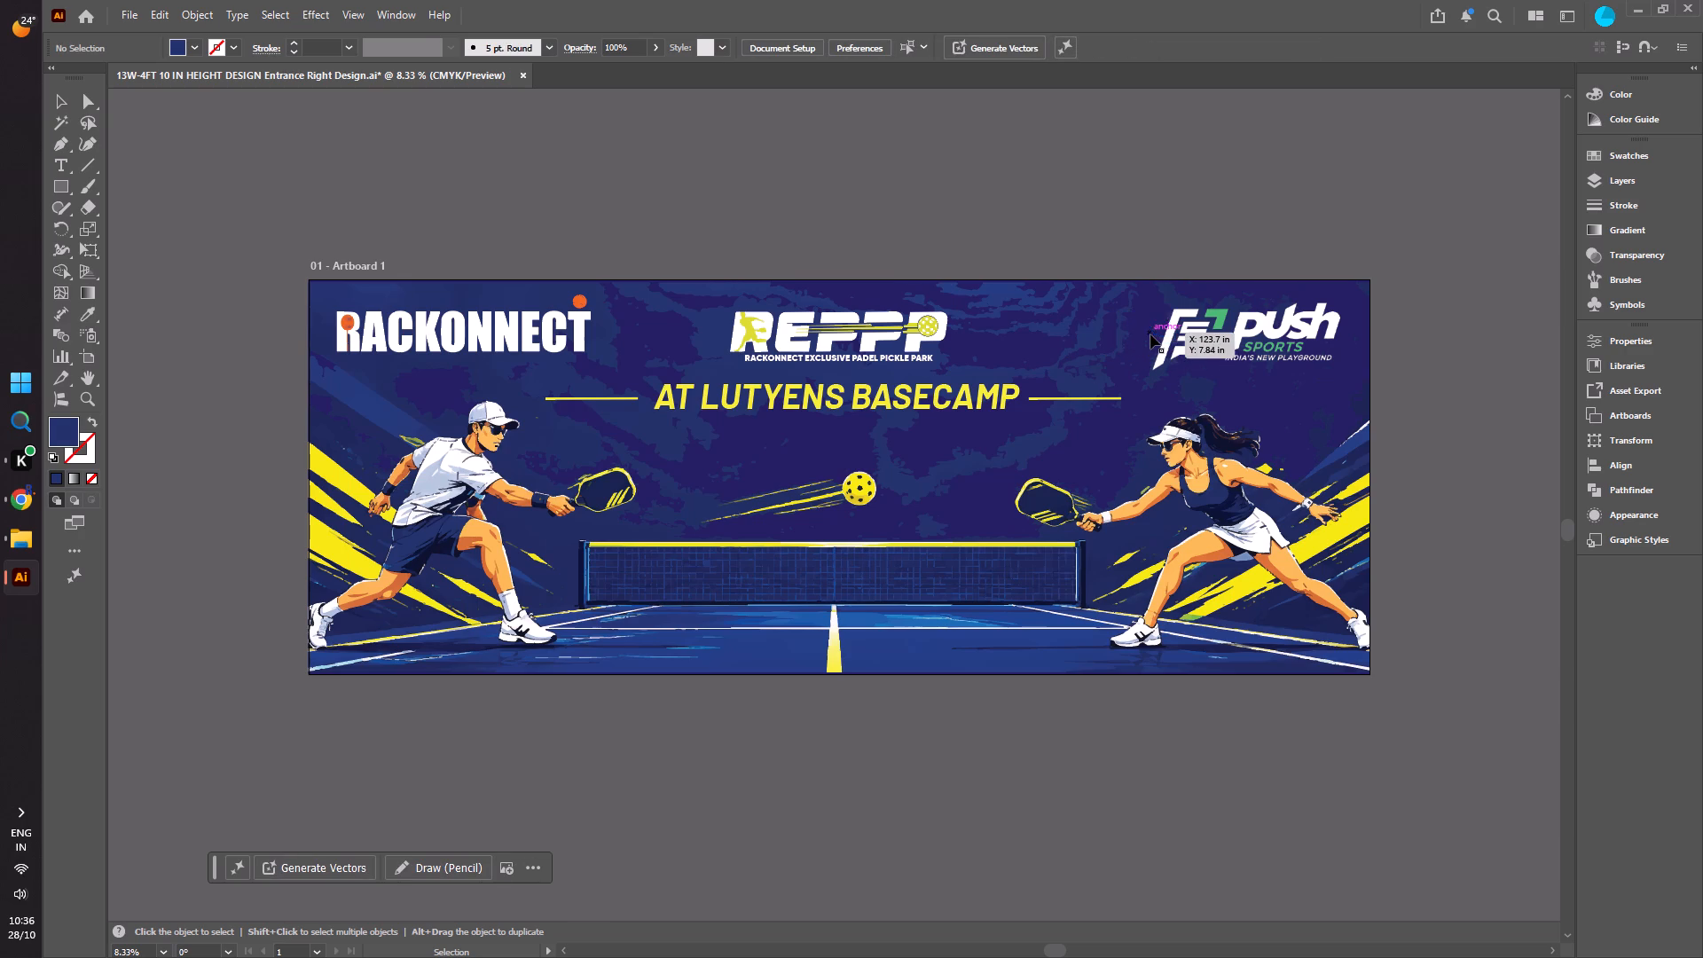
pyautogui.click(1169, 290)
pyautogui.press('Delete')
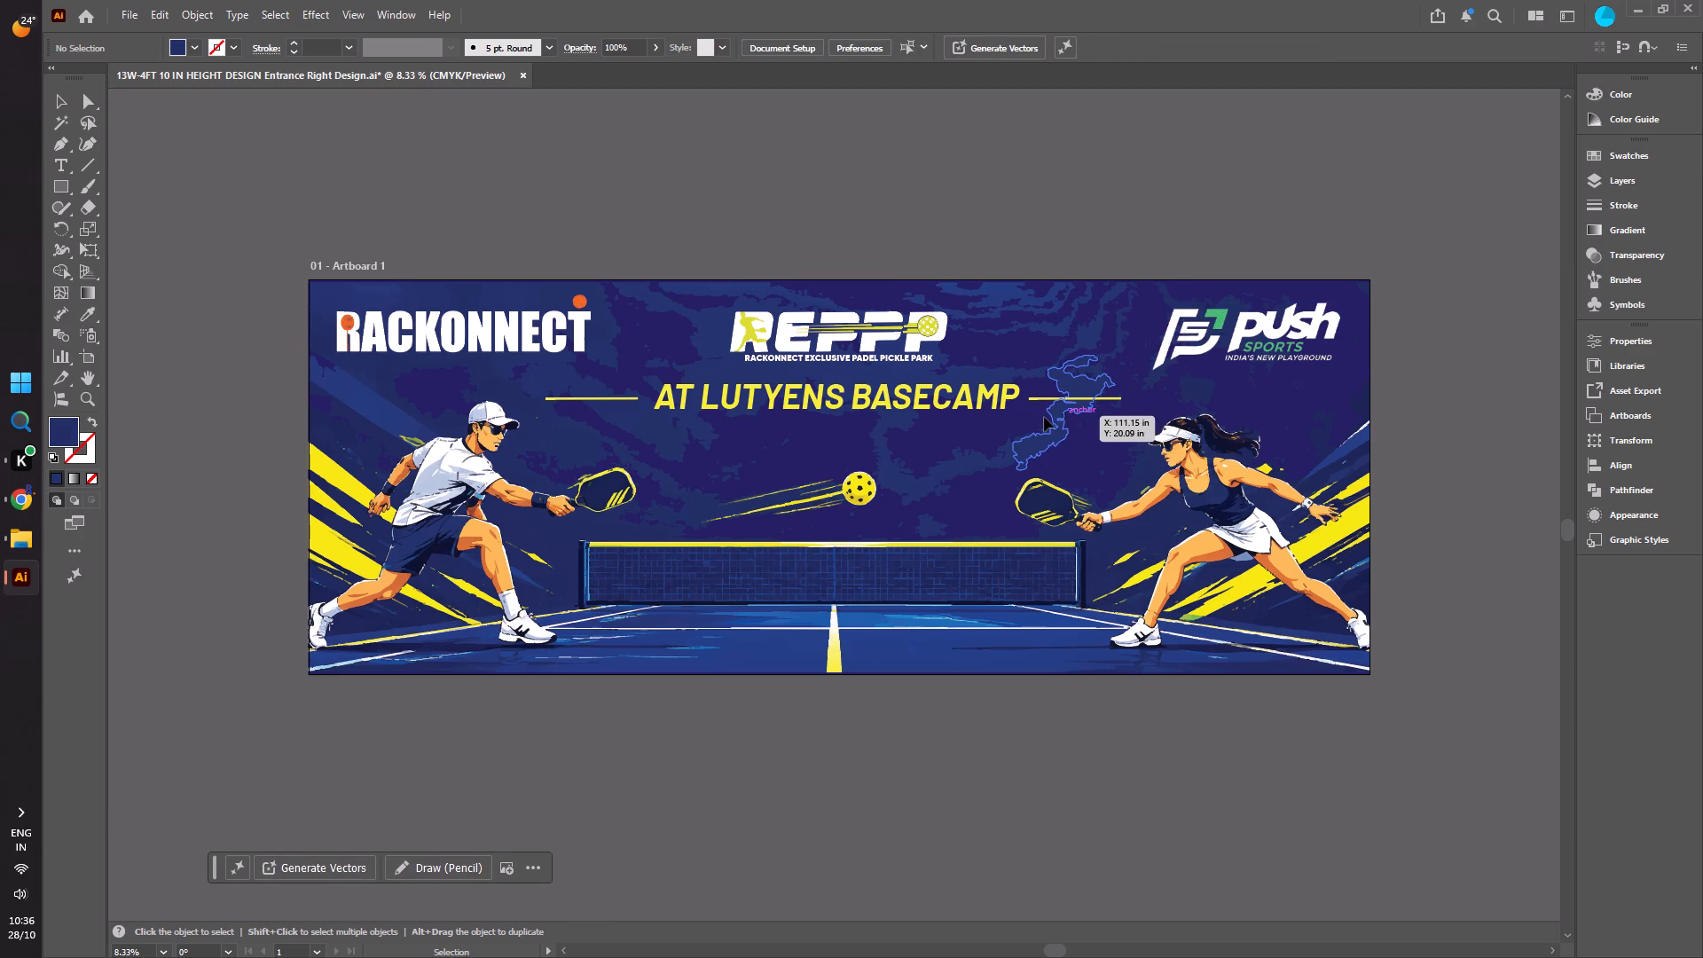
# Delete the blue texture shapes crossing the headline's right rule and just below the headline's final letters.
pyautogui.click(1058, 417)
pyautogui.press('Delete')
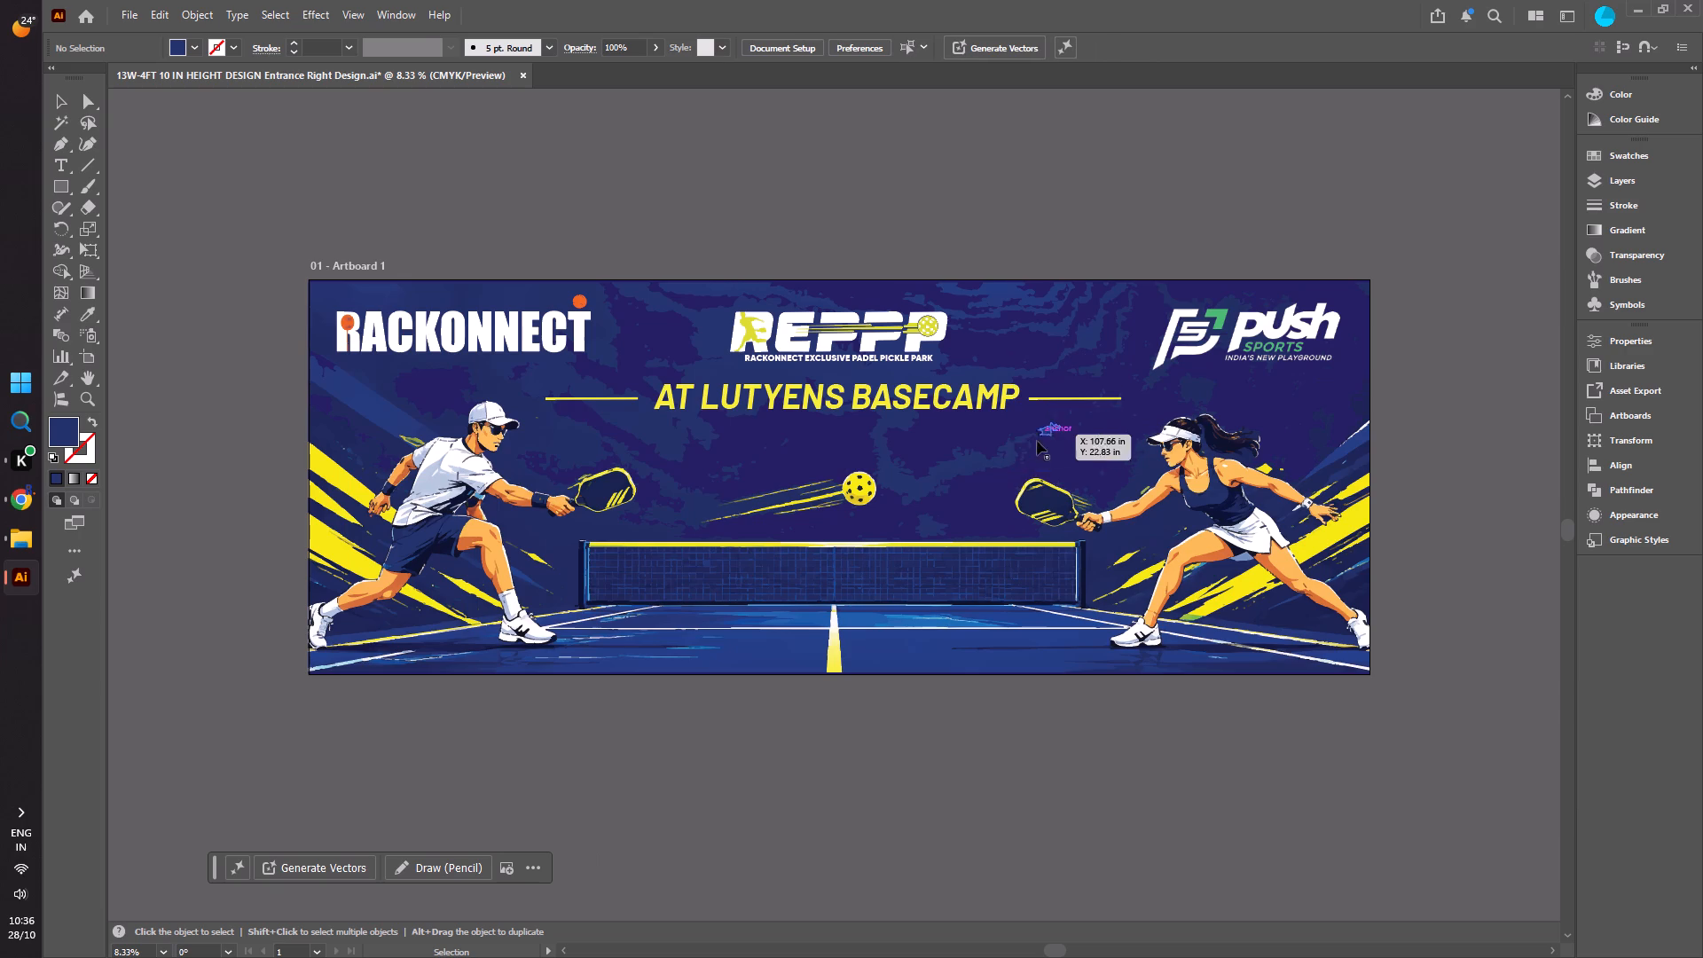
pyautogui.click(977, 453)
pyautogui.press('Delete')
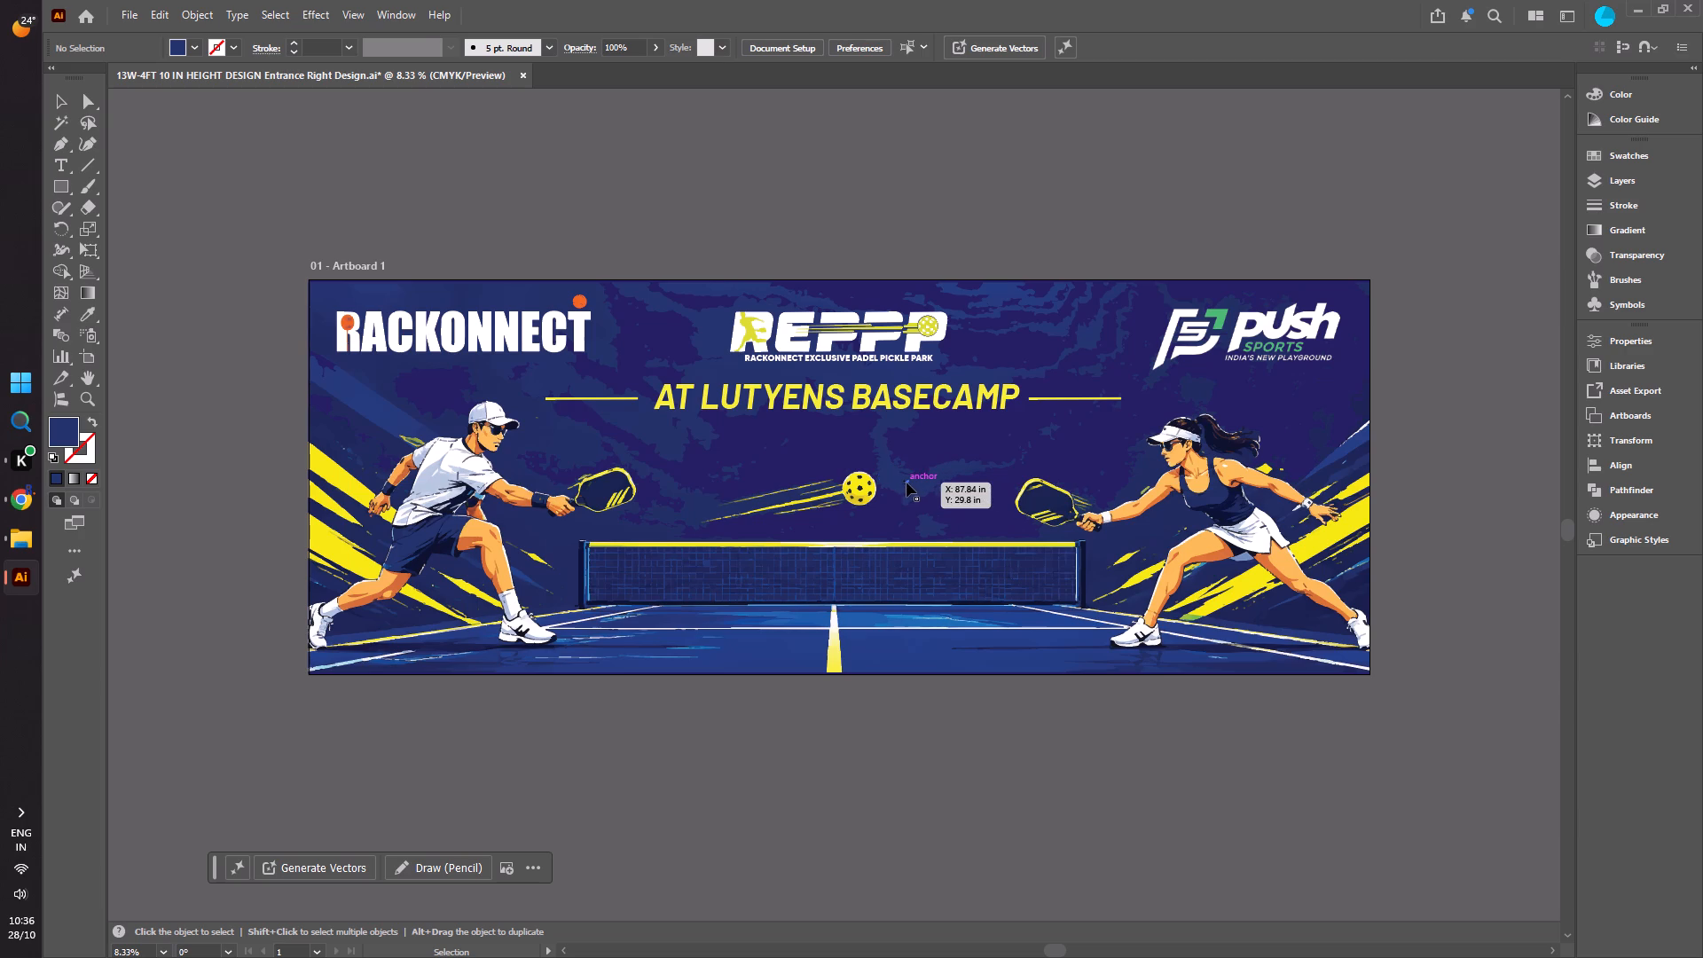
# Delete the small blue texture fragments between the yellow ball and the female player's paddle.
pyautogui.click(912, 483)
pyautogui.press('Delete')
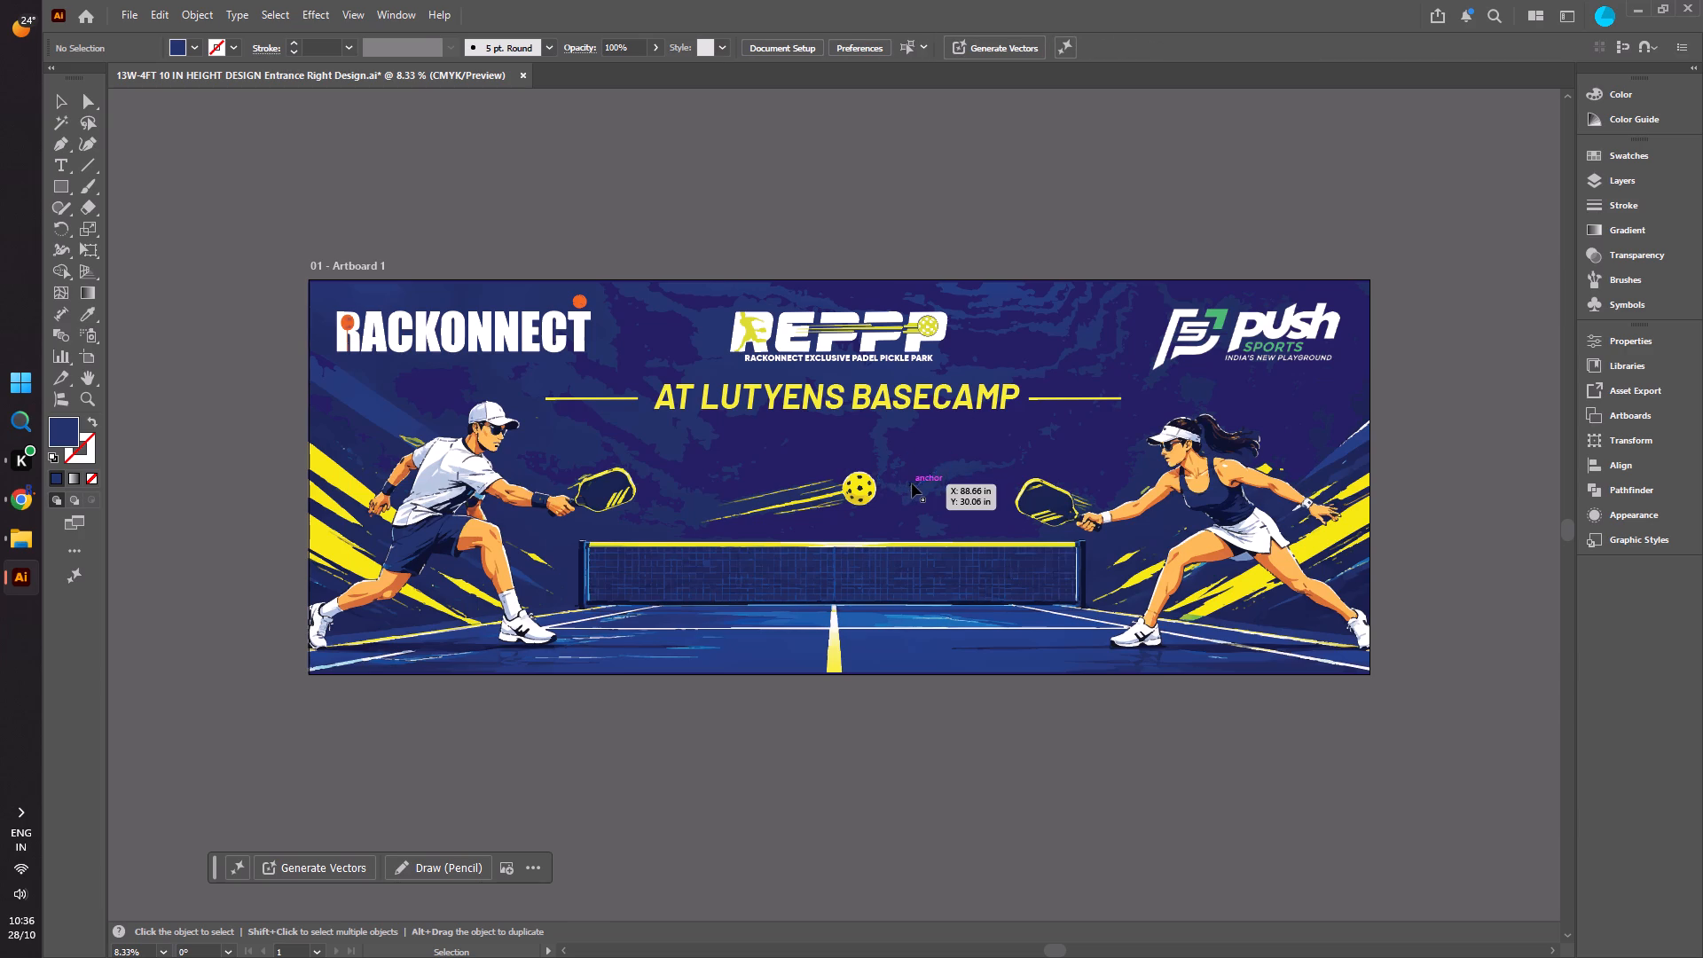
pyautogui.click(919, 498)
pyautogui.press('Delete')
pyautogui.click(934, 522)
pyautogui.press('Delete')
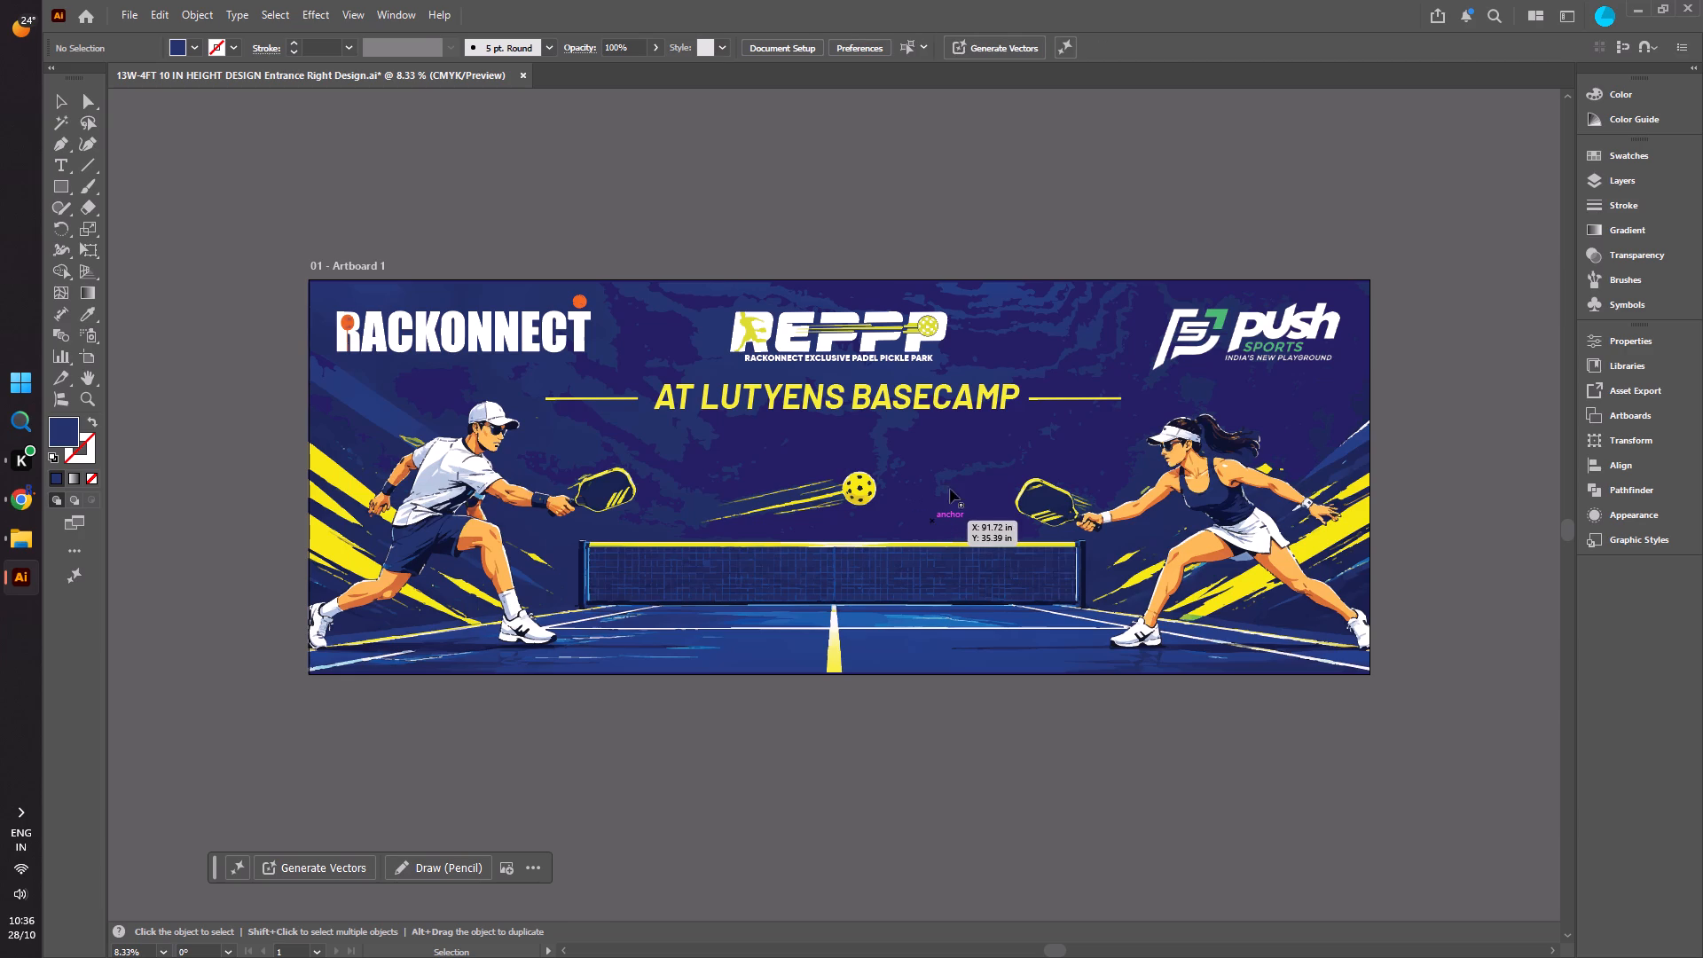
pyautogui.click(961, 470)
pyautogui.press('Delete')
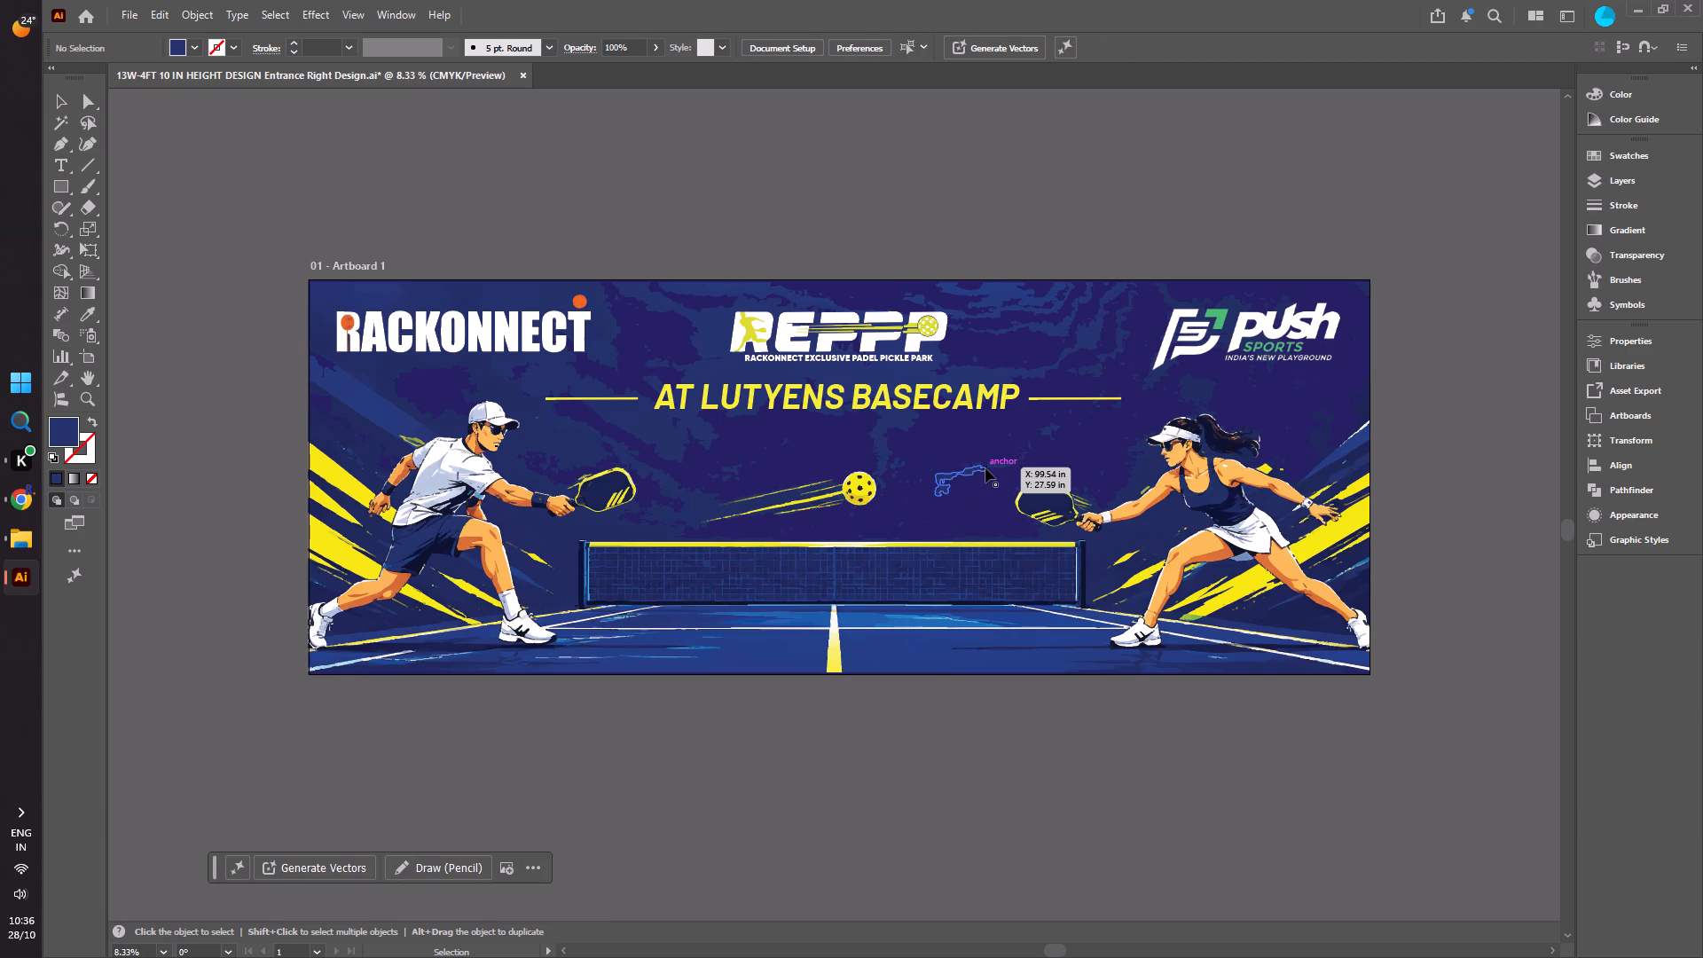
pyautogui.click(985, 468)
pyautogui.press('Delete')
# Delete the blue texture shapes above the male player's paddle and behind the first half of the headline.
pyautogui.click(581, 451)
pyautogui.press('Delete')
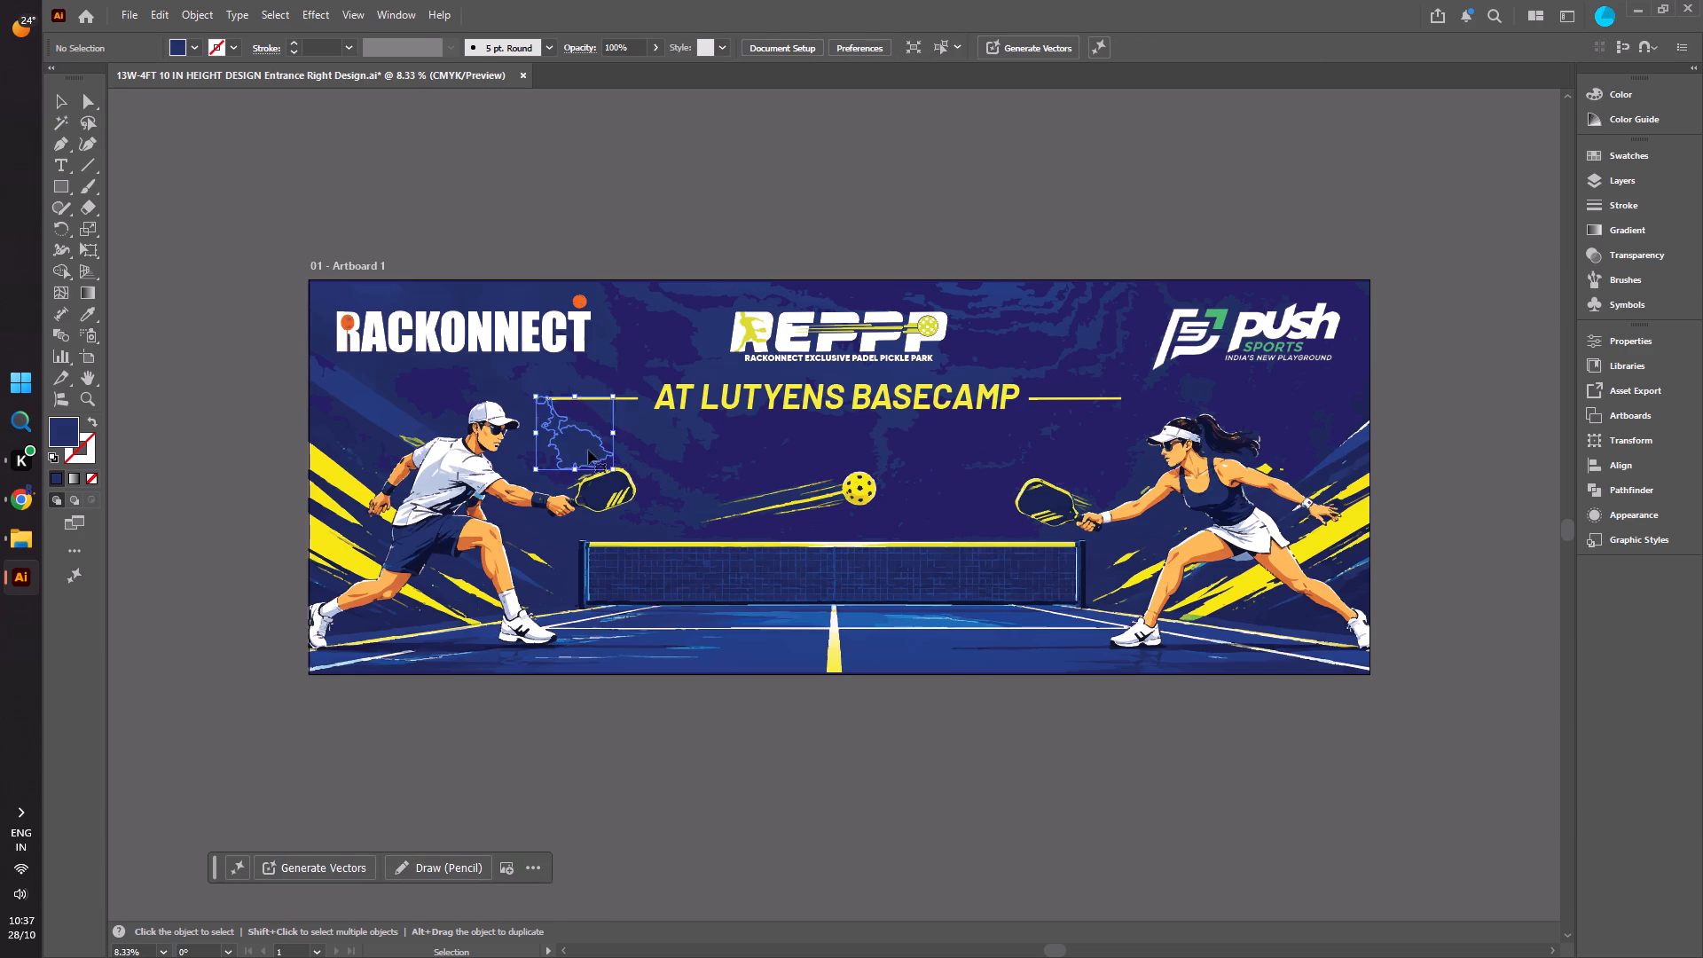
pyautogui.click(648, 431)
pyautogui.press('Delete')
pyautogui.click(699, 431)
pyautogui.press('Delete')
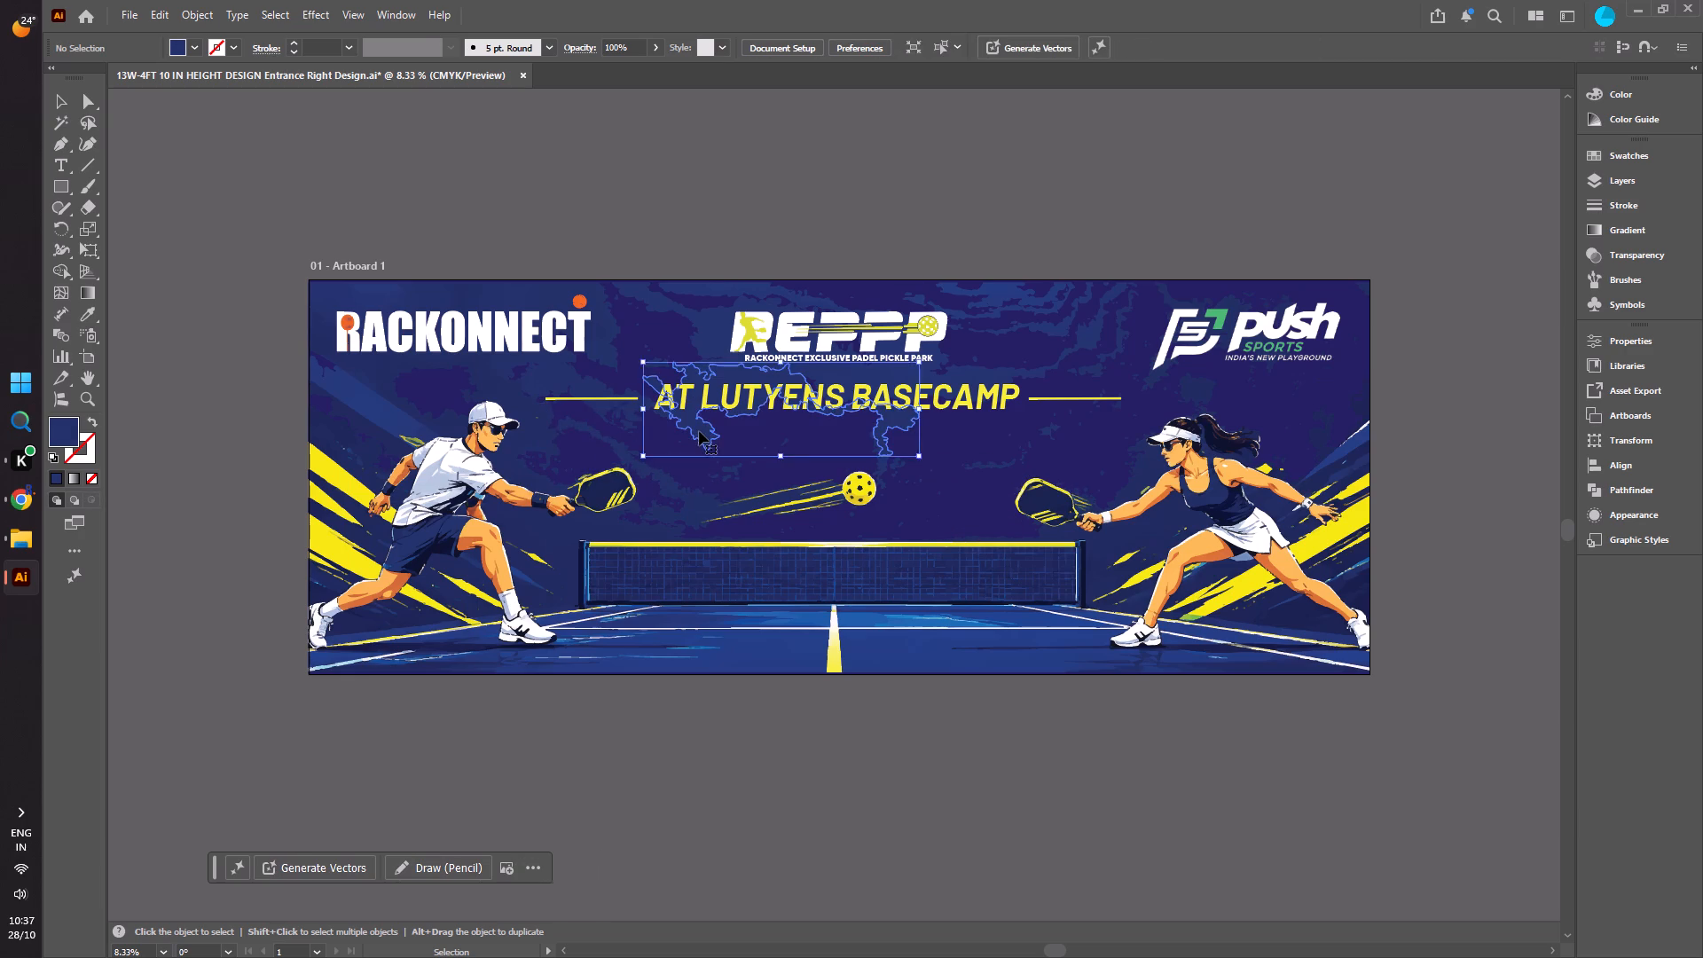
# Delete the blue texture shapes running behind the REPPP logo and between its tagline and the headline.
pyautogui.click(710, 345)
pyautogui.press('Delete')
pyautogui.click(842, 378)
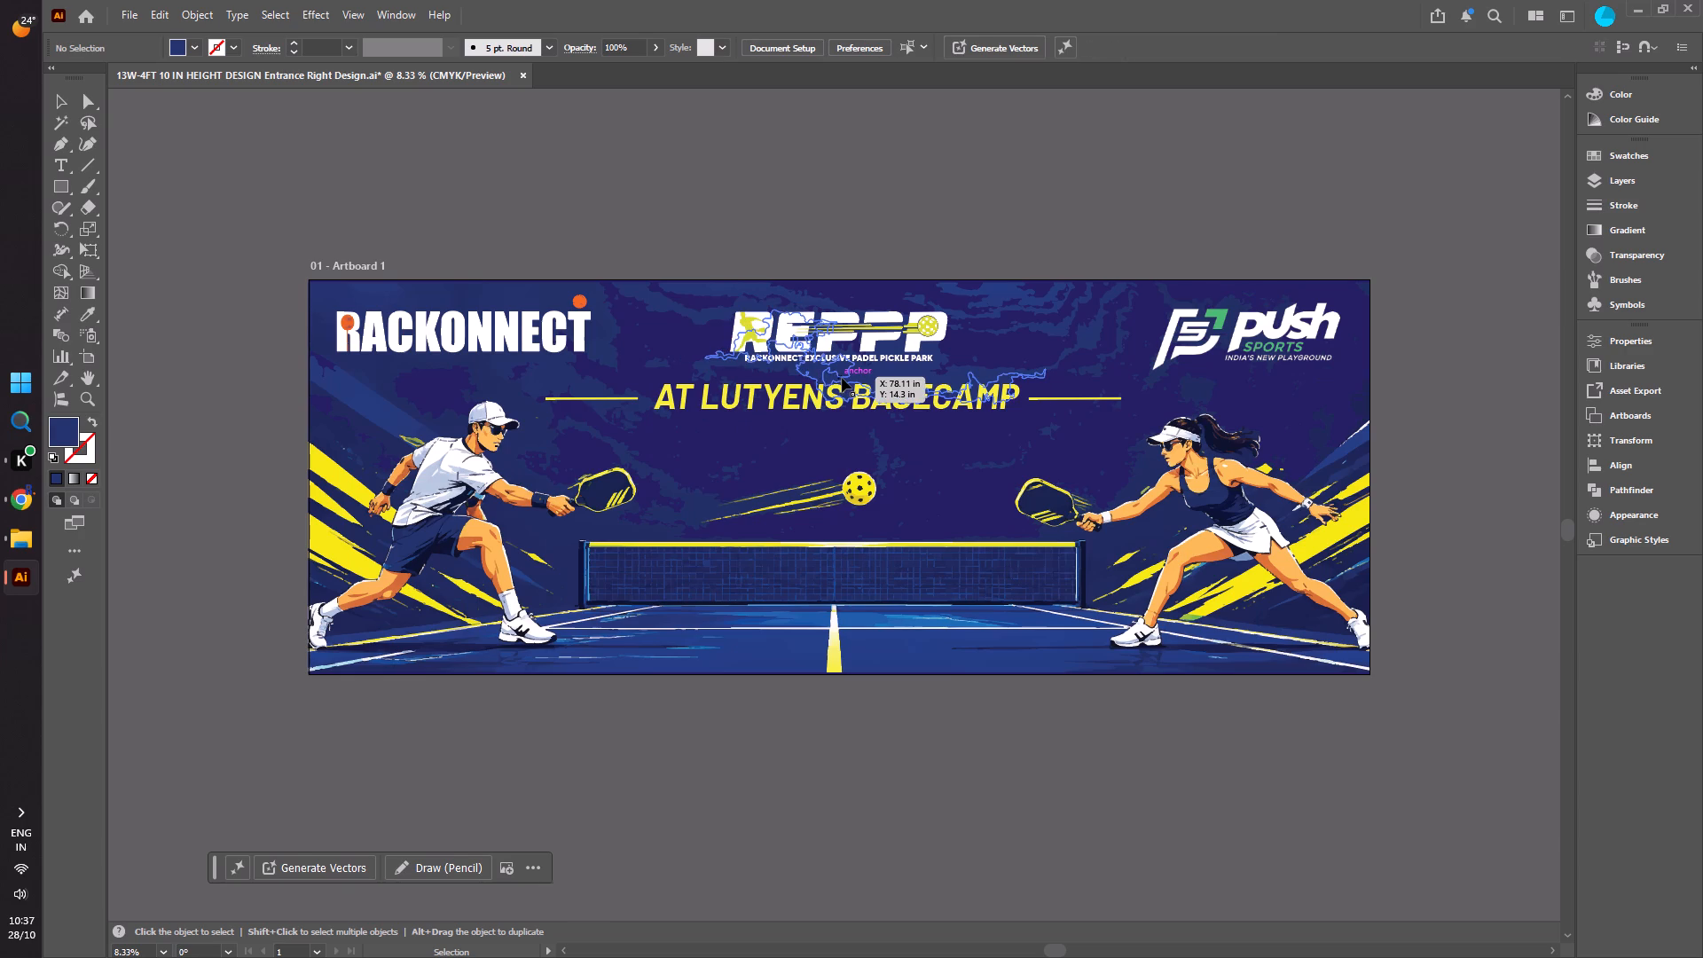
pyautogui.press('Delete')
pyautogui.click(928, 372)
pyautogui.press('Delete')
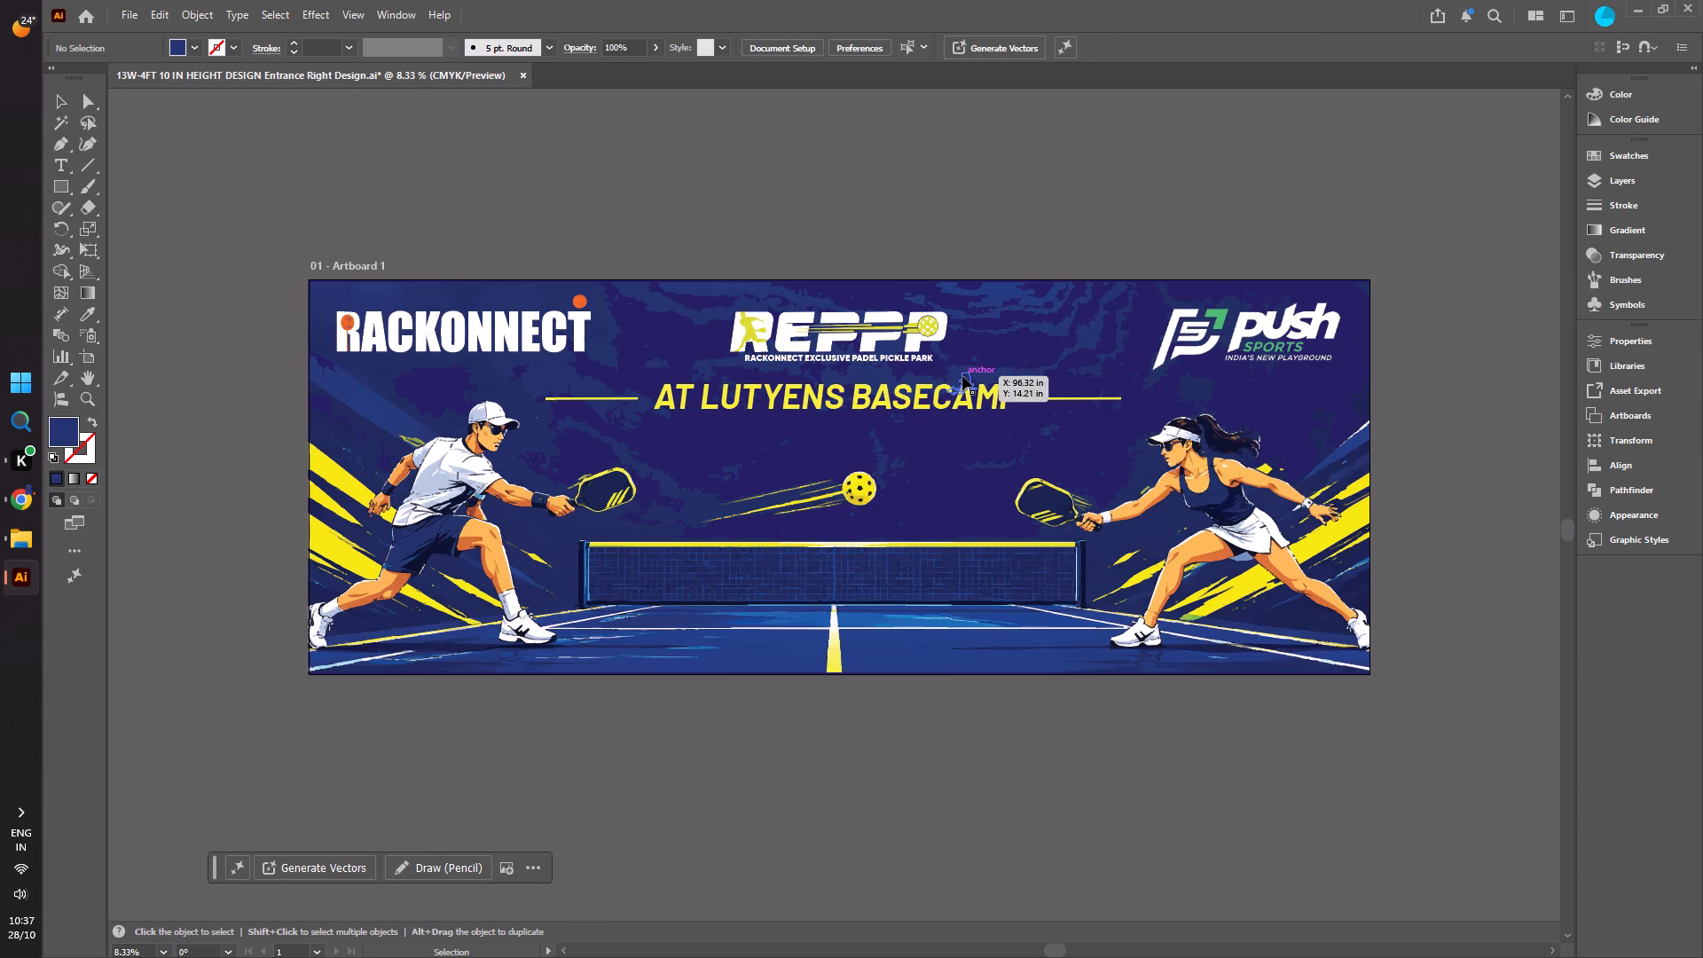
pyautogui.click(962, 376)
pyautogui.press('Delete')
# Delete the blue texture fragments along the banner's top edge just right of the REPPP logo.
pyautogui.click(992, 298)
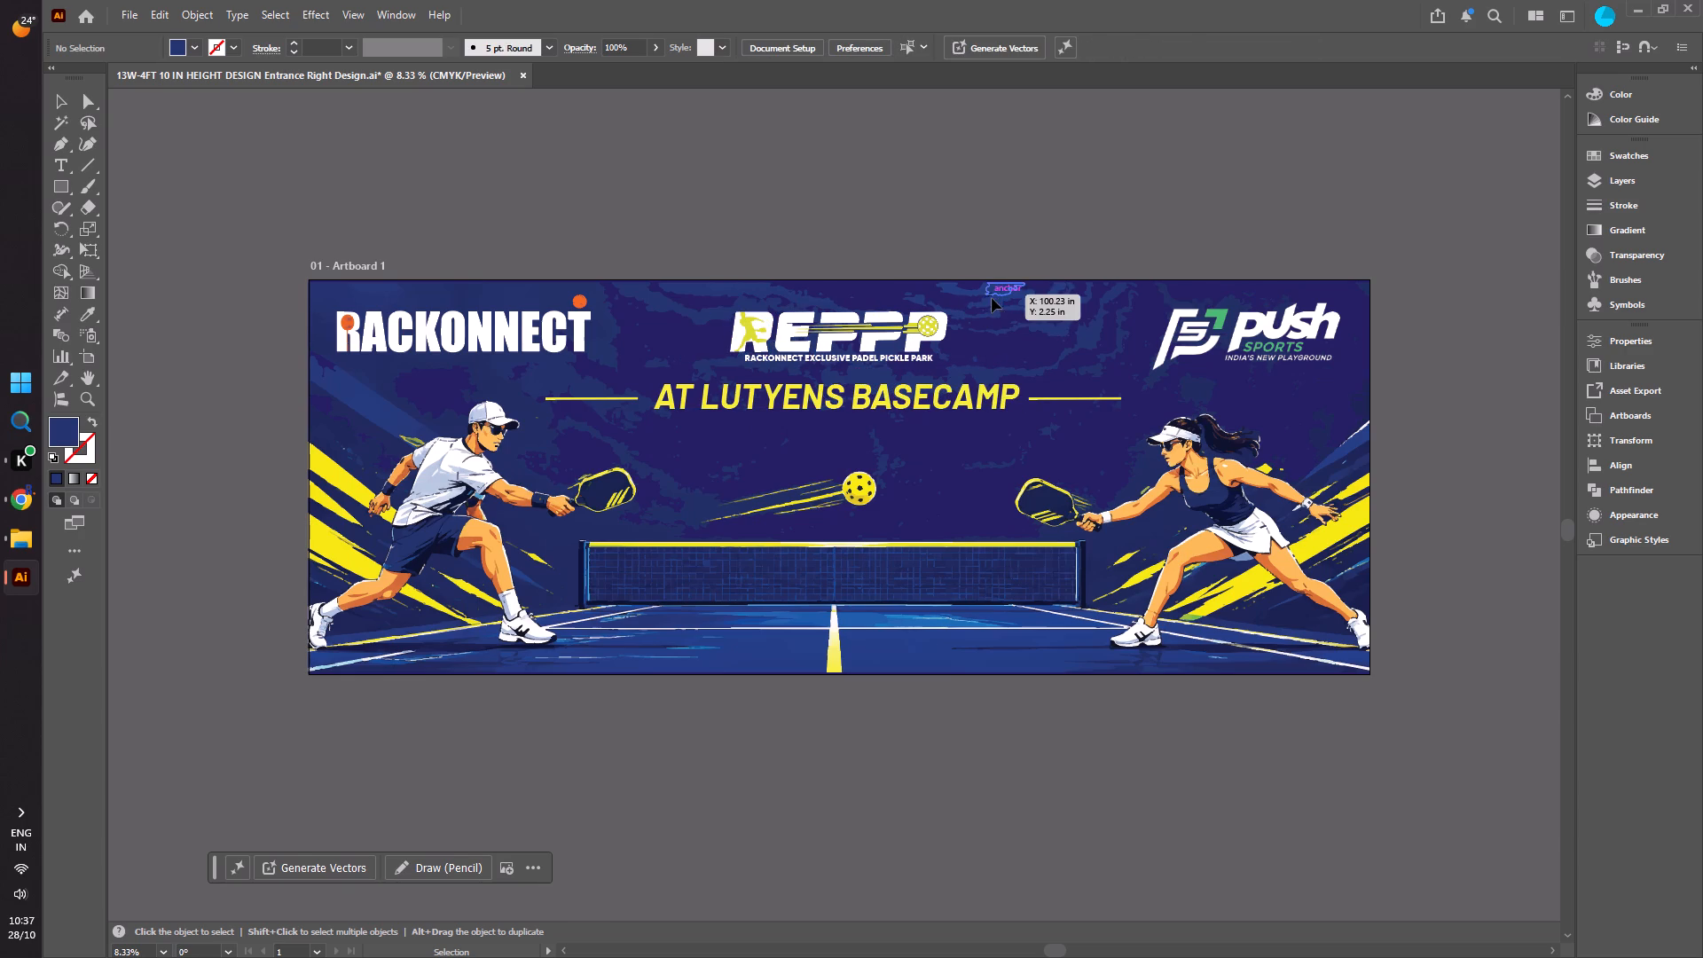
pyautogui.press('Delete')
pyautogui.click(995, 298)
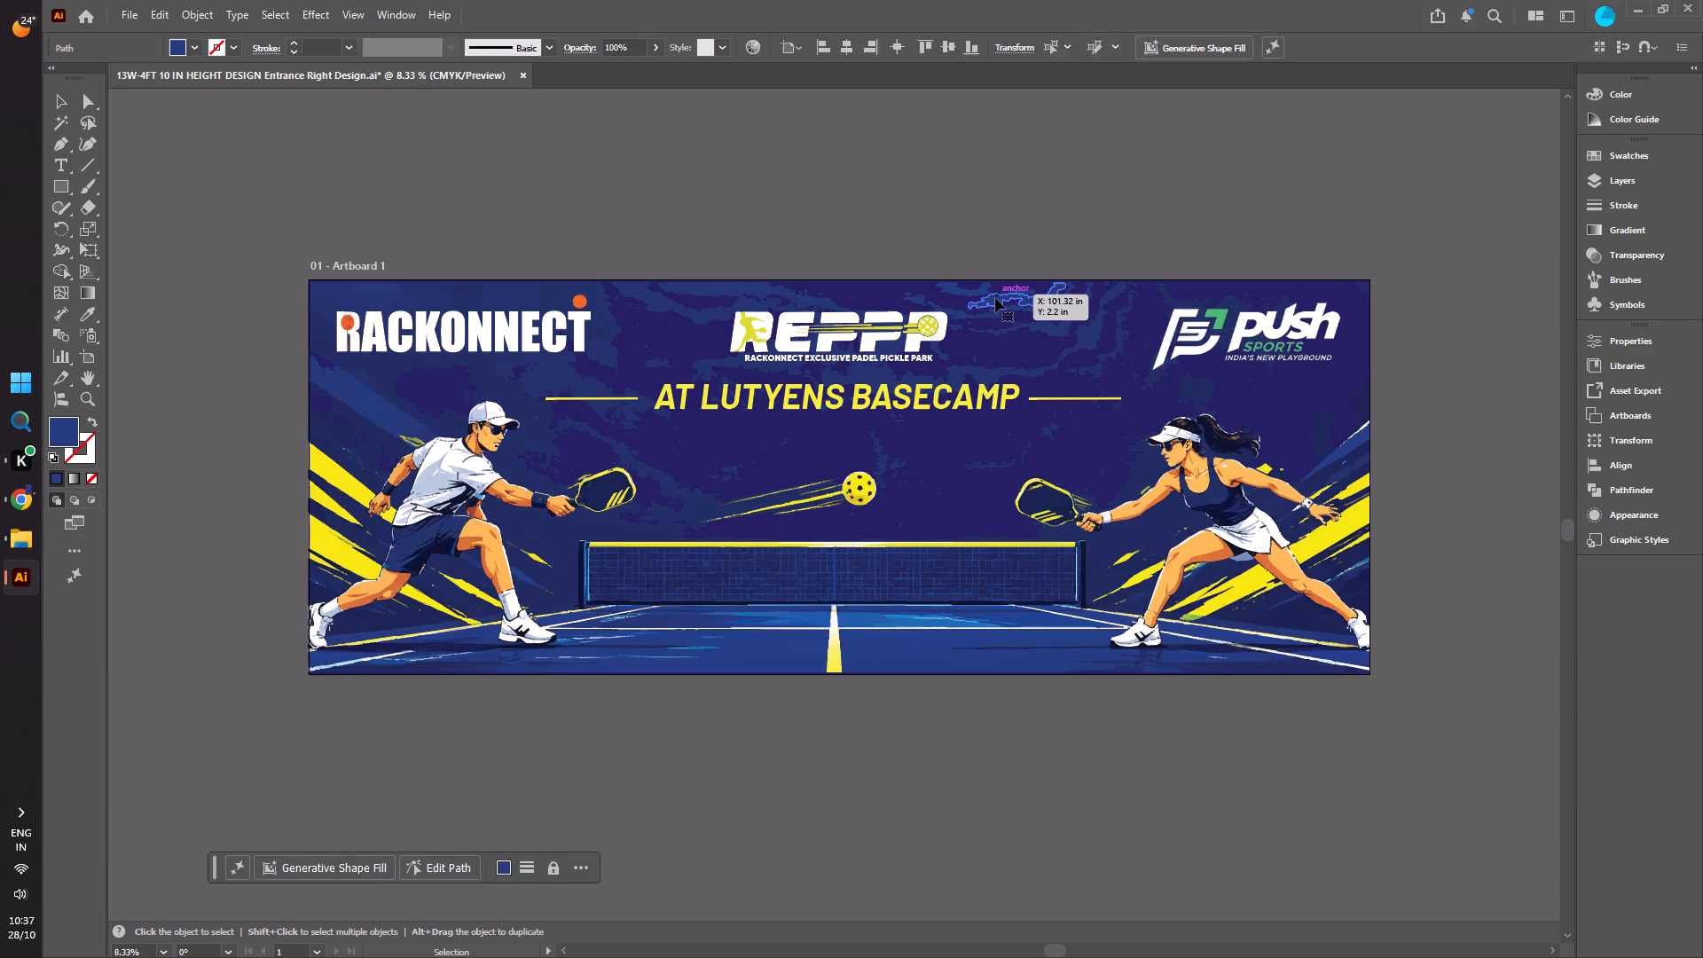
pyautogui.press('Delete')
pyautogui.click(971, 293)
pyautogui.press('Delete')
pyautogui.click(978, 313)
pyautogui.press('Delete')
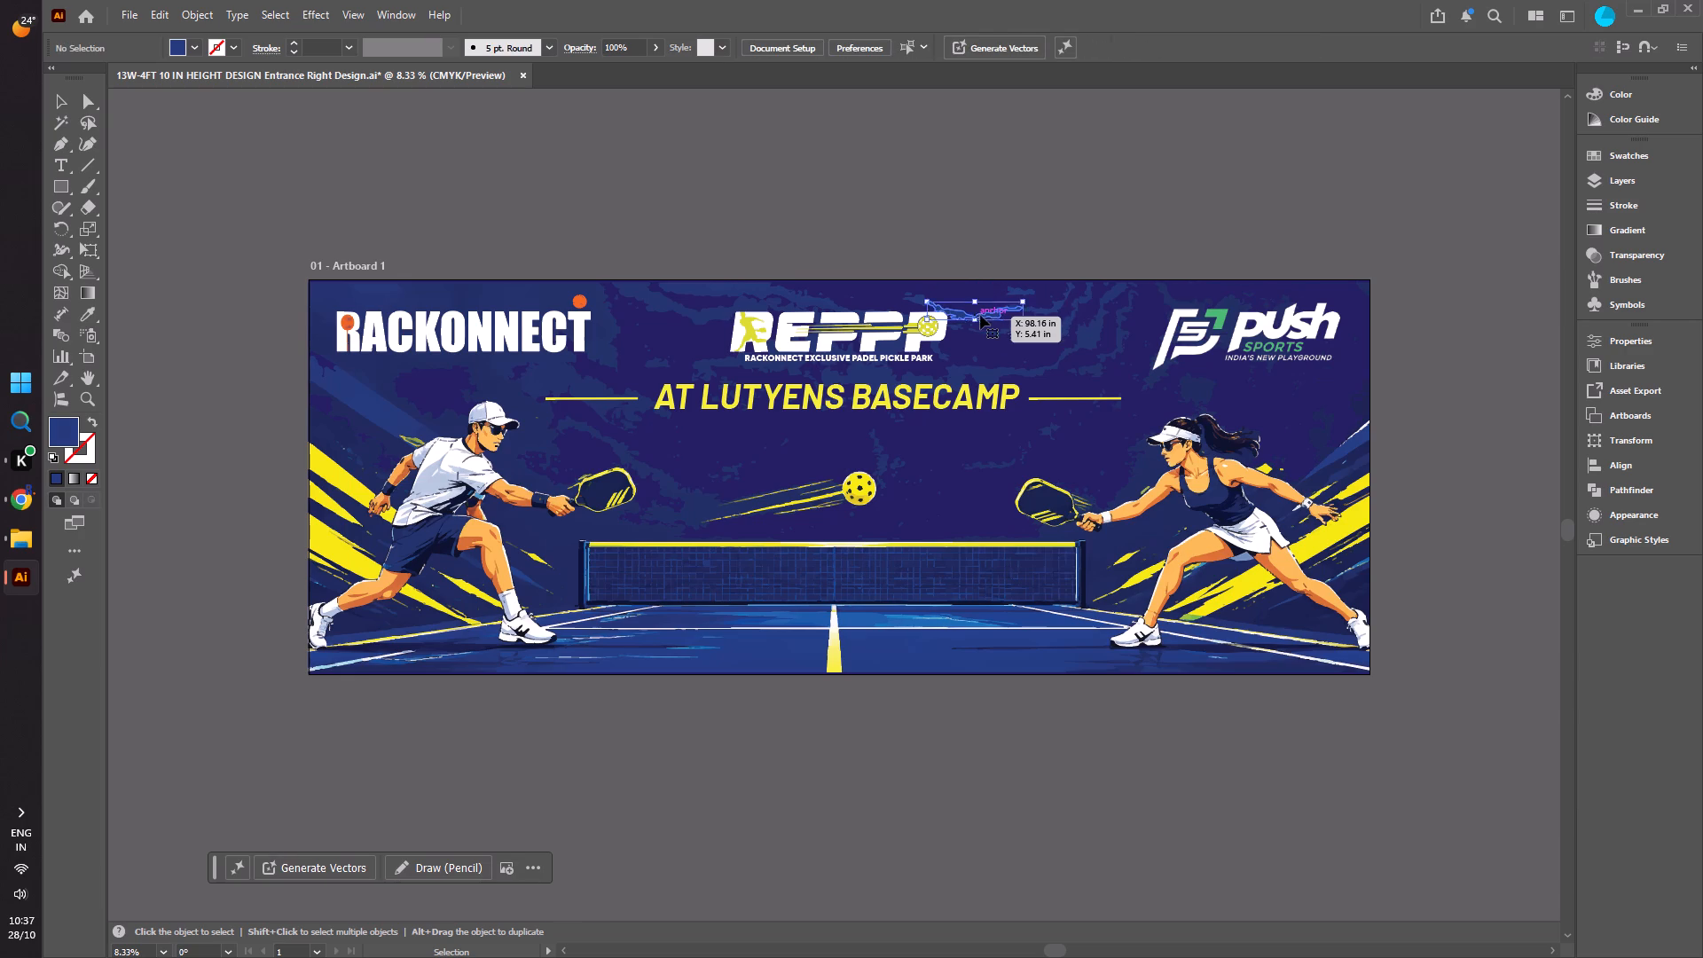
pyautogui.click(1028, 310)
pyautogui.press('Delete')
# Delete the blue texture shapes midway between the REPPP and Push Sports logos, down to the headline's last letters.
pyautogui.click(1054, 309)
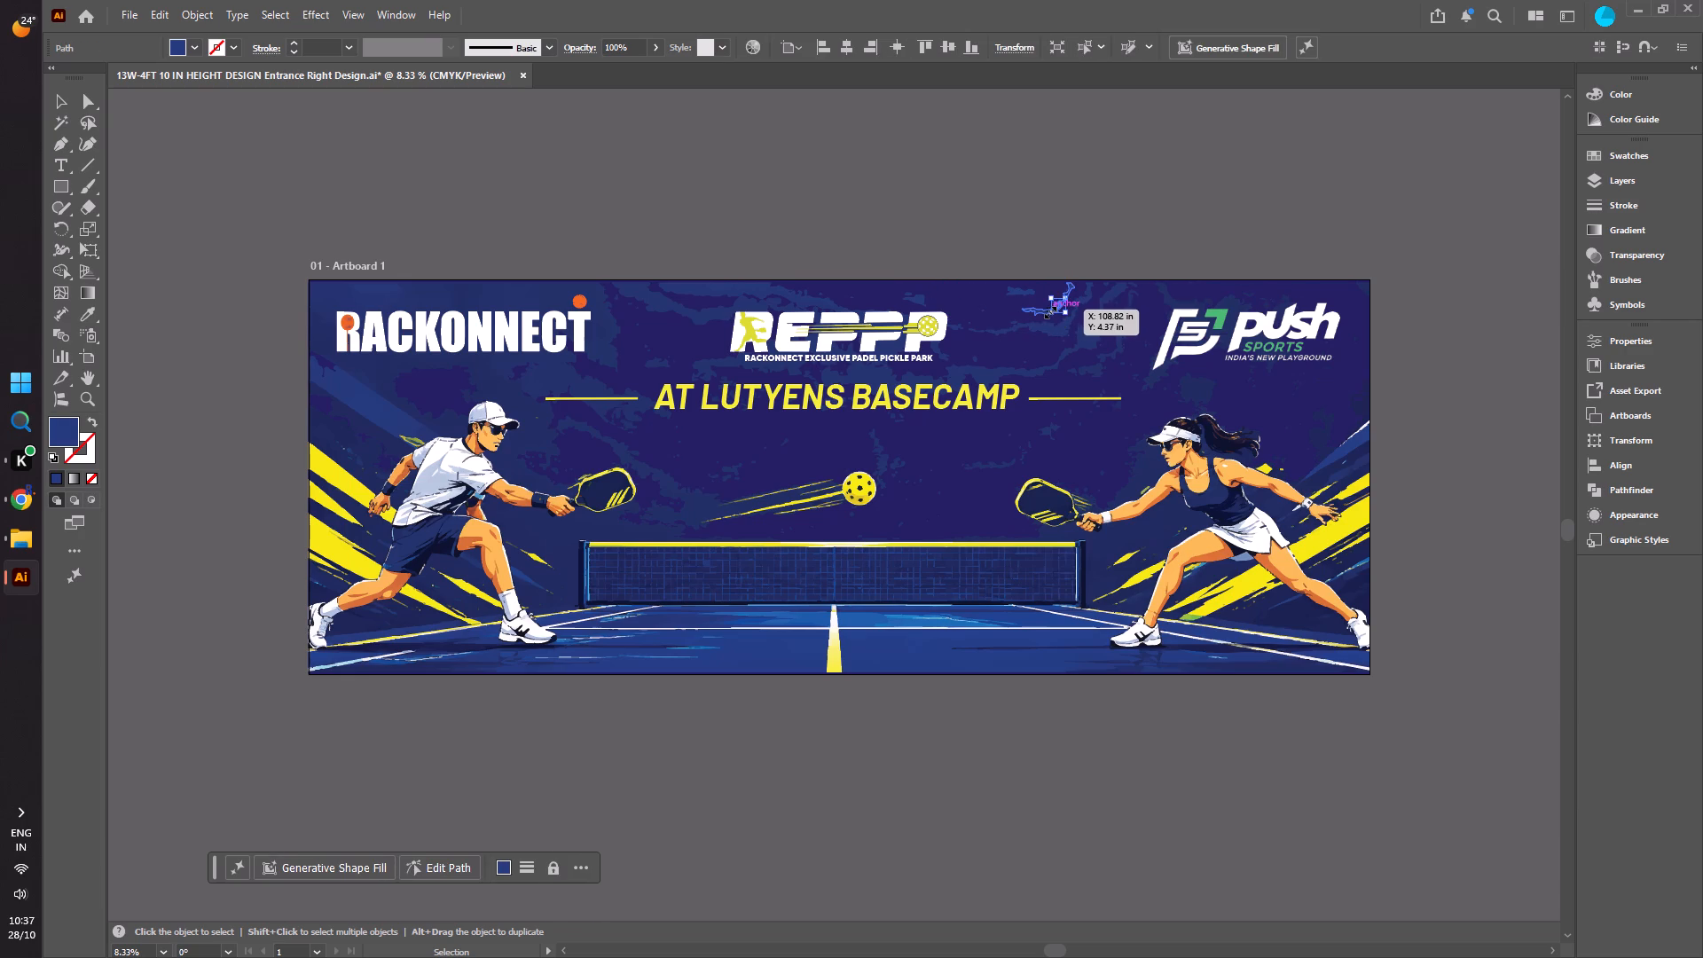
pyautogui.press('Delete')
pyautogui.click(1041, 314)
pyautogui.press('Delete')
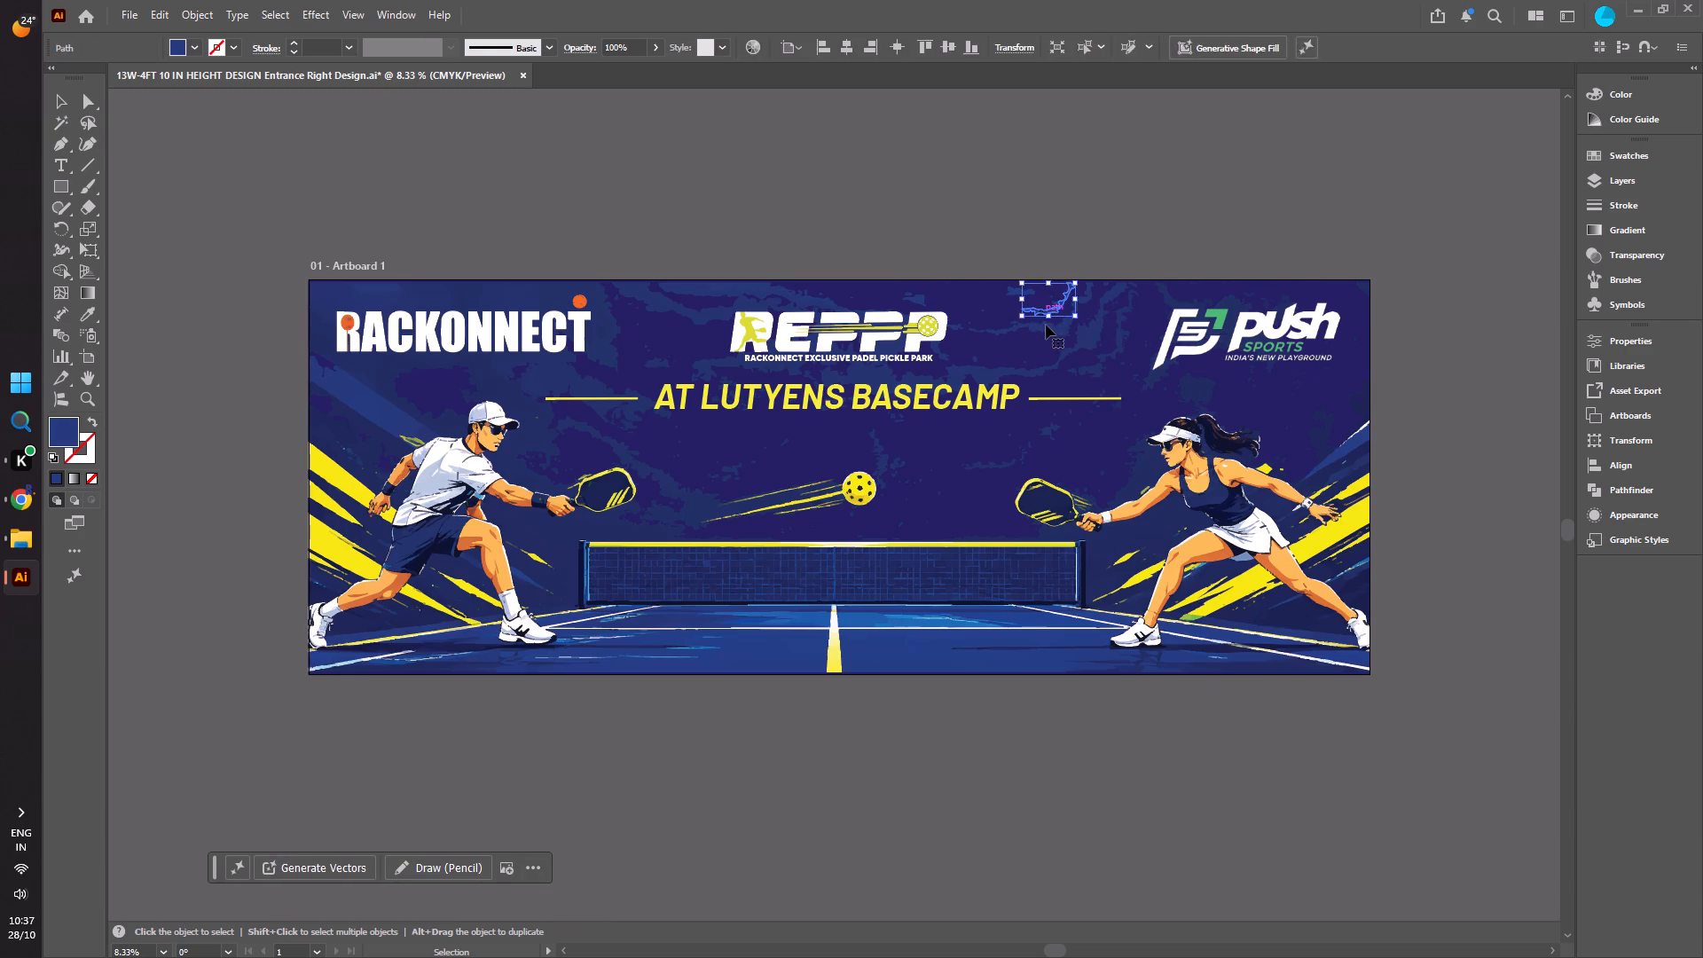
pyautogui.click(1047, 334)
pyautogui.press('Delete')
pyautogui.click(1057, 357)
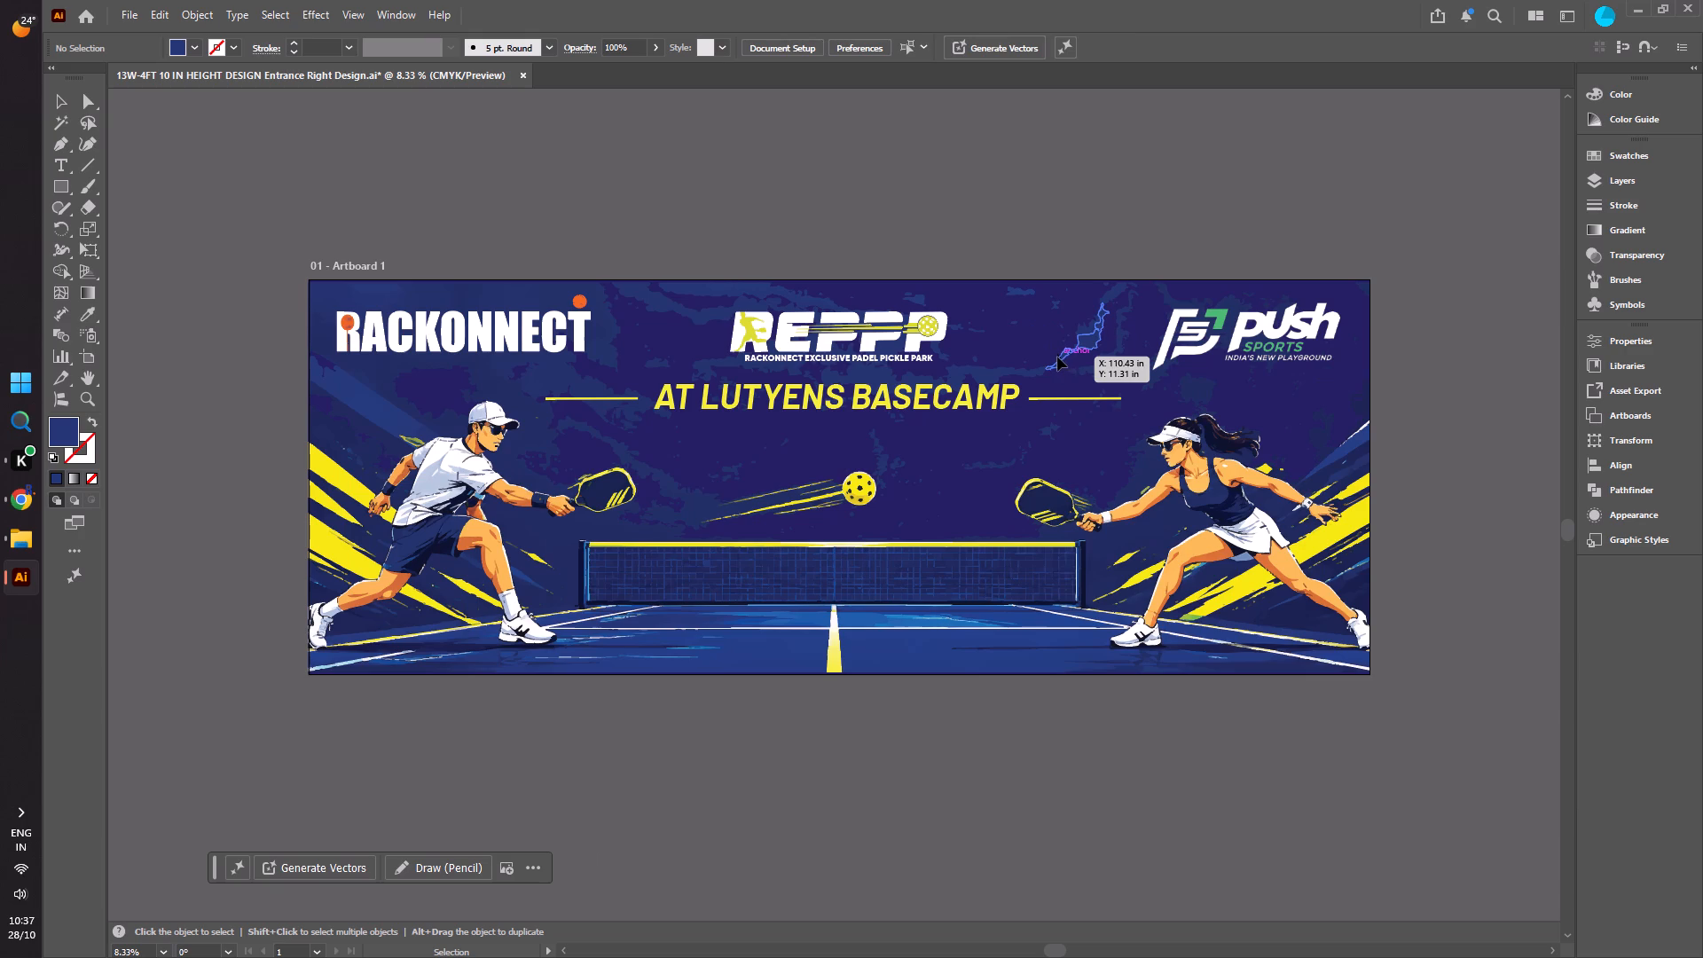
pyautogui.press('Delete')
pyautogui.click(1011, 374)
pyautogui.press('Delete')
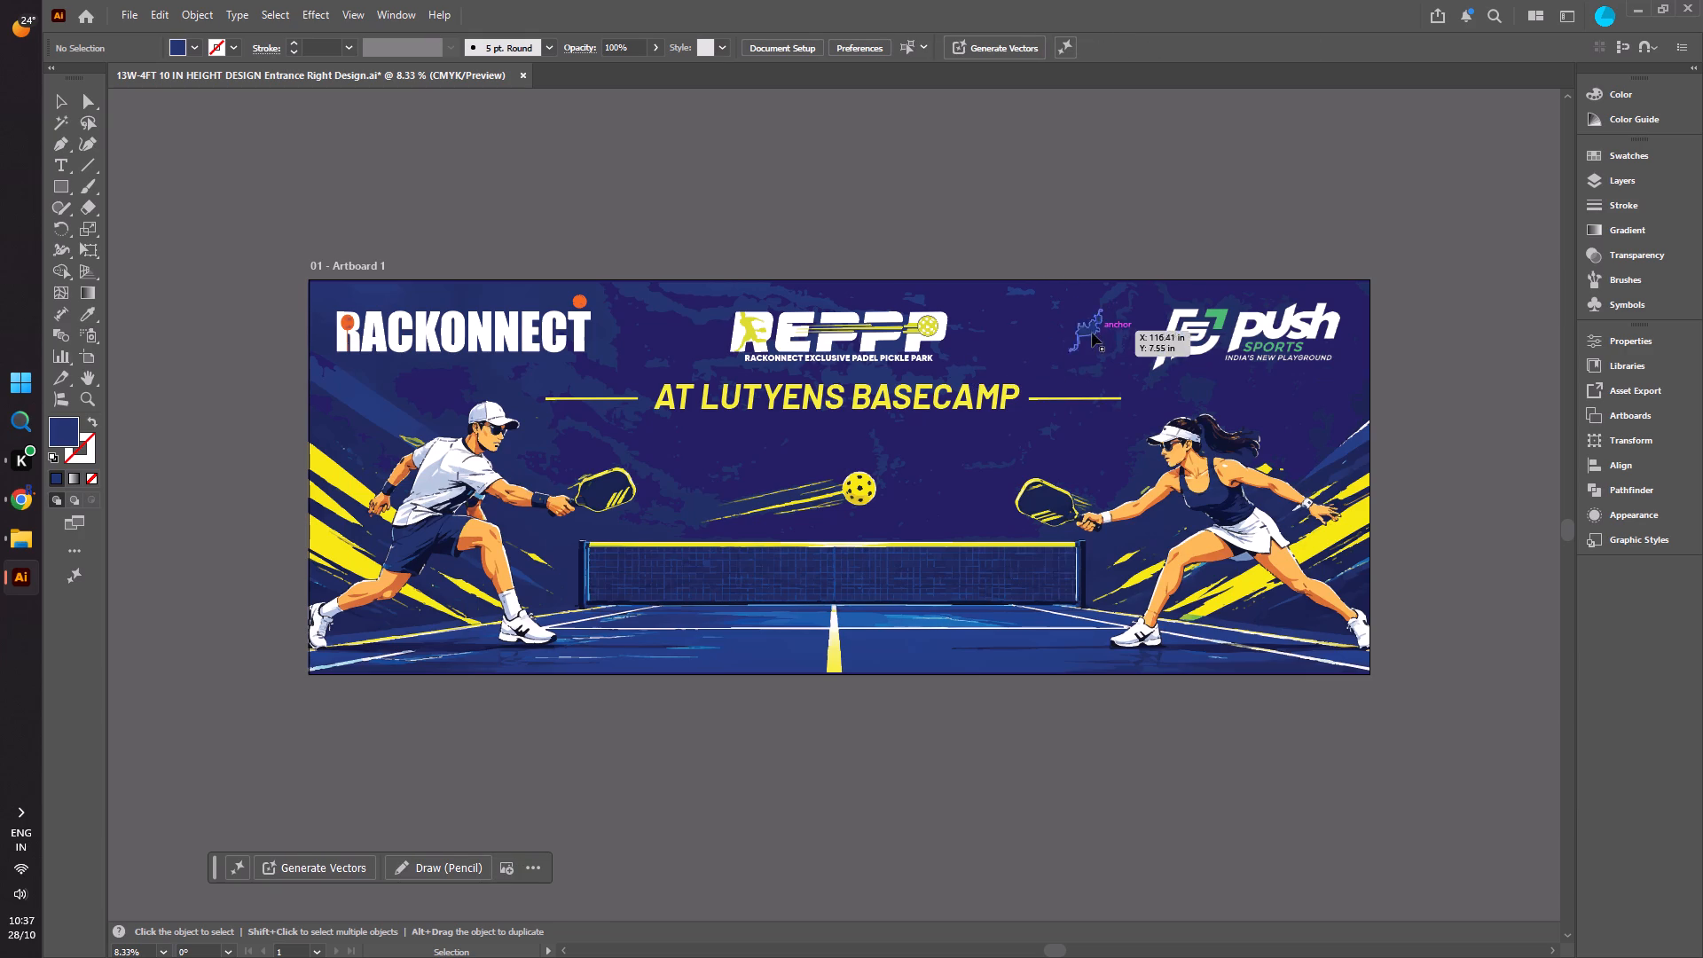
# Delete the small blue texture fragments just left of the Push Sports emblem.
pyautogui.click(1103, 322)
pyautogui.press('Delete')
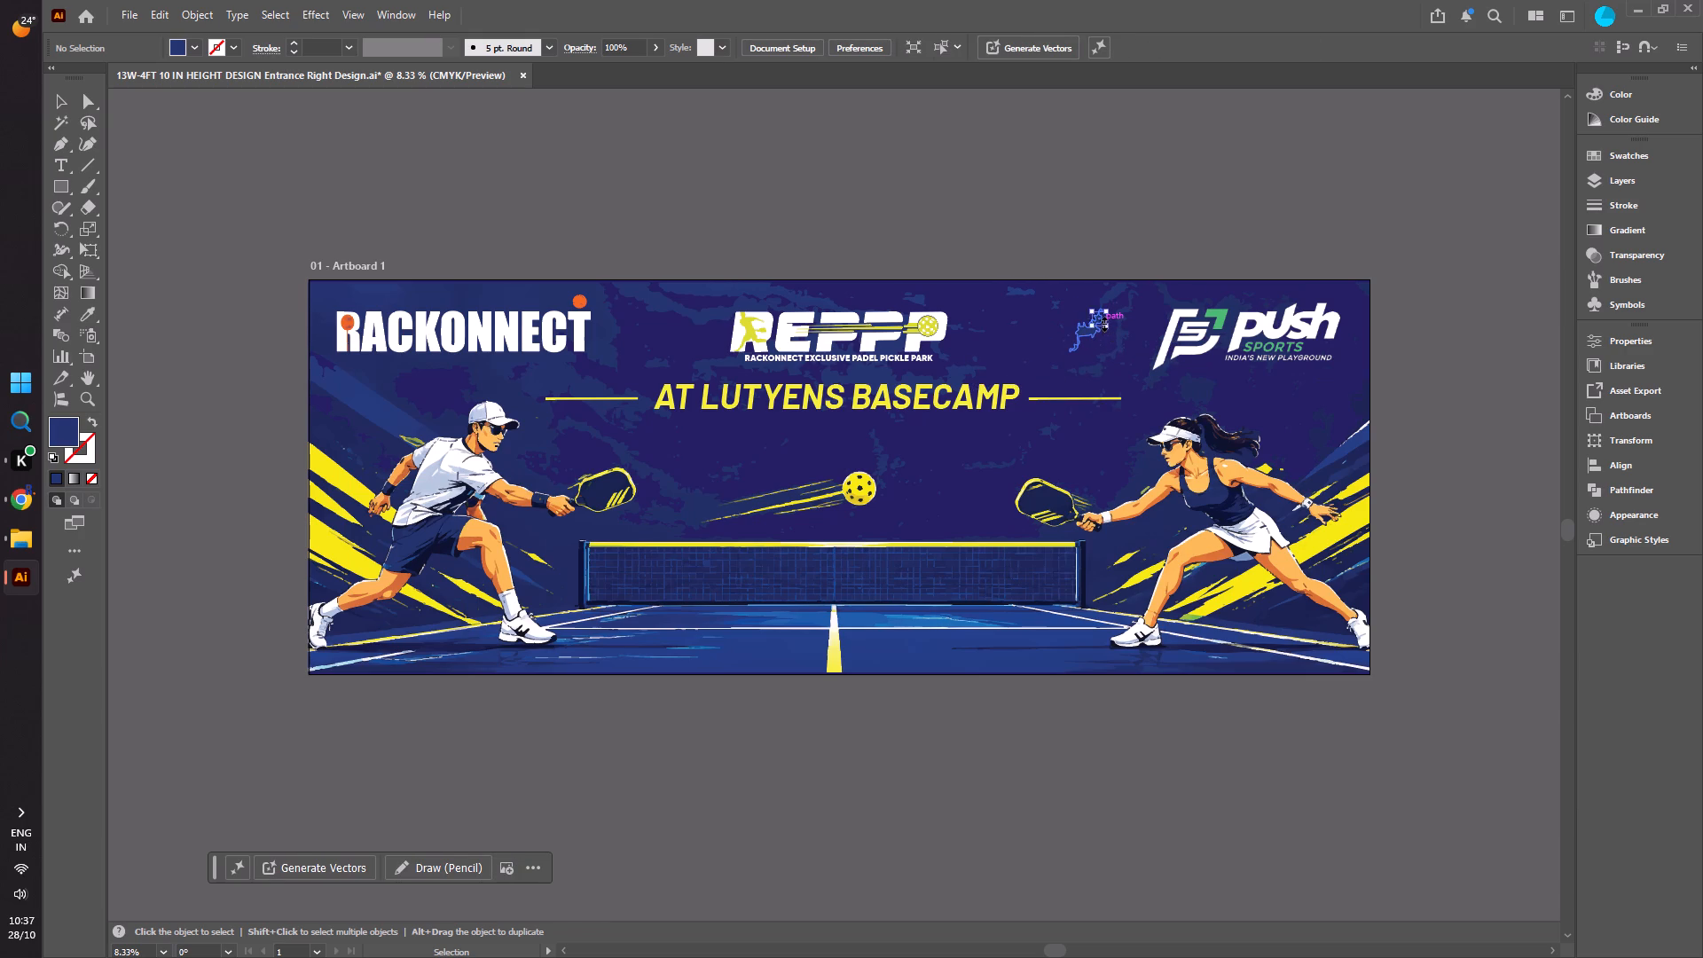
pyautogui.click(1111, 293)
pyautogui.press('Delete')
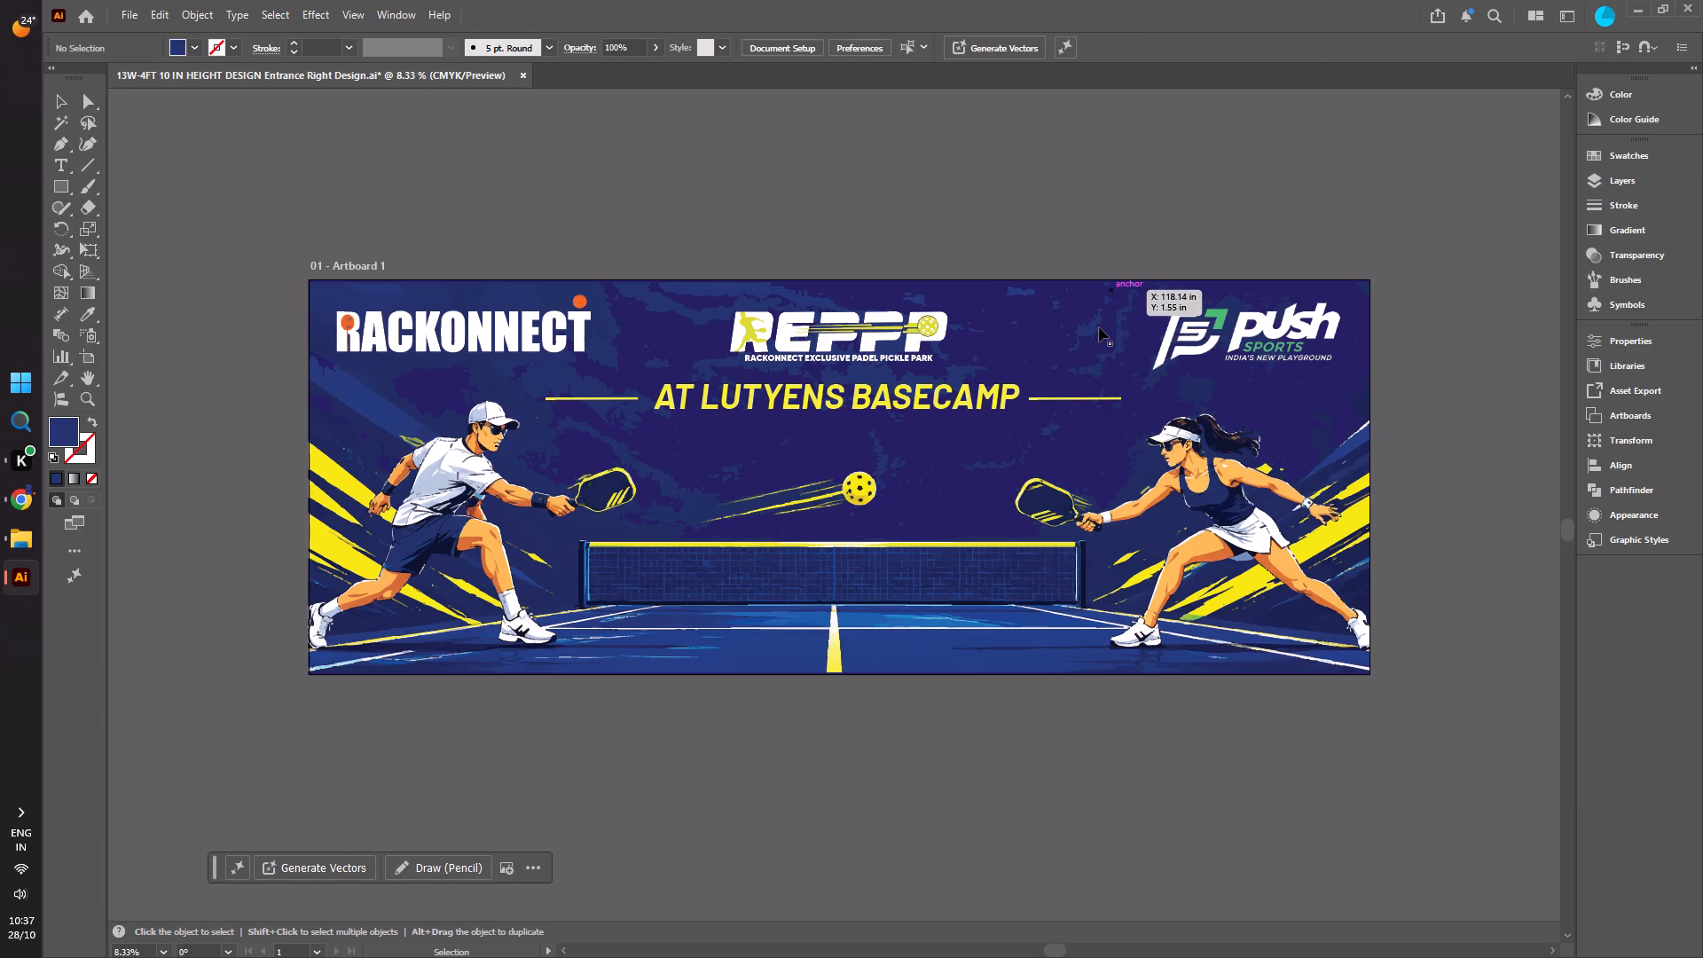
pyautogui.click(1099, 327)
pyautogui.press('Delete')
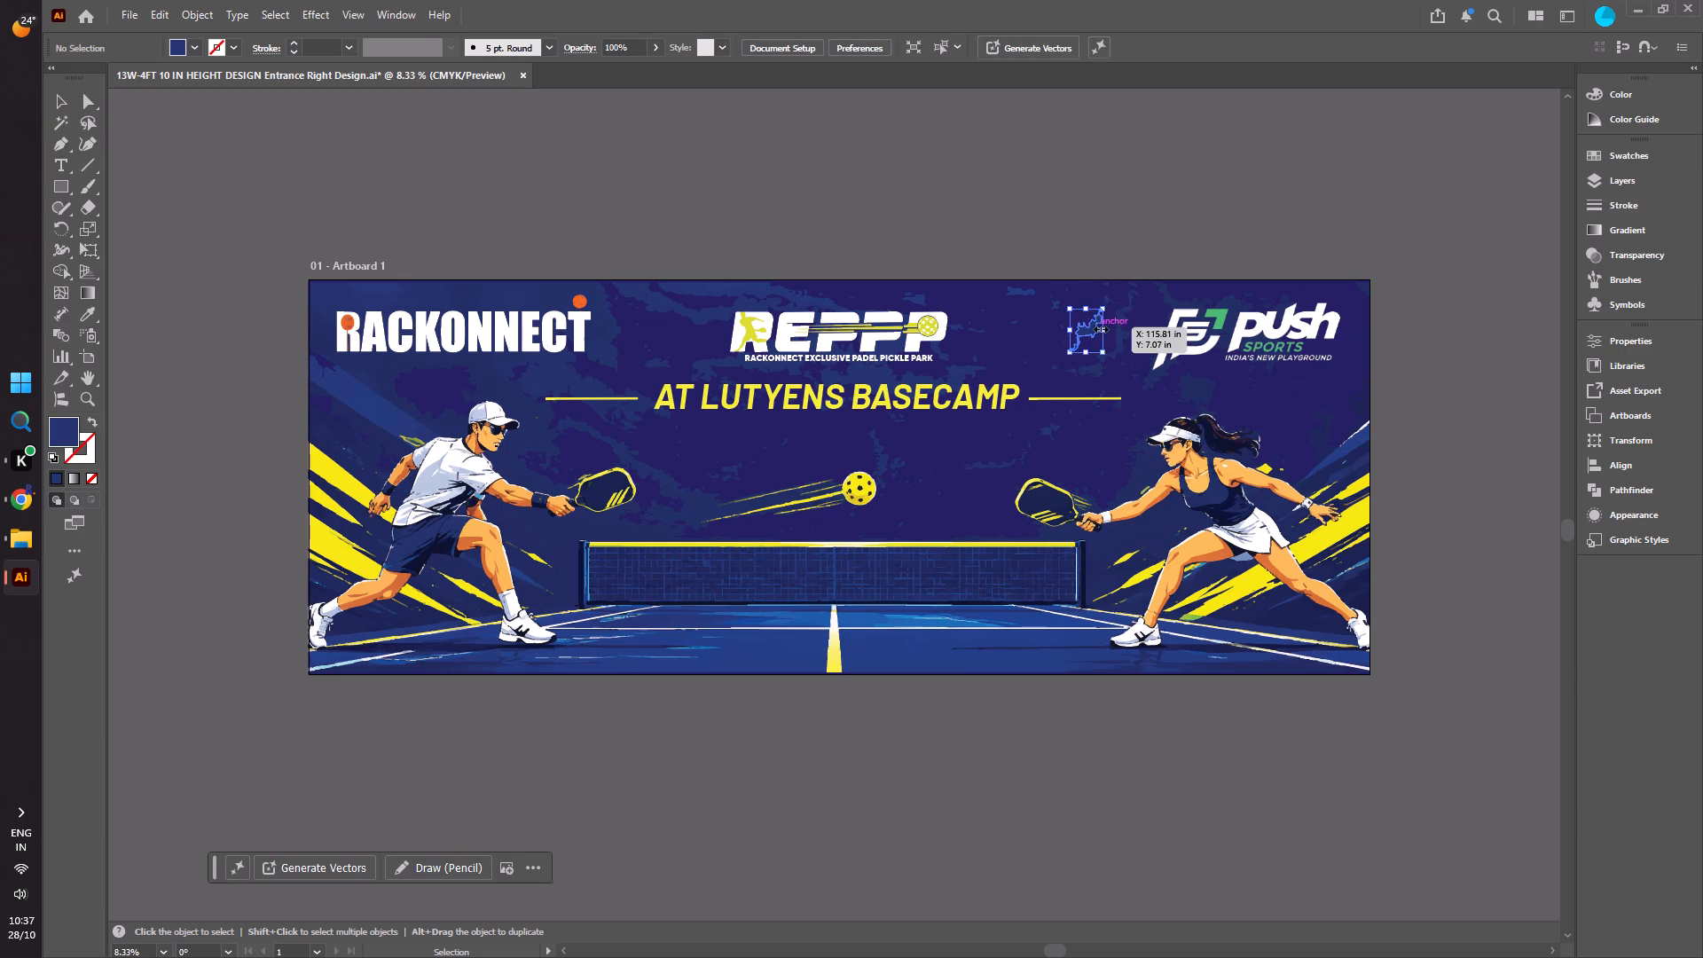
pyautogui.click(1118, 326)
pyautogui.press('Delete')
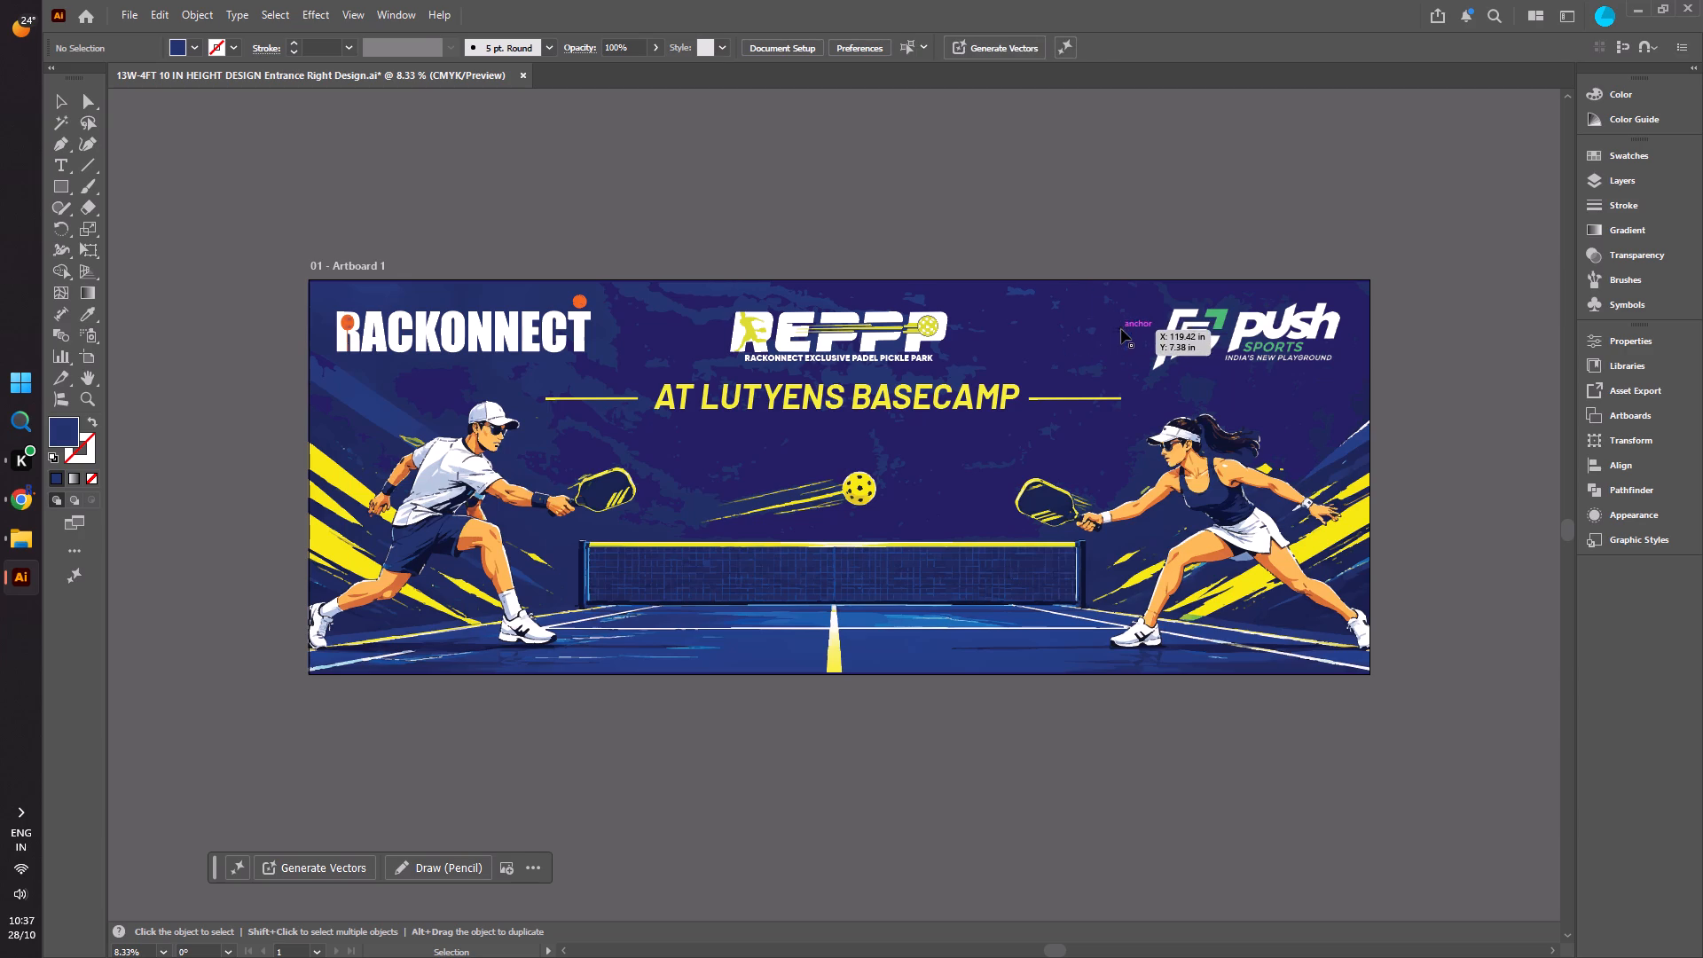
# Delete the blue texture fragments above and below the Push Sports logo and in the banner's top-right corner.
pyautogui.click(1163, 289)
pyautogui.press('Delete')
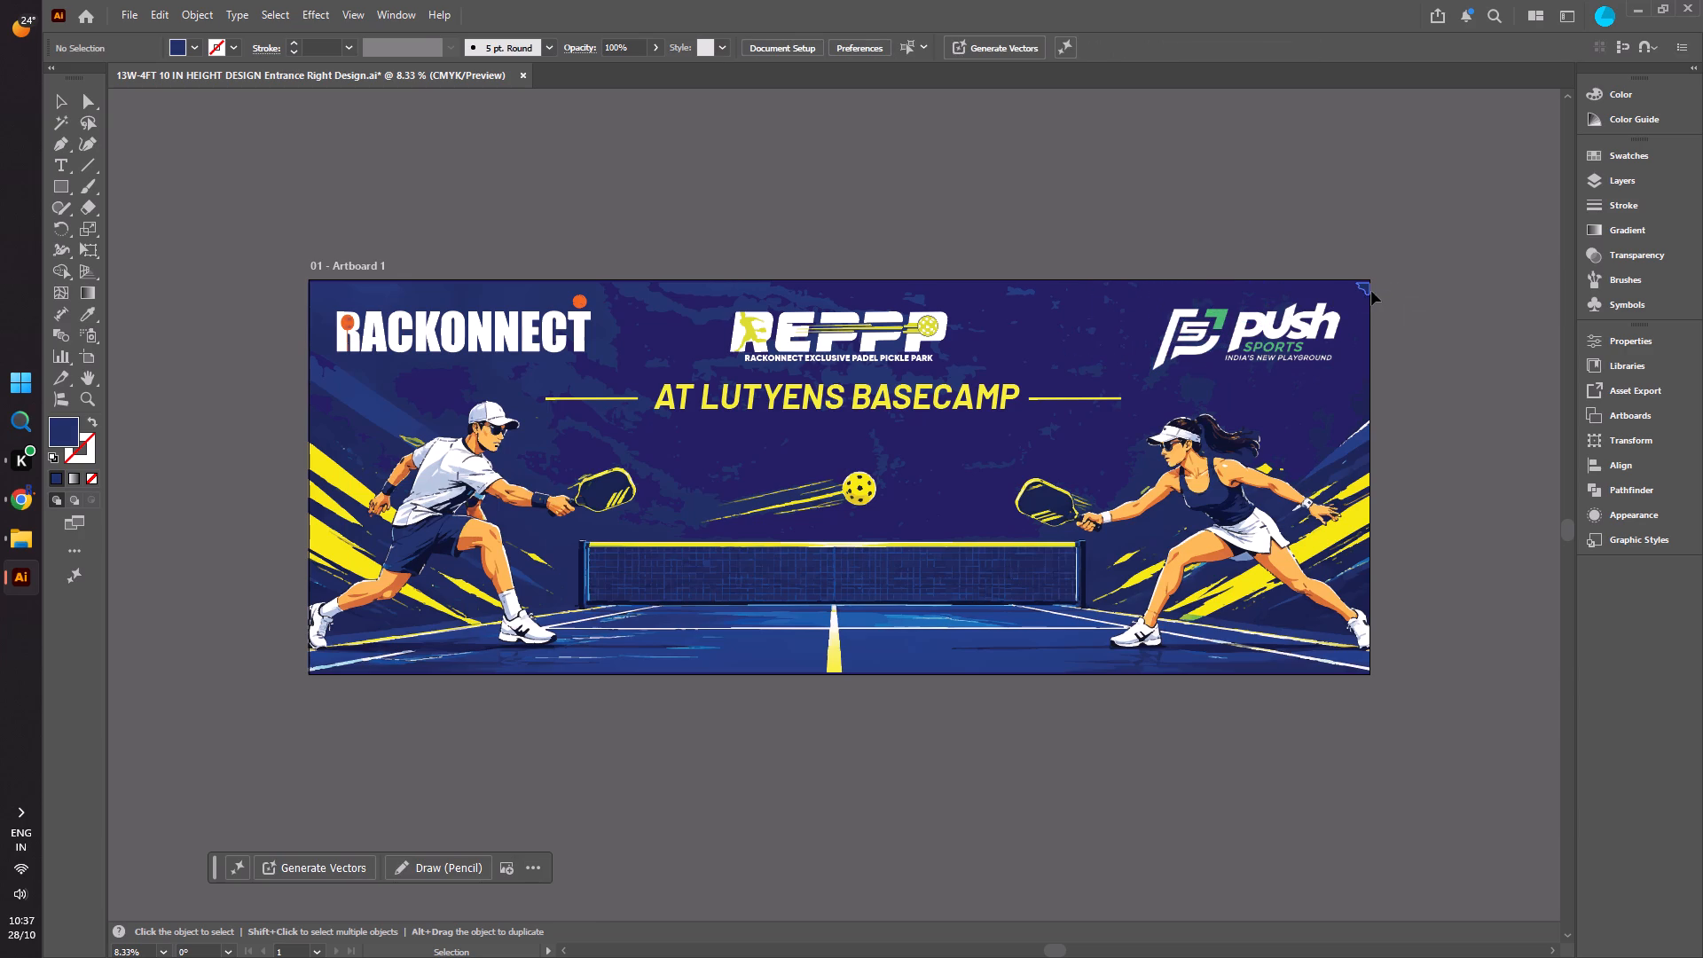
pyautogui.click(1362, 291)
pyautogui.press('Delete')
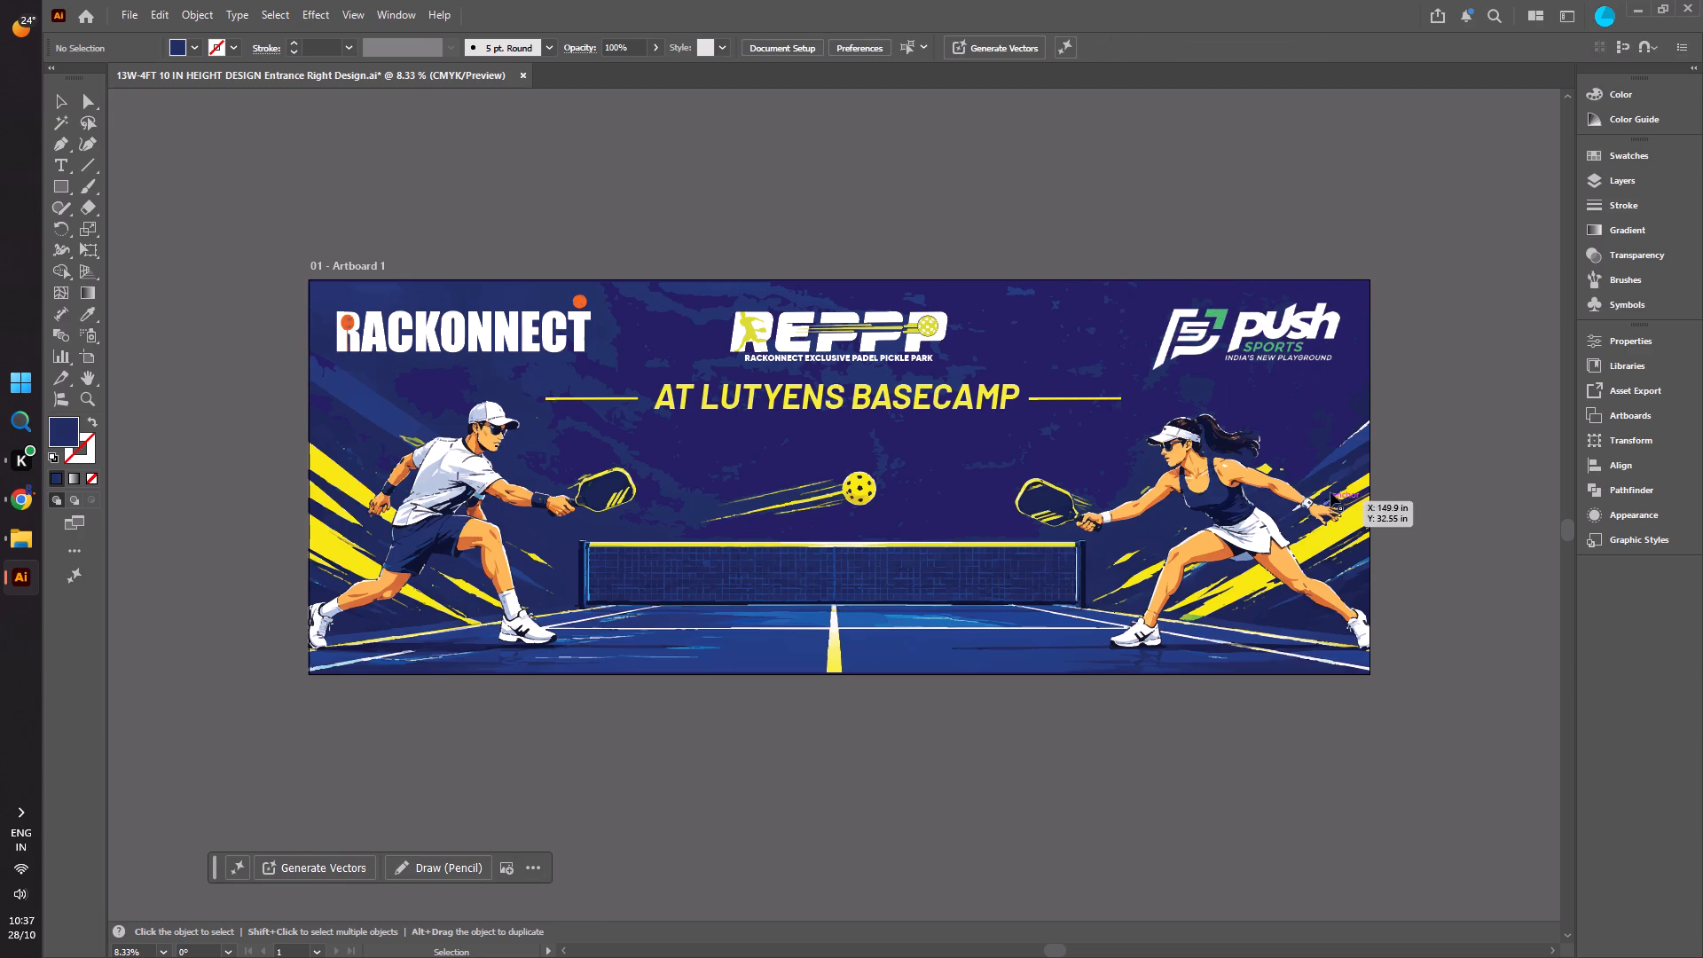
pyautogui.click(1197, 388)
pyautogui.press('Delete')
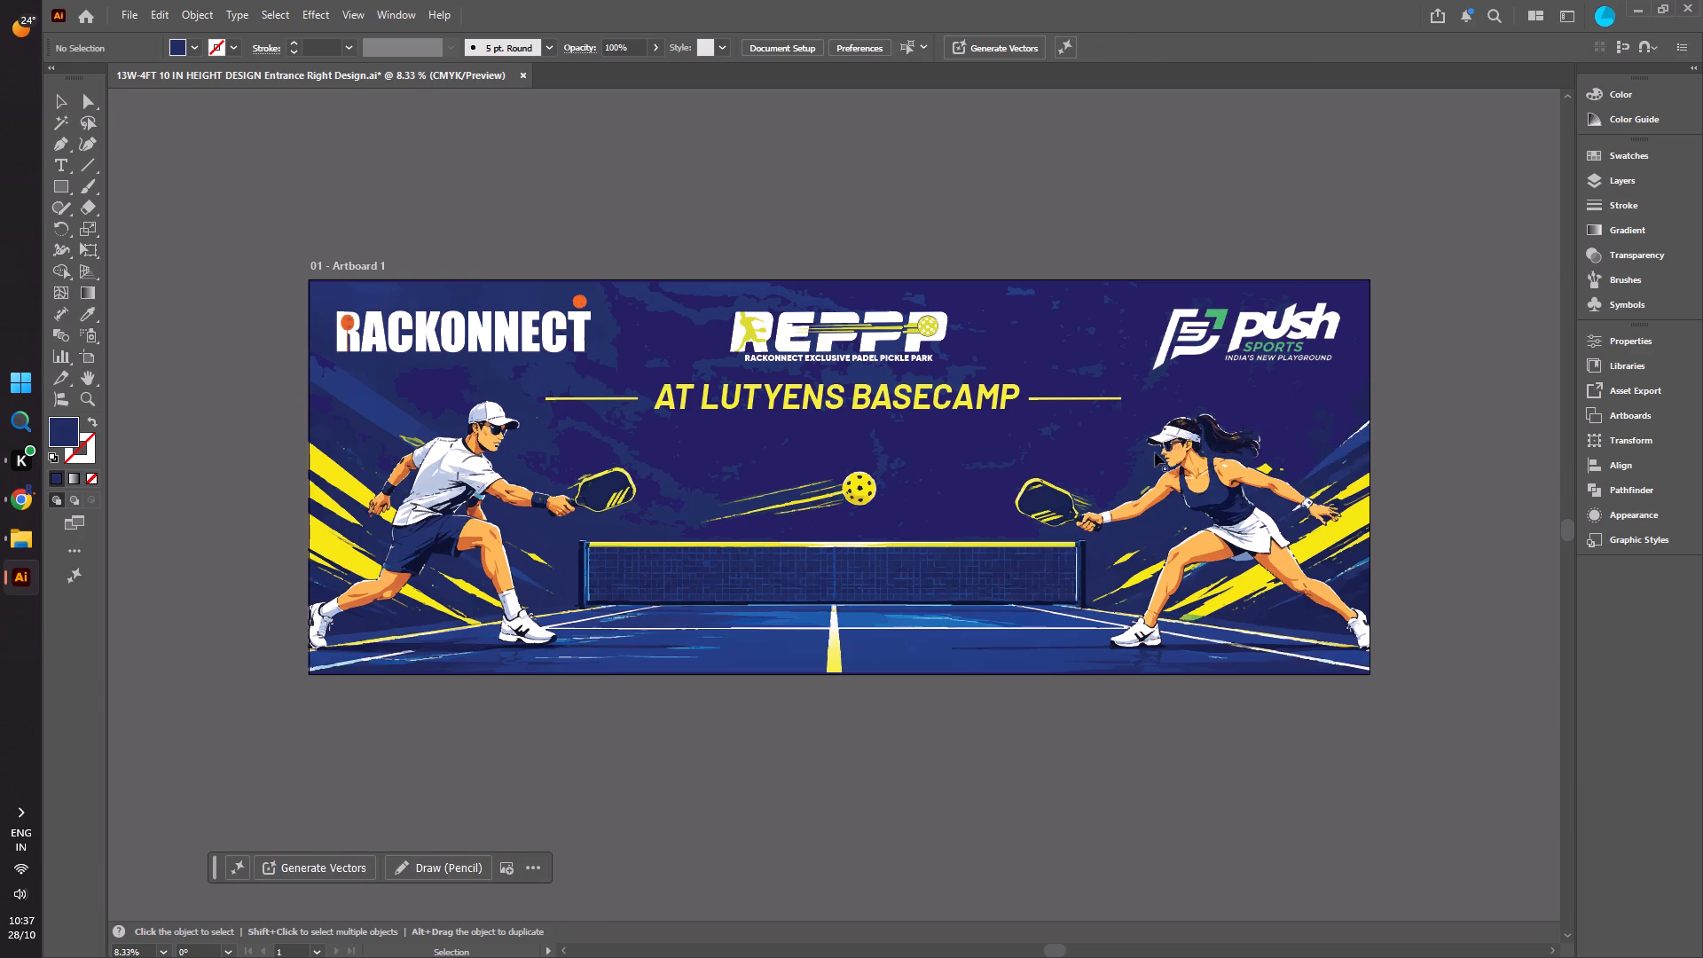
# Delete the blue texture fragments beside the female player's face, above her paddle and just above the headline's right rule.
pyautogui.click(1134, 477)
pyautogui.press('Delete')
pyautogui.click(1142, 452)
pyautogui.press('Delete')
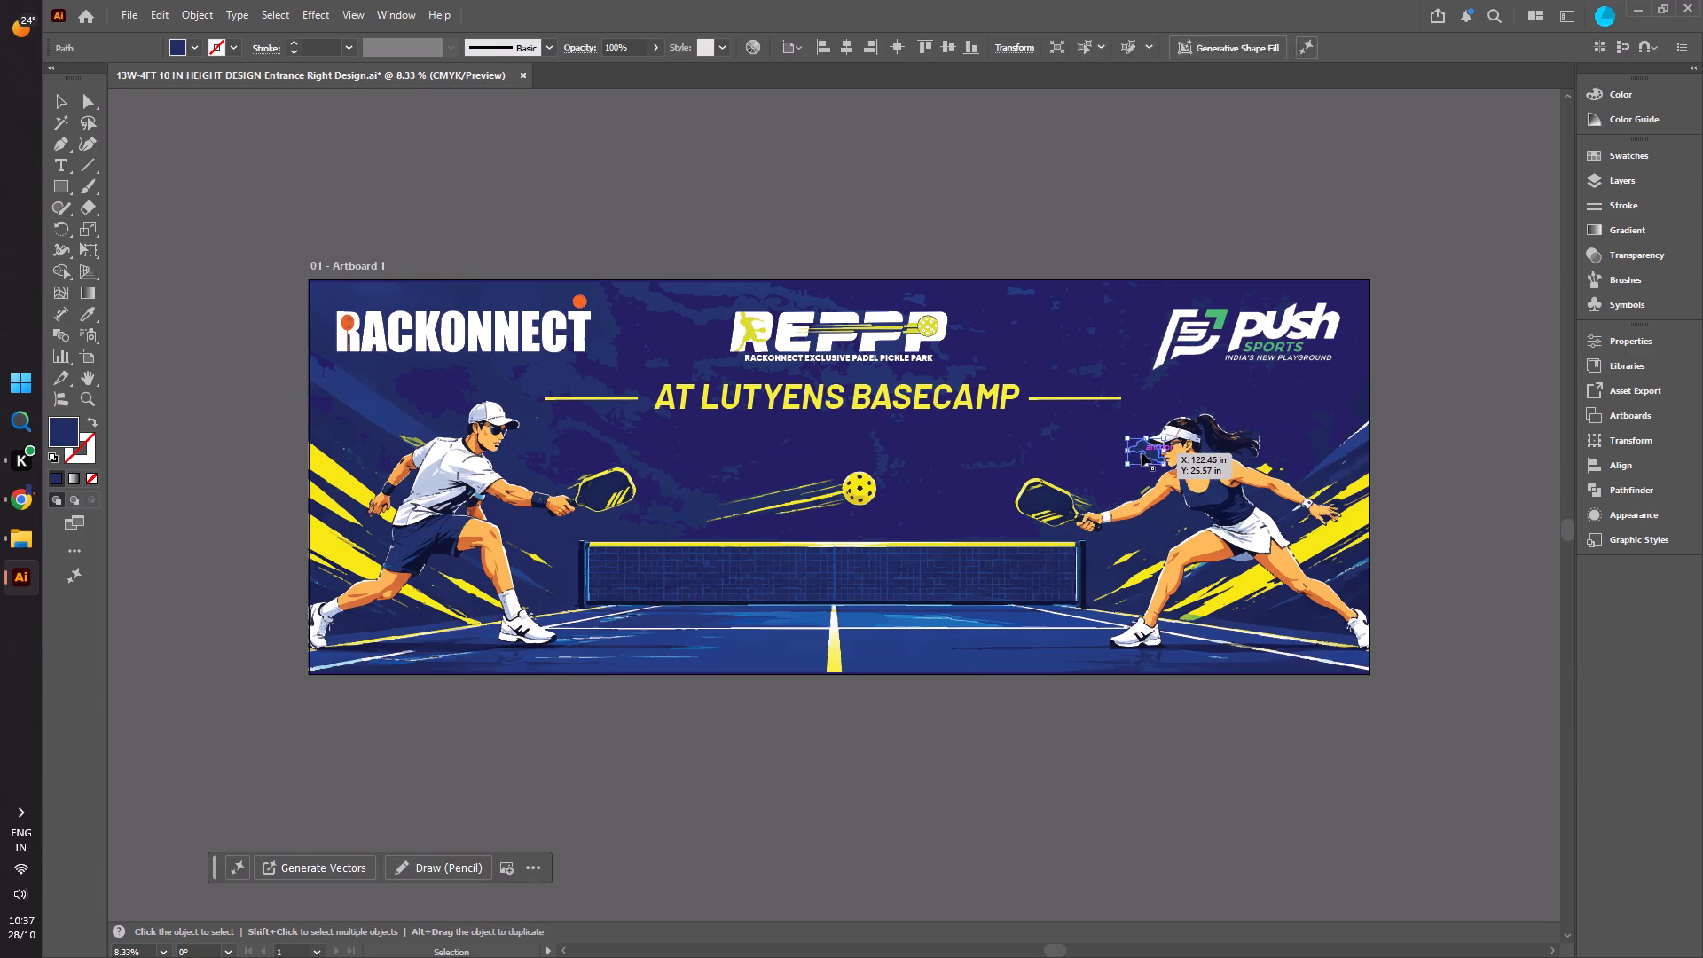
pyautogui.click(1012, 461)
pyautogui.press('Delete')
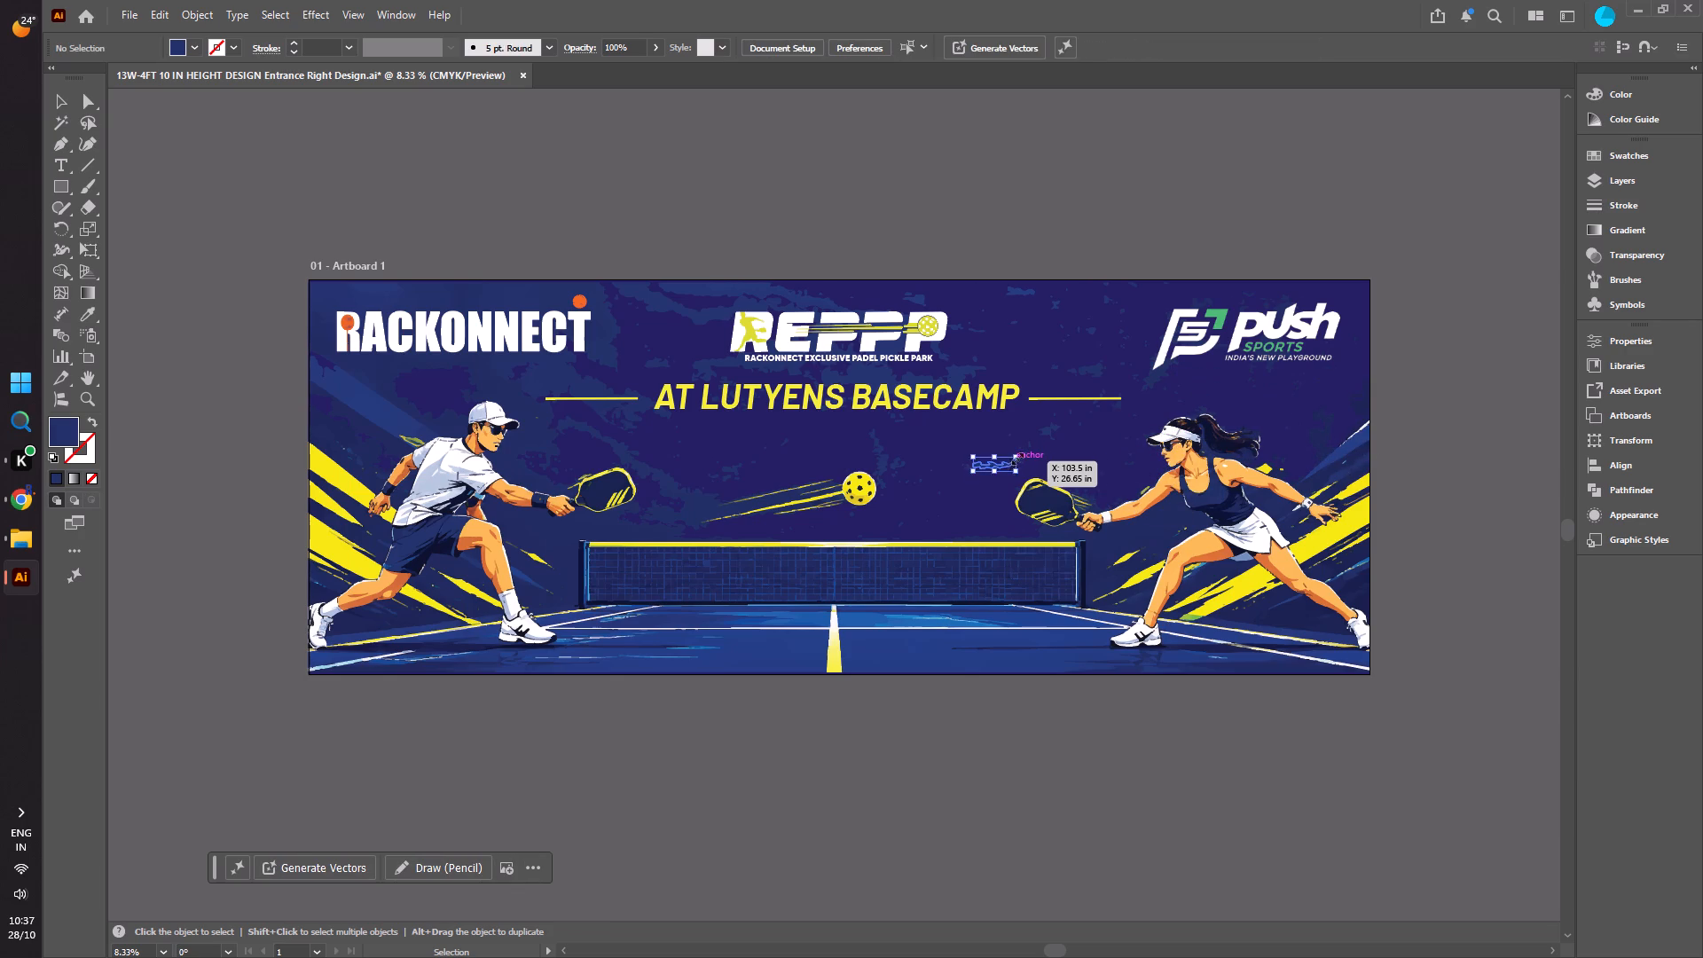
pyautogui.click(1047, 434)
pyautogui.press('Delete')
pyautogui.click(1084, 370)
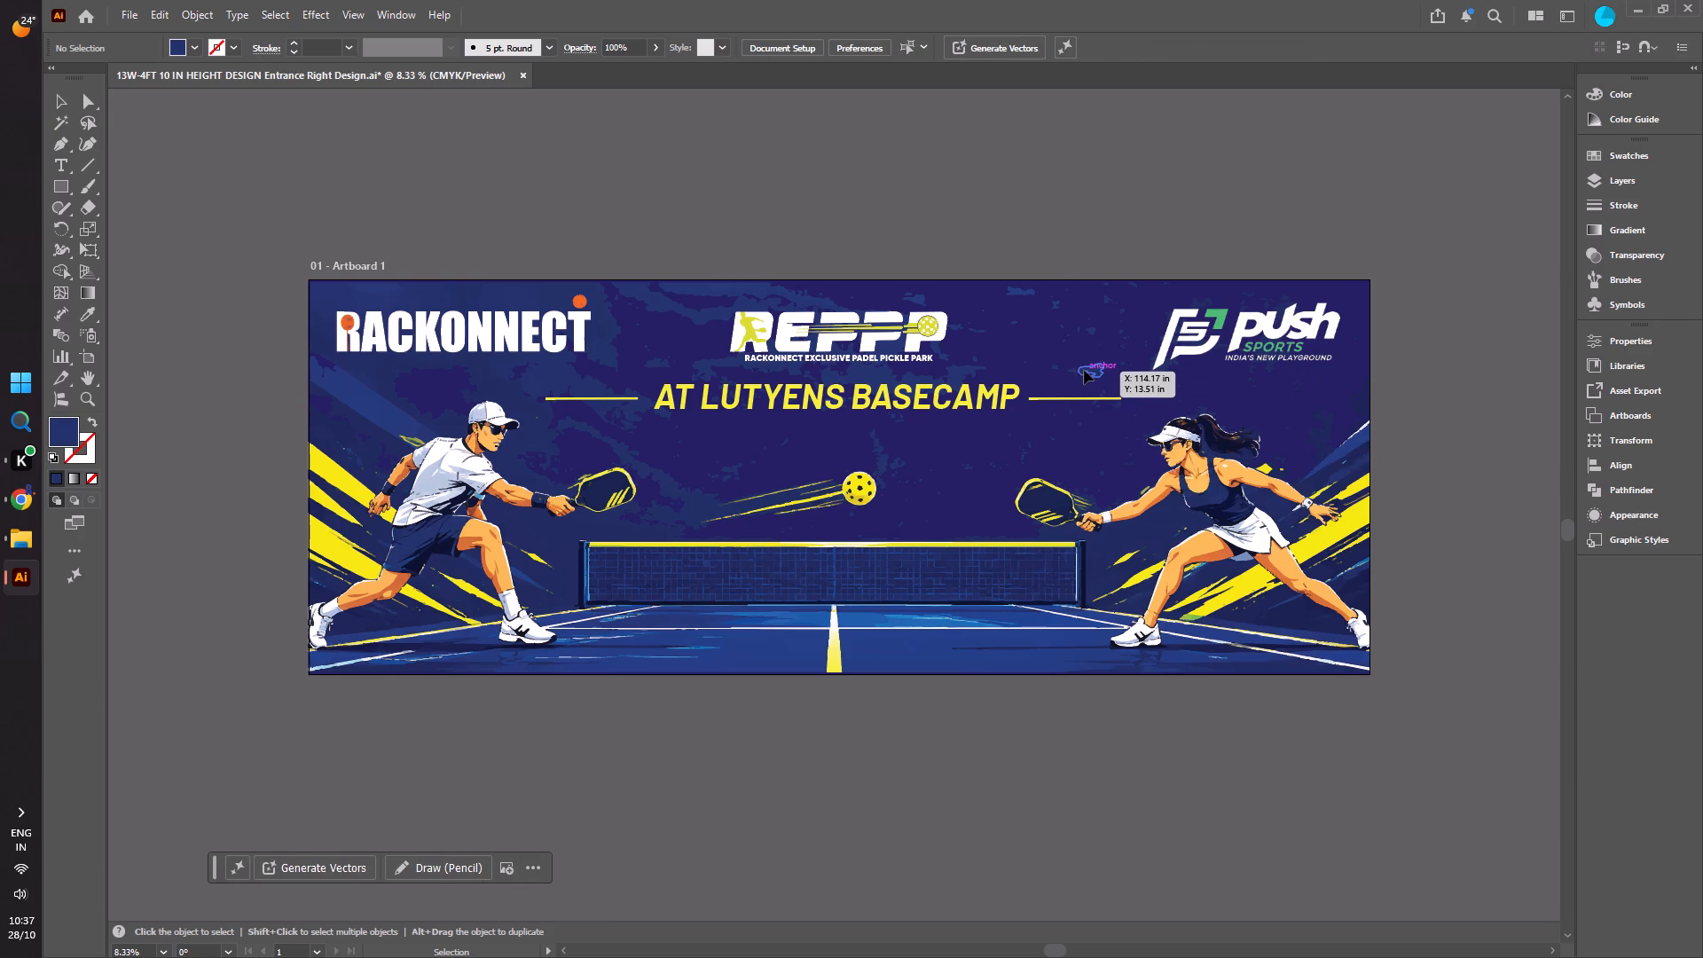
pyautogui.press('Delete')
# Select by area and delete all remaining blue texture fragments between the REPPP and Push Sports logos, down to the headline.
pyautogui.moveTo(1150, 245); pyautogui.dragTo(1005, 357)
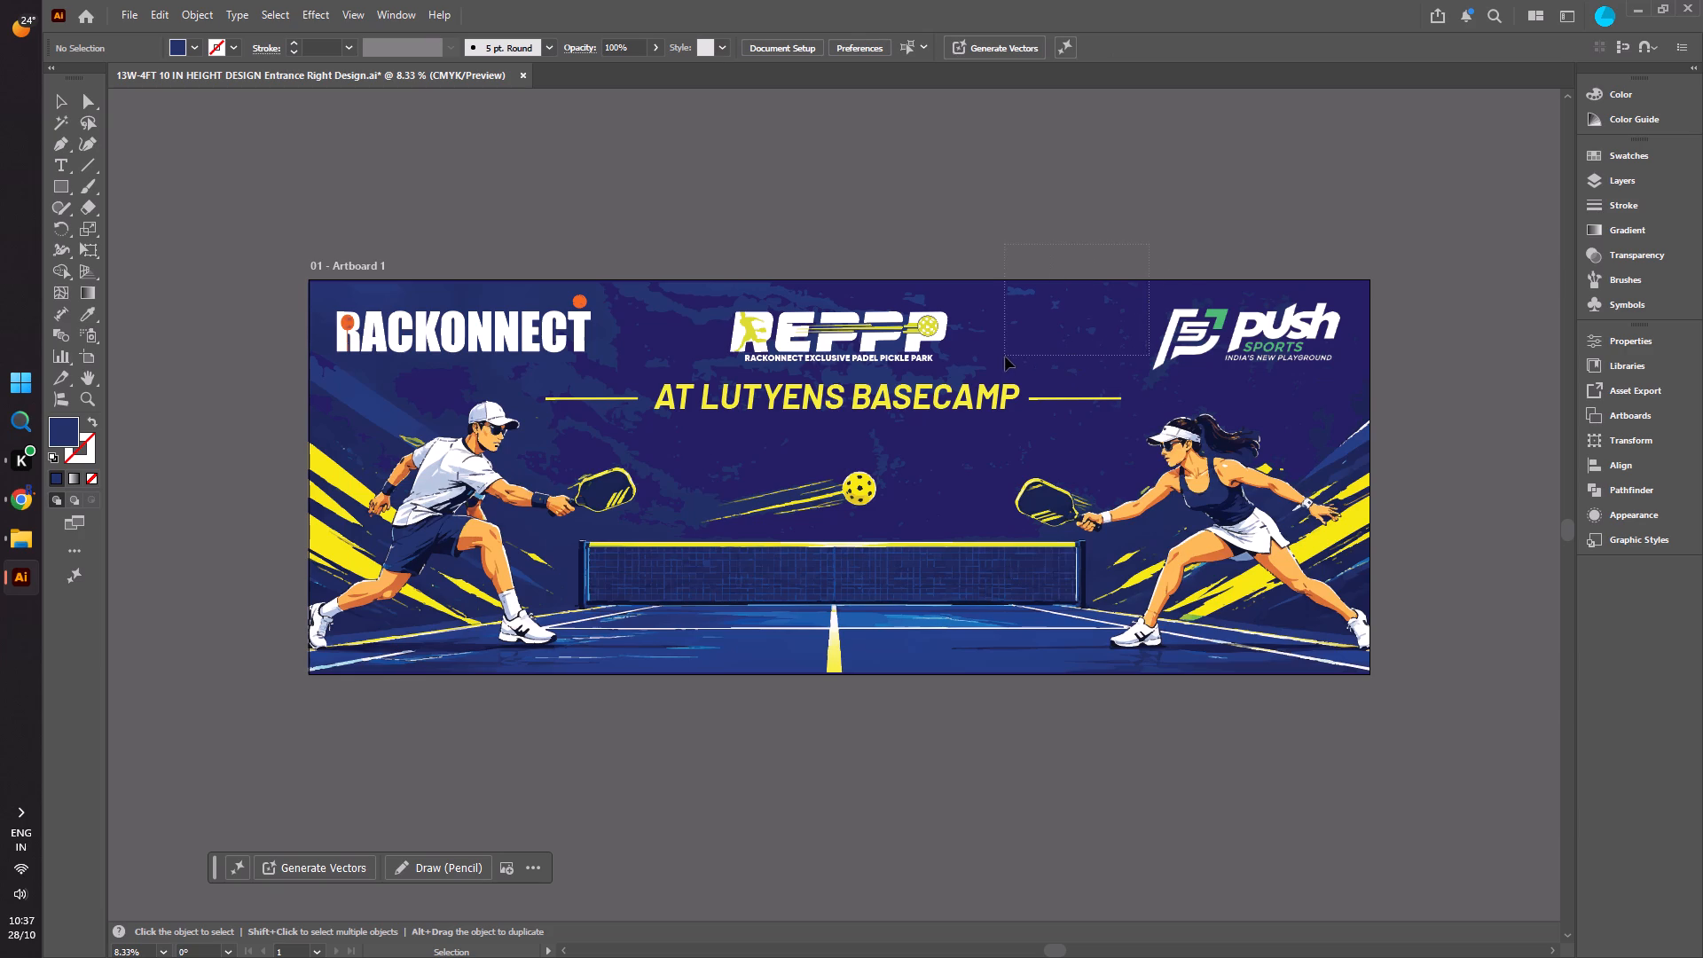
pyautogui.moveTo(1005, 357); pyautogui.dragTo(983, 354)
pyautogui.press('Delete')
pyautogui.moveTo(1126, 286); pyautogui.dragTo(963, 379)
pyautogui.press('Delete')
pyautogui.moveTo(1057, 271); pyautogui.dragTo(980, 354)
pyautogui.moveTo(980, 354); pyautogui.dragTo(953, 368)
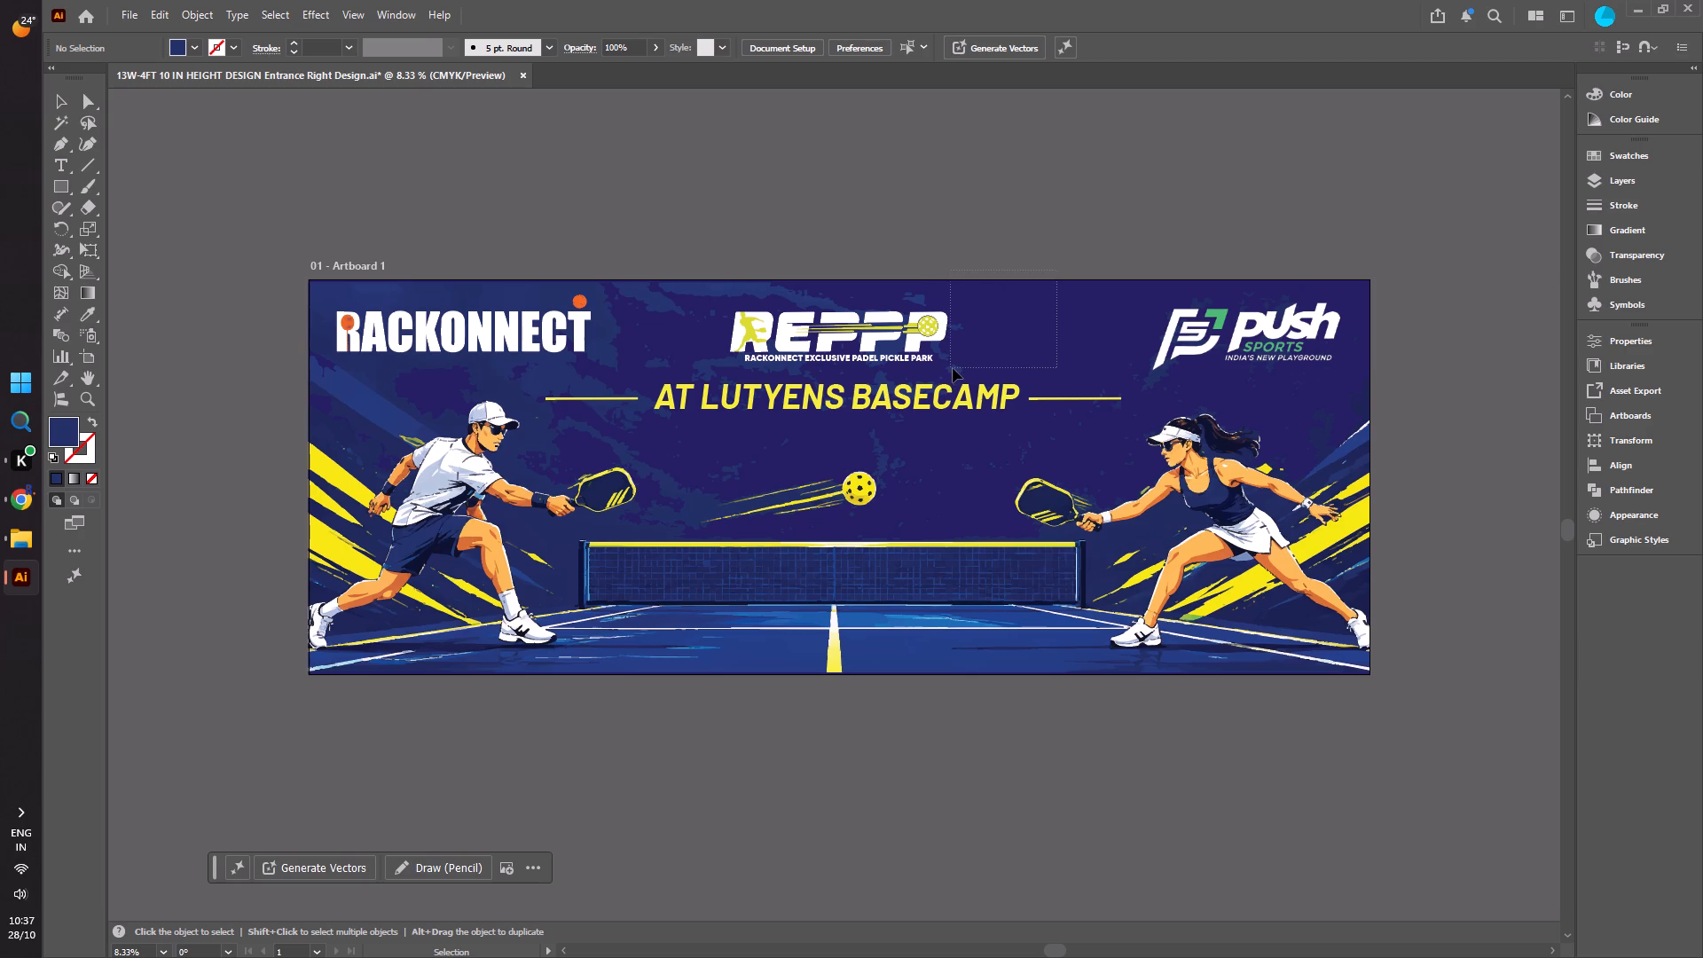
pyautogui.moveTo(953, 368); pyautogui.dragTo(956, 365)
pyautogui.press('Delete')
pyautogui.moveTo(990, 362); pyautogui.dragTo(938, 376)
pyautogui.moveTo(938, 376); pyautogui.dragTo(933, 376)
pyautogui.press('Delete')
# Select by area and delete the blue texture fragments in the gap between the REPPP tagline and the headline.
pyautogui.moveTo(931, 376); pyautogui.dragTo(708, 377)
pyautogui.moveTo(708, 377); pyautogui.dragTo(677, 370)
pyautogui.press('Delete')
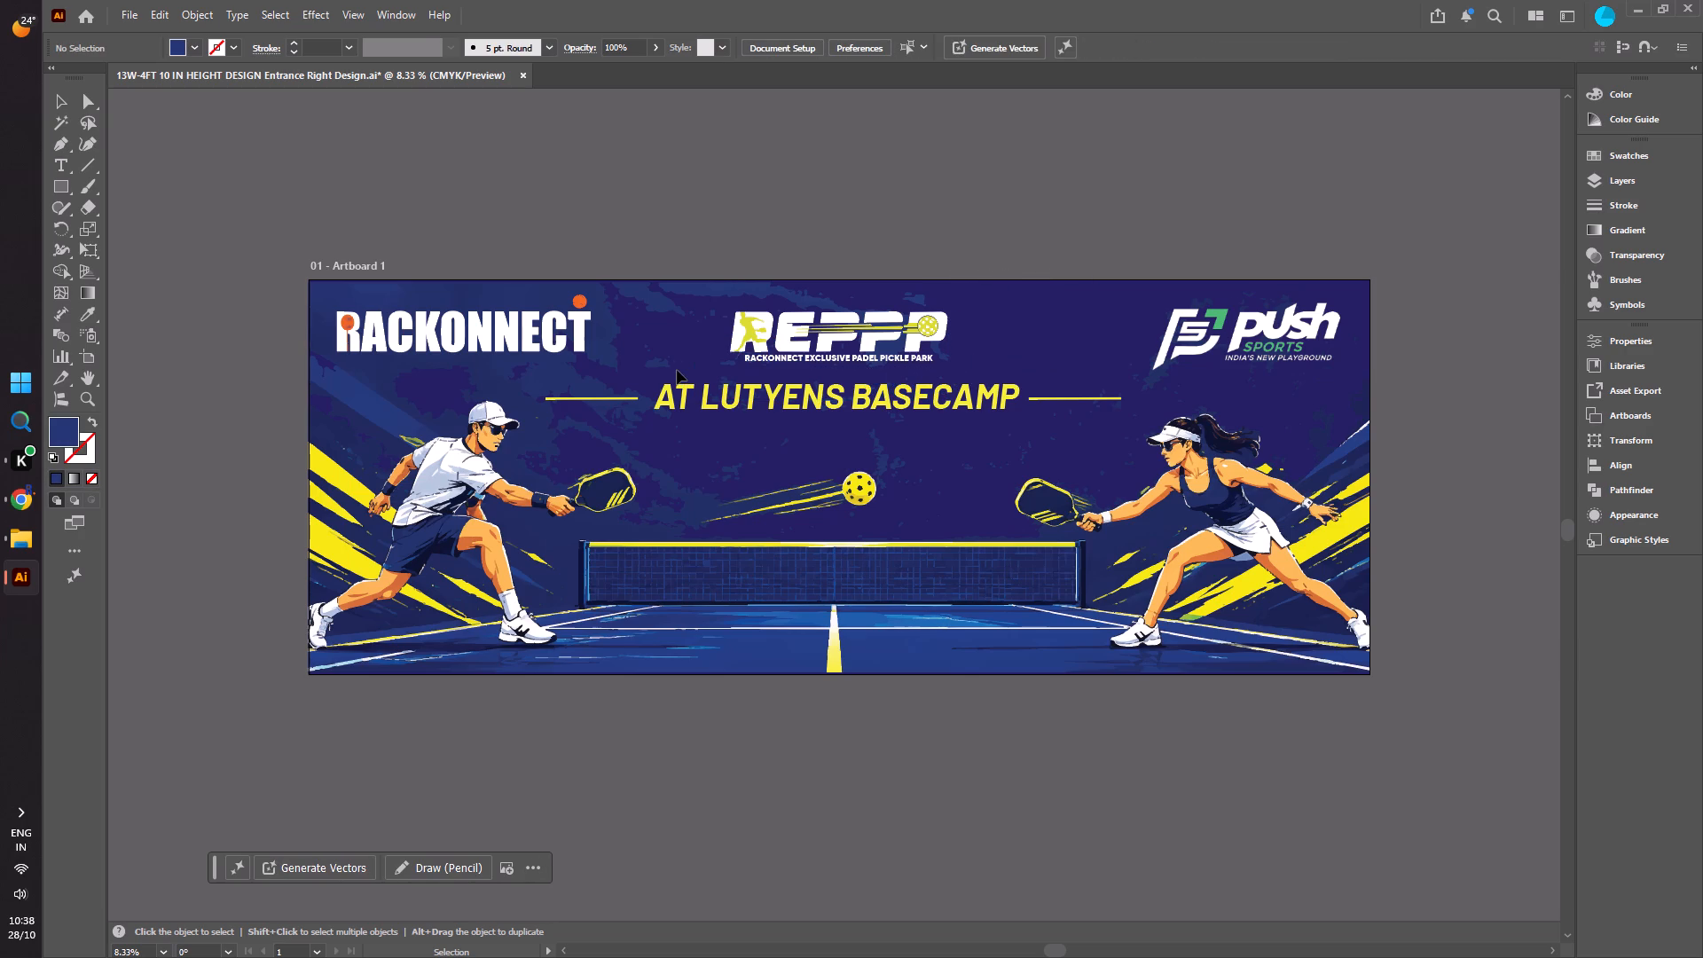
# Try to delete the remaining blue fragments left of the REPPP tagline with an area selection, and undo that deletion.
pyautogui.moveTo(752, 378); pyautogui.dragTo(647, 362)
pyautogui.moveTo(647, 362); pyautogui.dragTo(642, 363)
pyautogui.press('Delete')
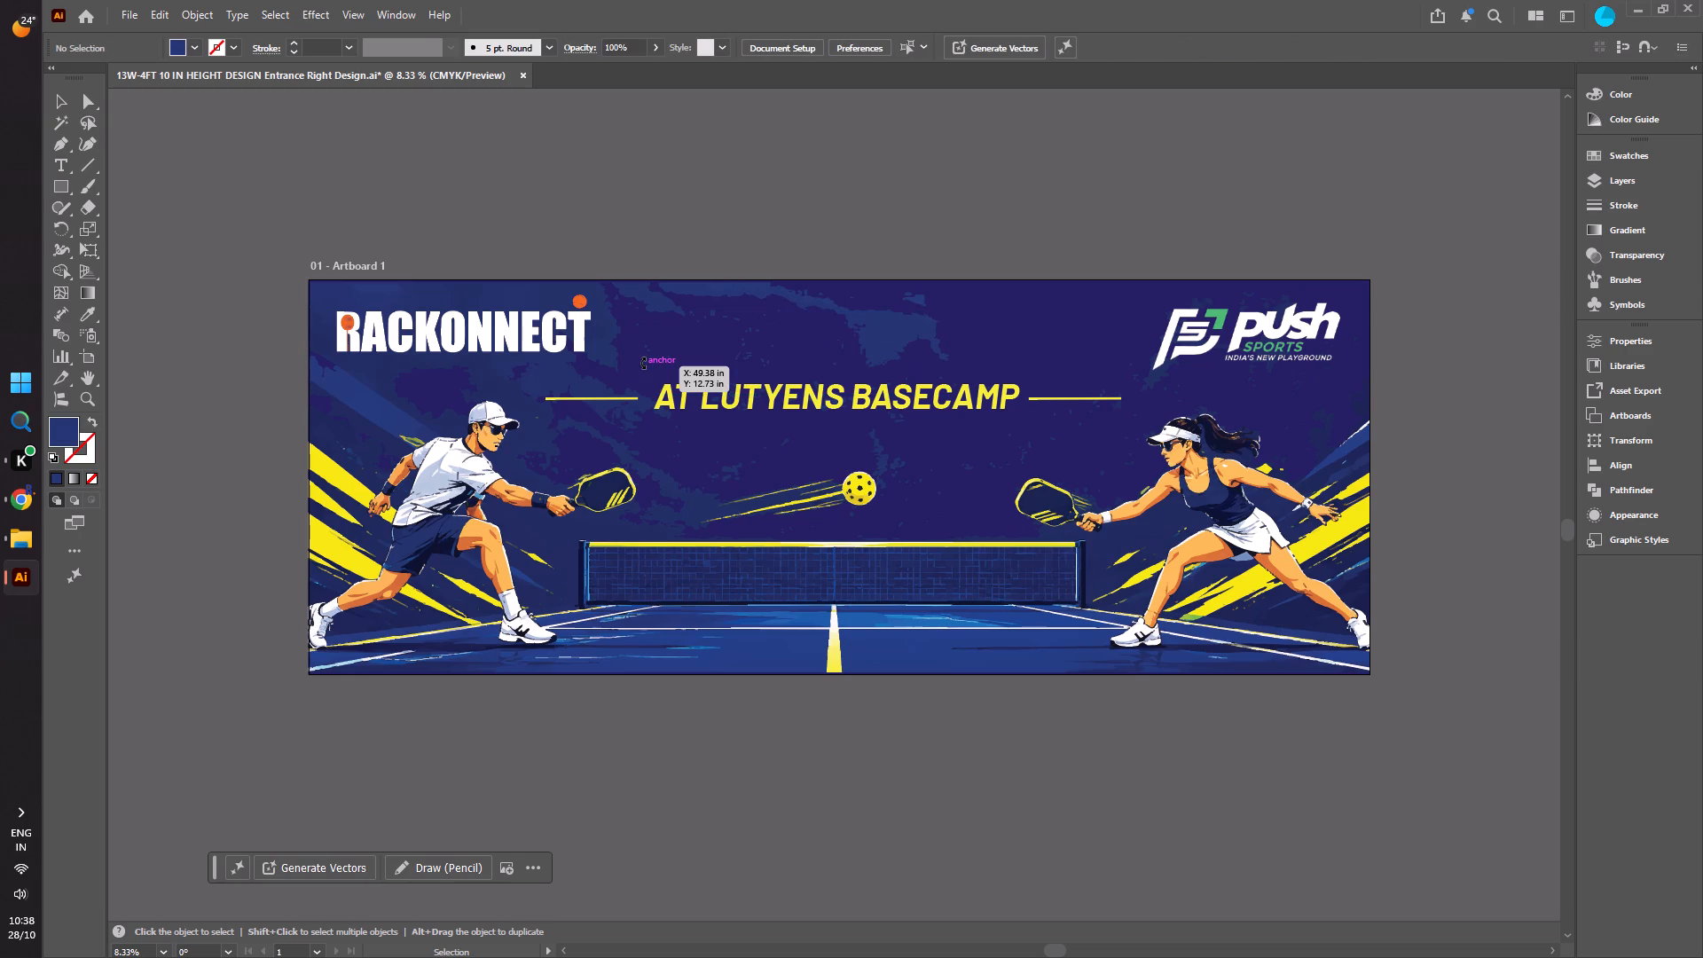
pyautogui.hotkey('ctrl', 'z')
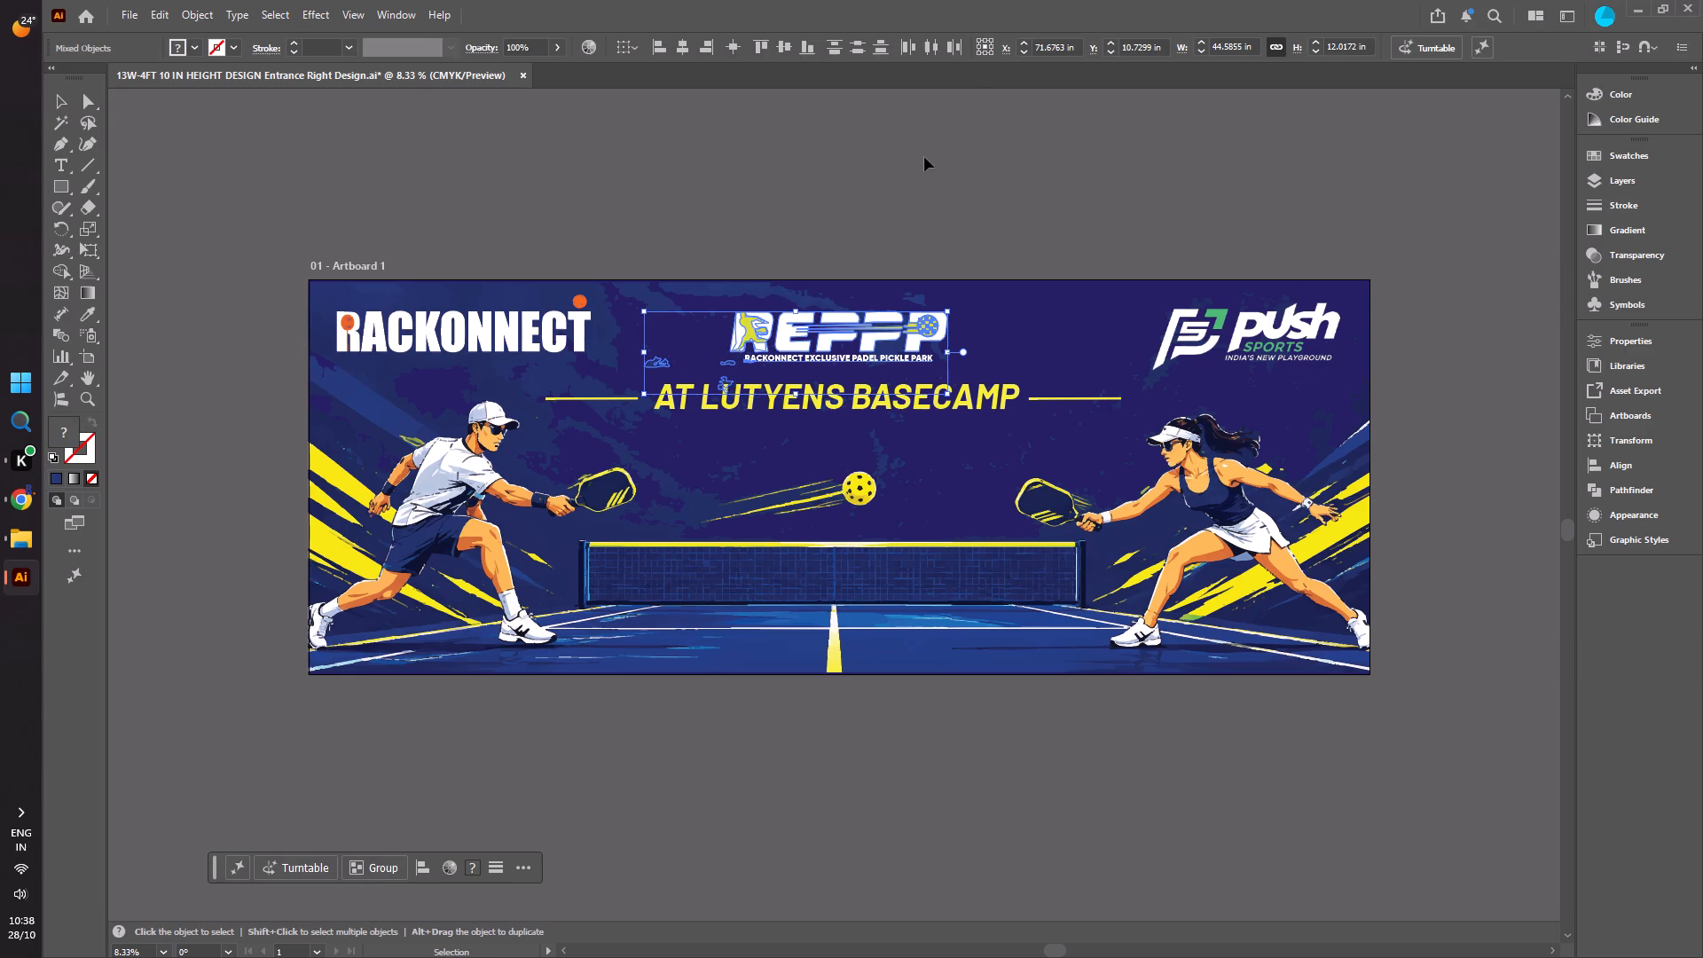
# Select by area and delete the blue texture fragments between the RACKONNECT and REPPP logos, just above the headline's opening words.
pyautogui.click(922, 157)
pyautogui.keyDown('alt'); pyautogui.scroll(4, 687, 365); pyautogui.keyUp('alt')
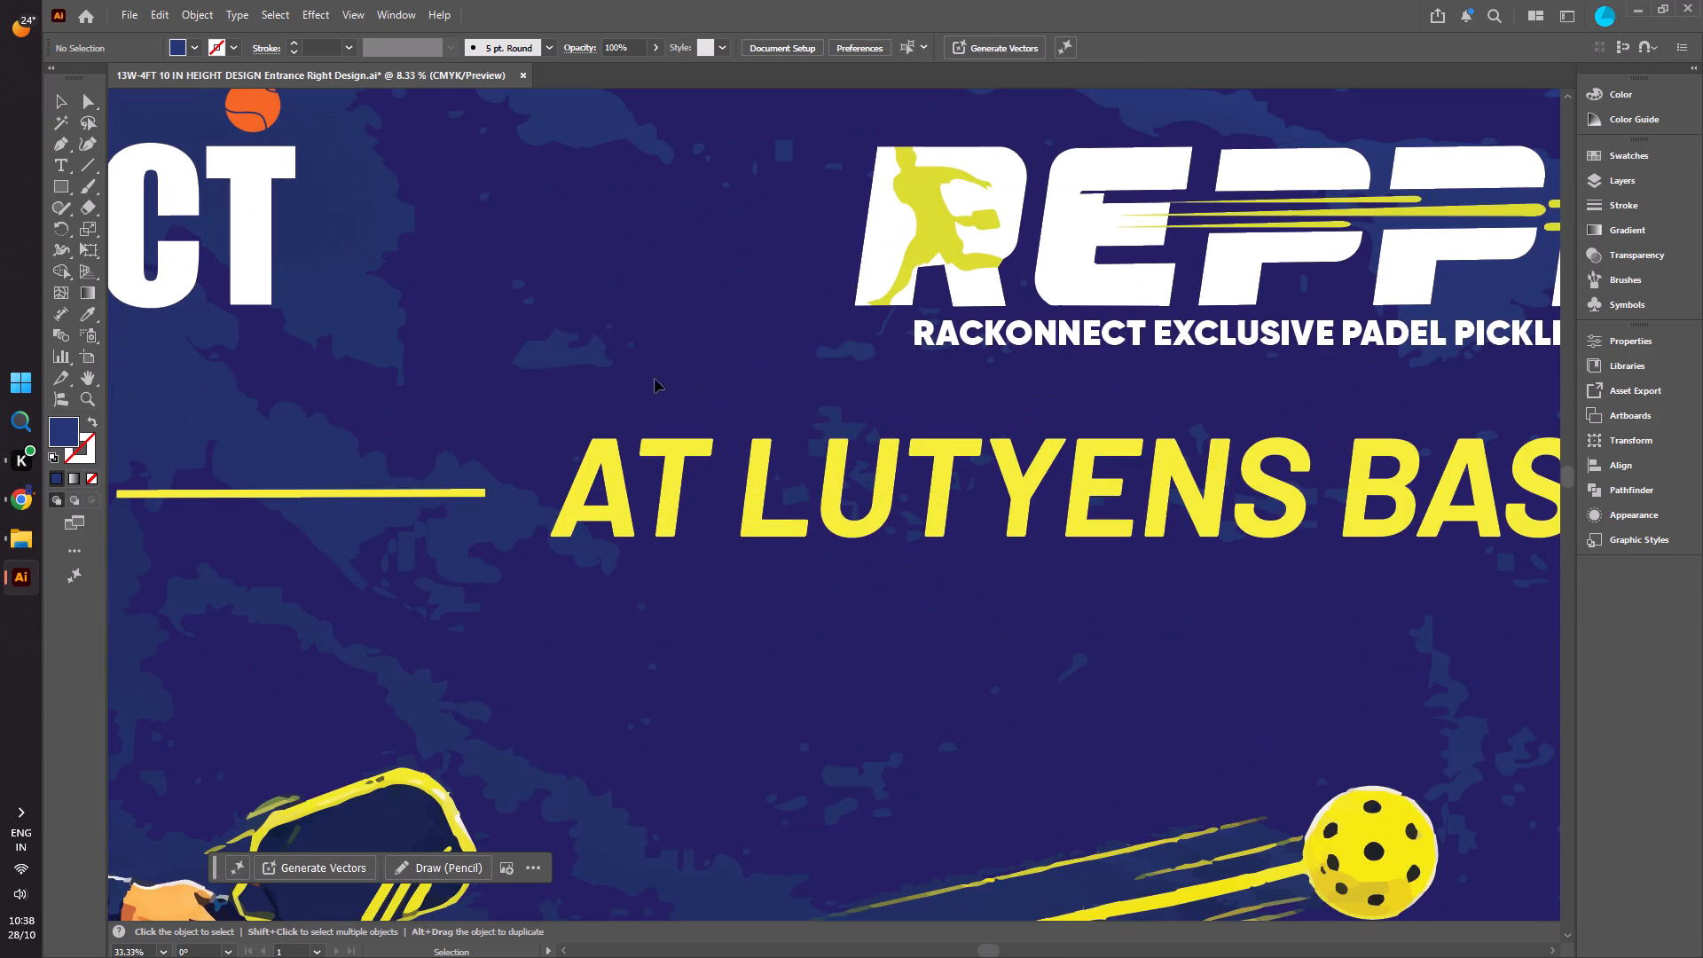
pyautogui.moveTo(460, 262); pyautogui.dragTo(736, 381)
pyautogui.press('Delete')
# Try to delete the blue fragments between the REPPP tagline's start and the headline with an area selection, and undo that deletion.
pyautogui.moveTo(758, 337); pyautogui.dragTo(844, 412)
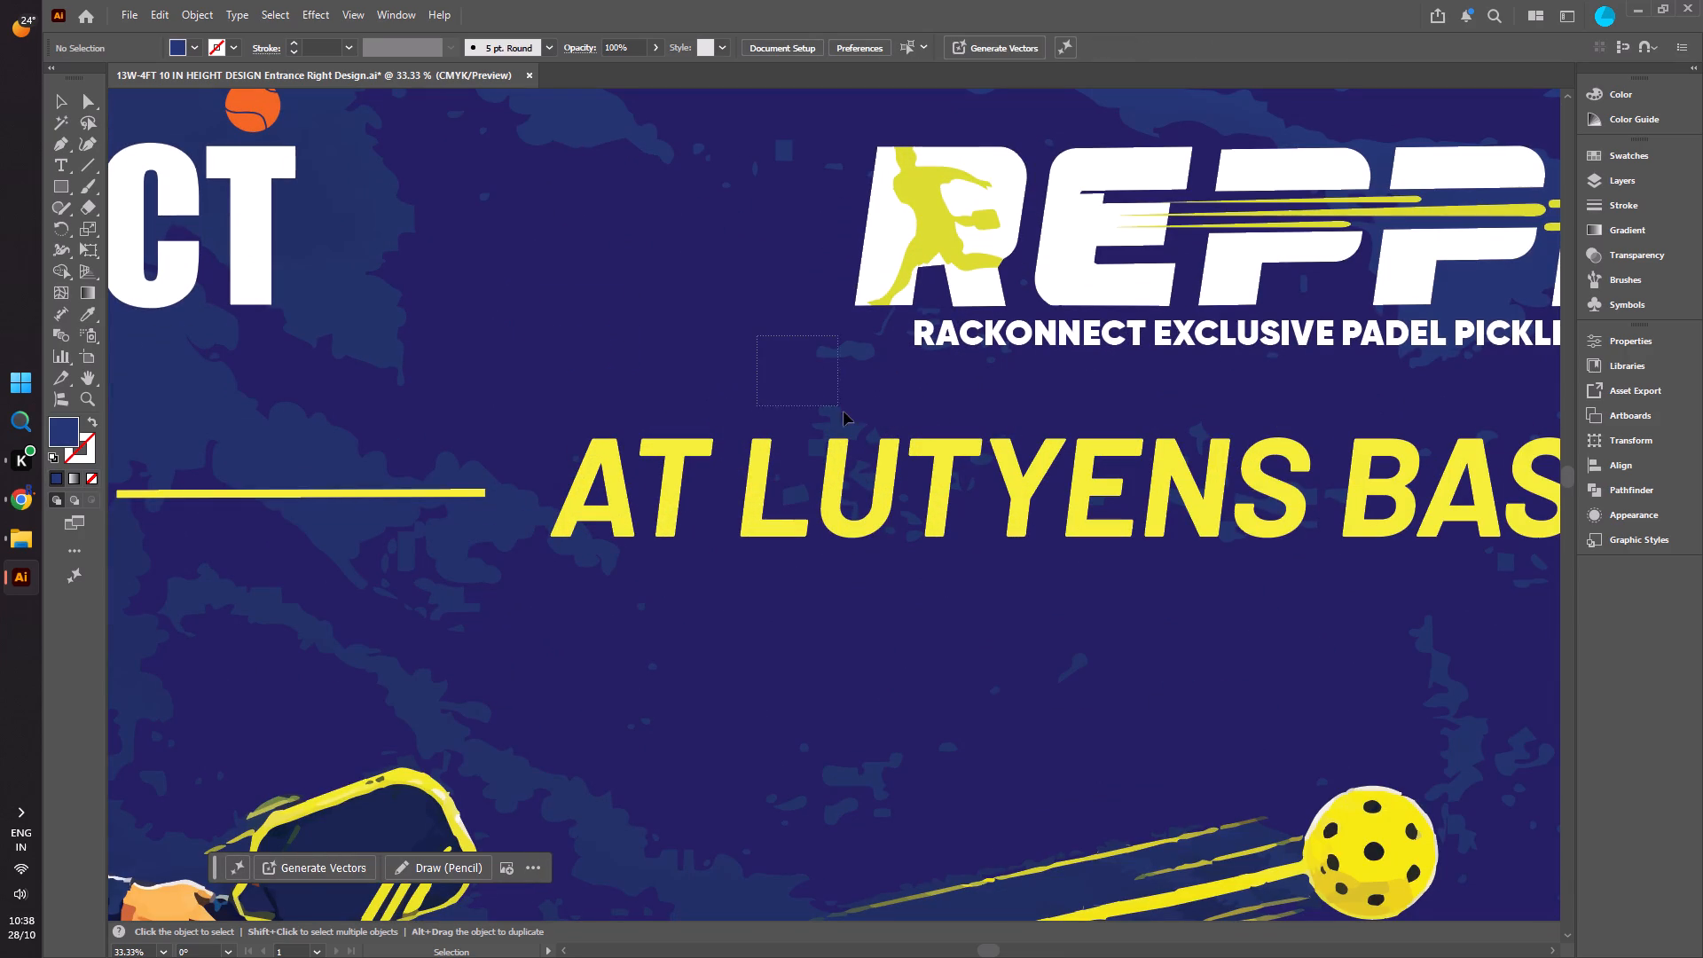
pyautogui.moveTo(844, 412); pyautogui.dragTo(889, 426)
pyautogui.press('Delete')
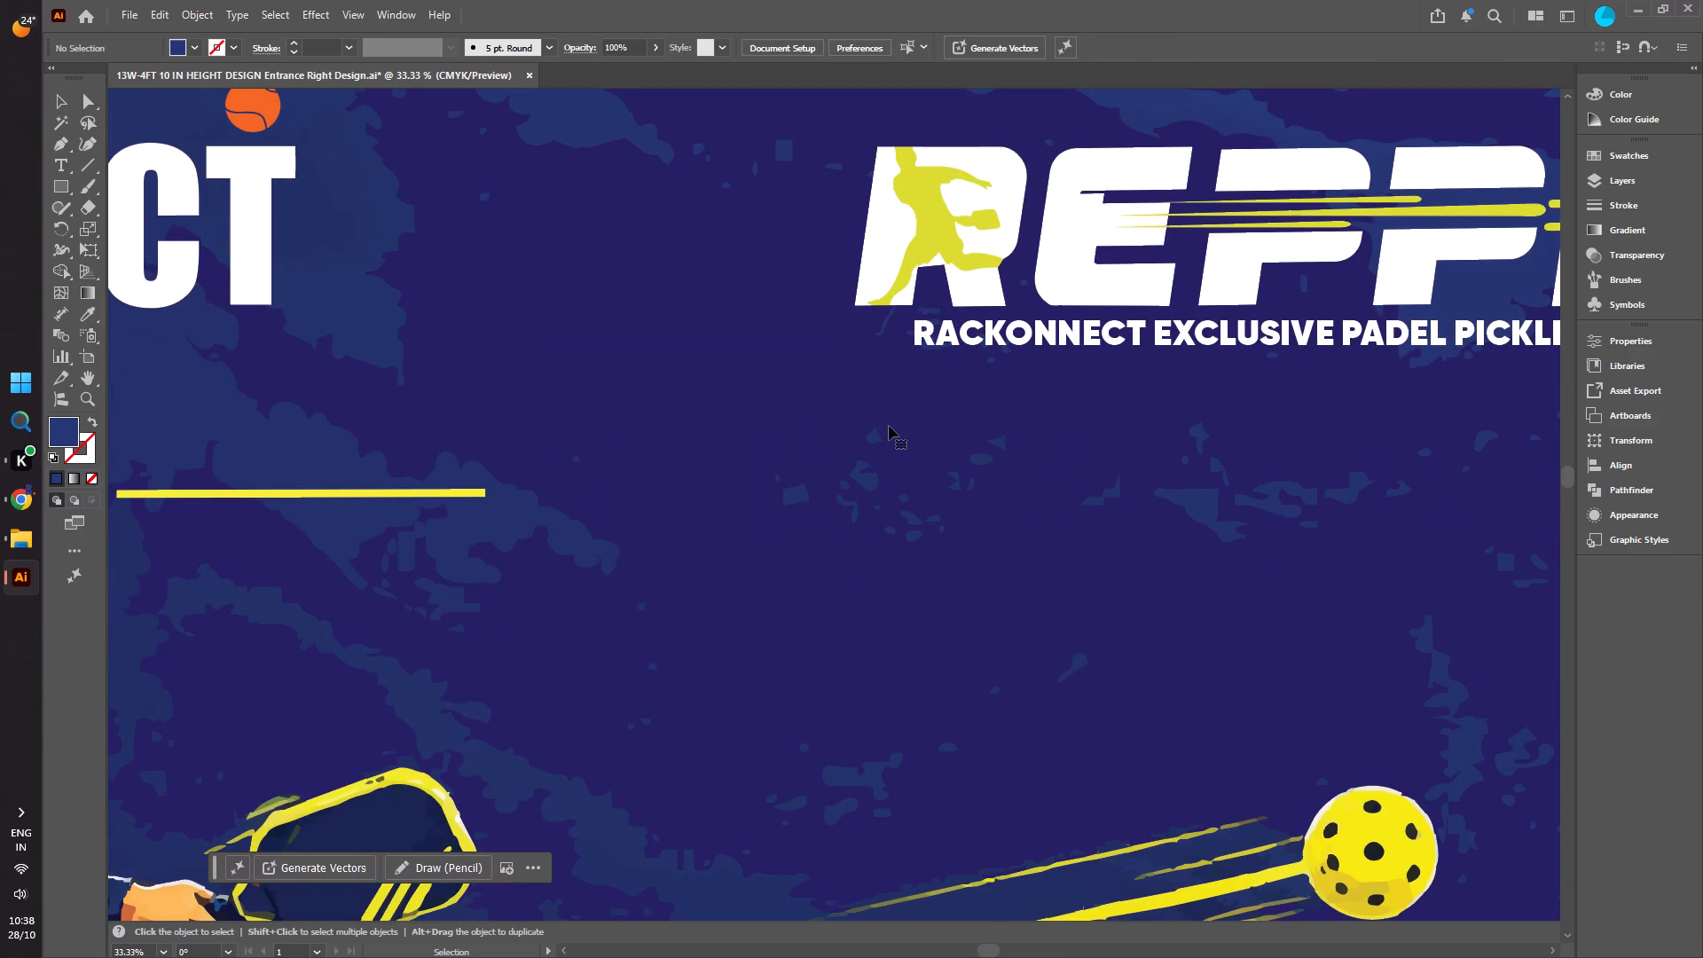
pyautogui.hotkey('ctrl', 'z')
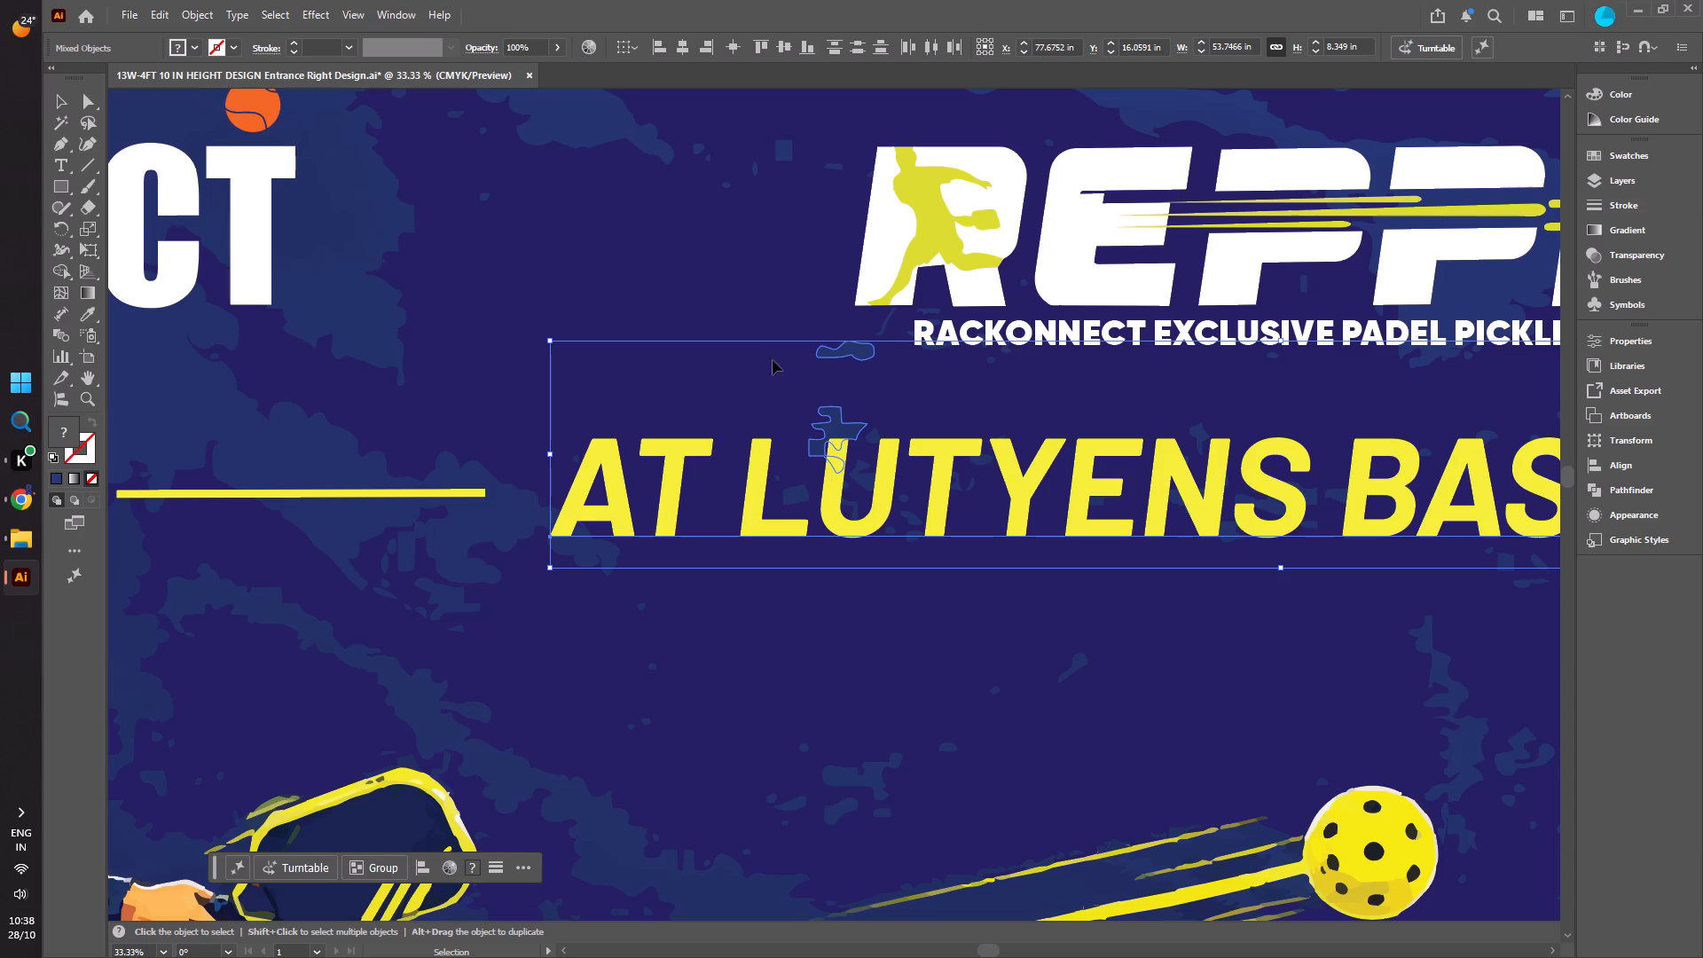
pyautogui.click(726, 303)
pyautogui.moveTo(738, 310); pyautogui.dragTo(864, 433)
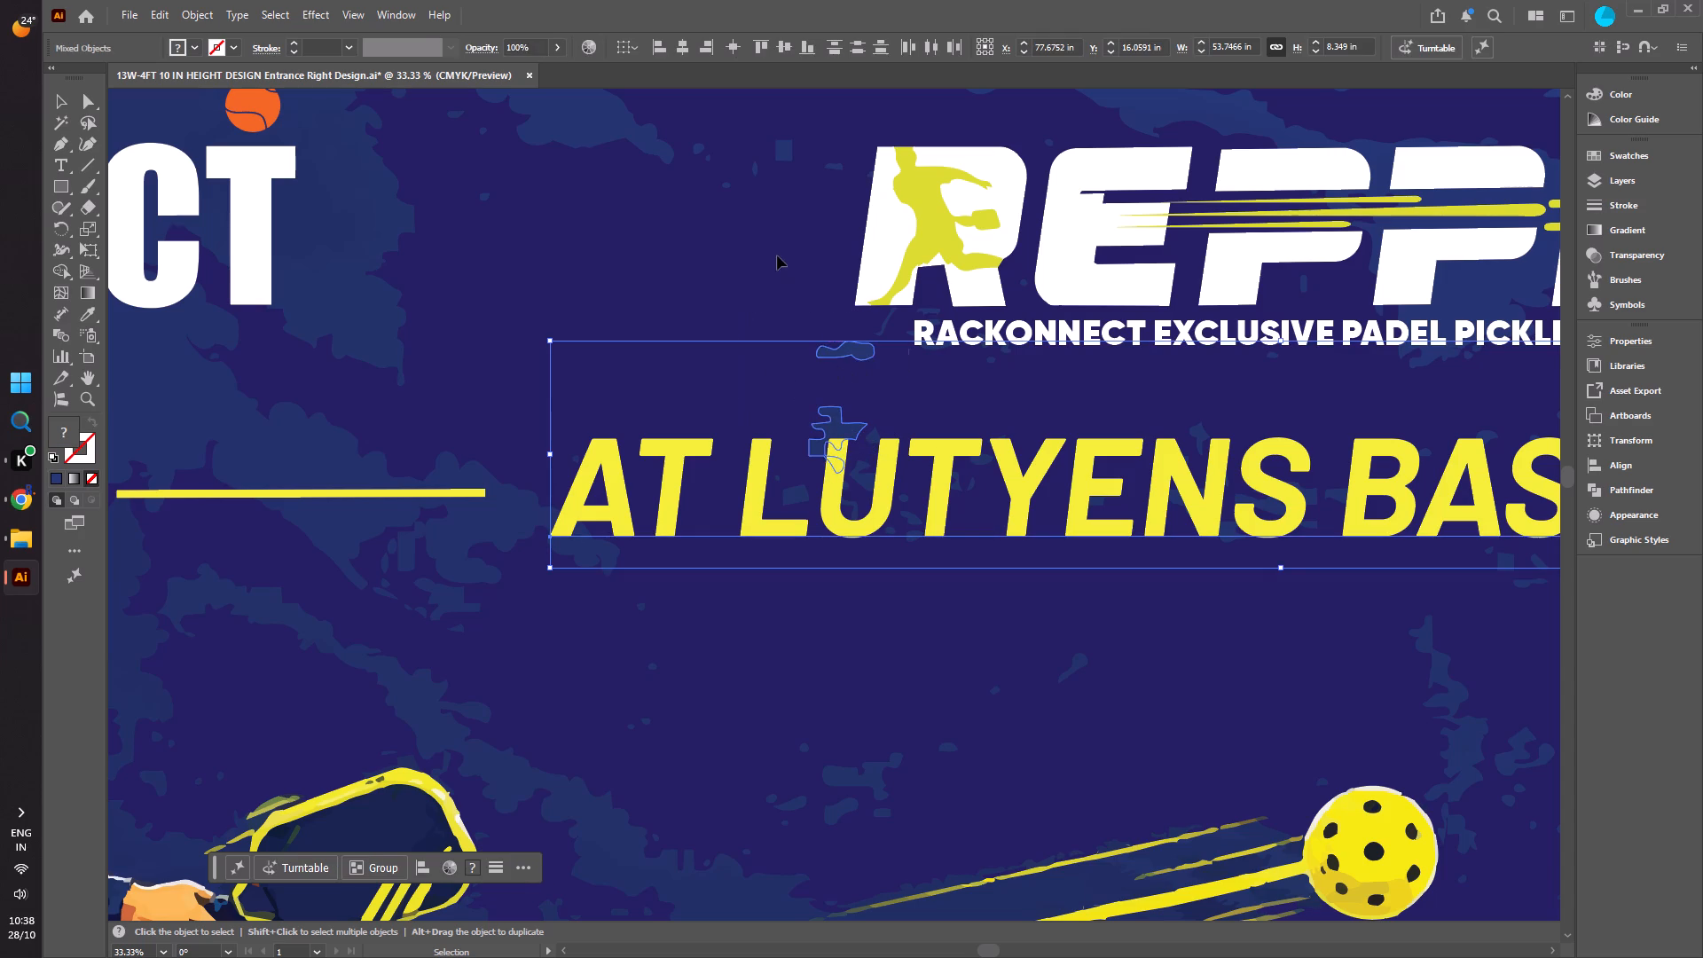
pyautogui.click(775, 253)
# Delete the blue texture fragments beside the REPPP tagline's start, above LUTYENS in the headline, and beneath the logo's R.
pyautogui.moveTo(798, 353); pyautogui.dragTo(887, 367)
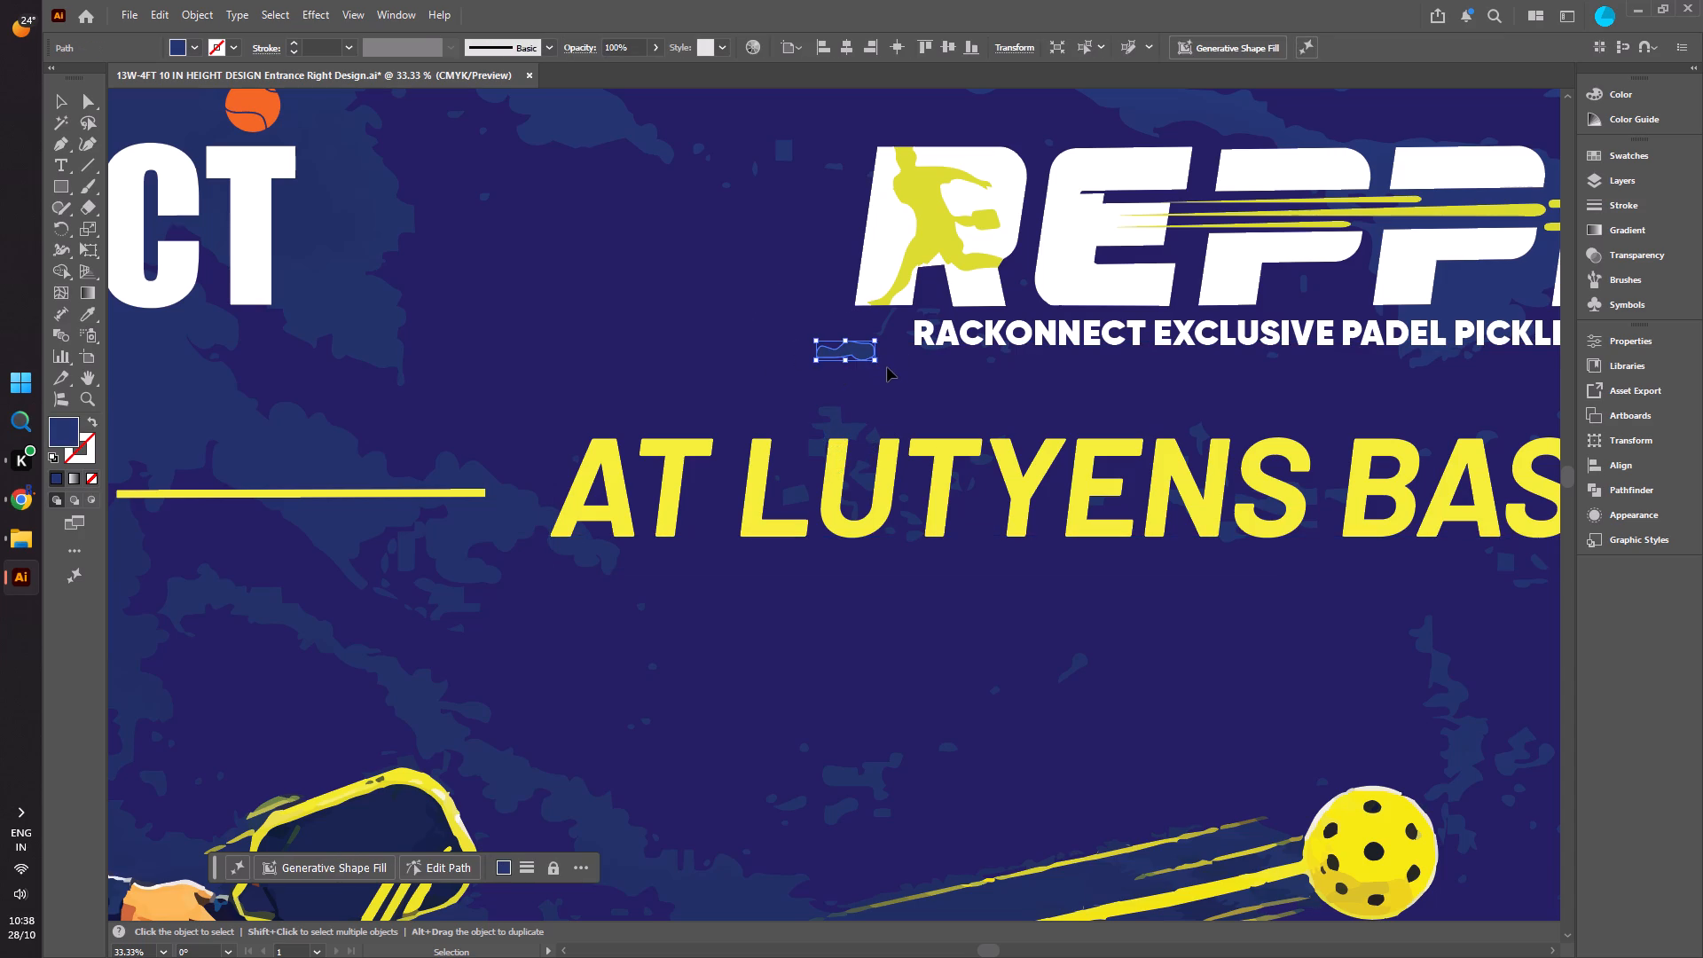
pyautogui.press('Delete')
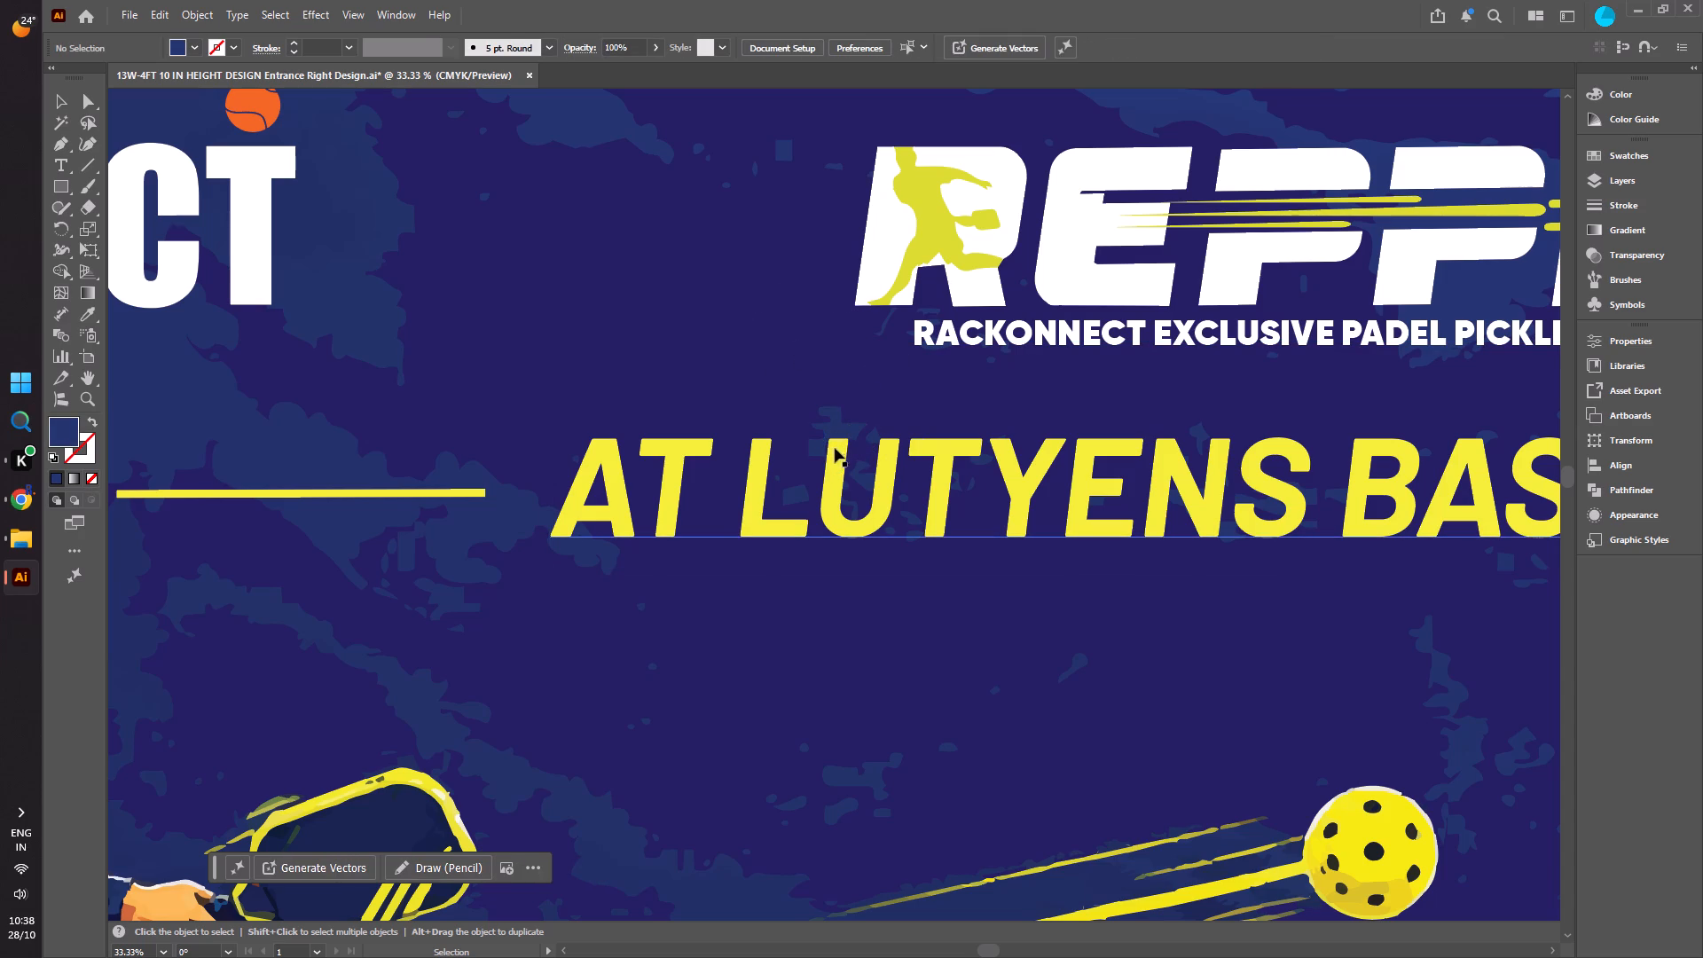
pyautogui.click(835, 416)
pyautogui.press('Delete')
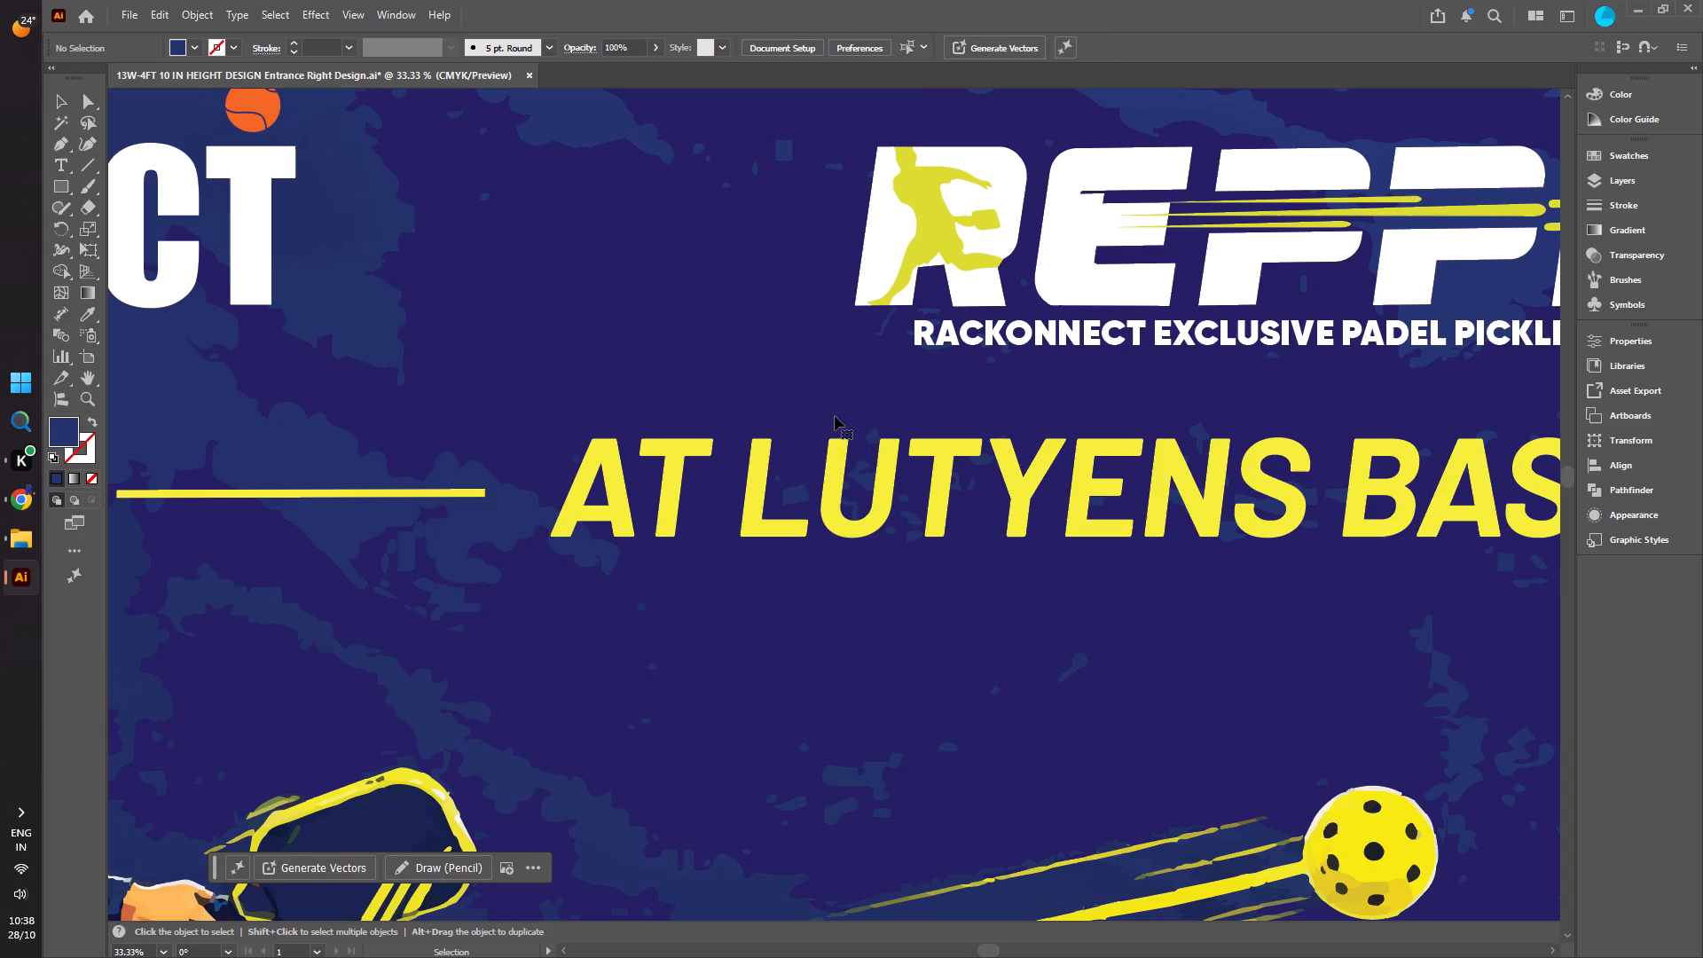
pyautogui.click(890, 325)
pyautogui.press('Delete')
pyautogui.click(931, 313)
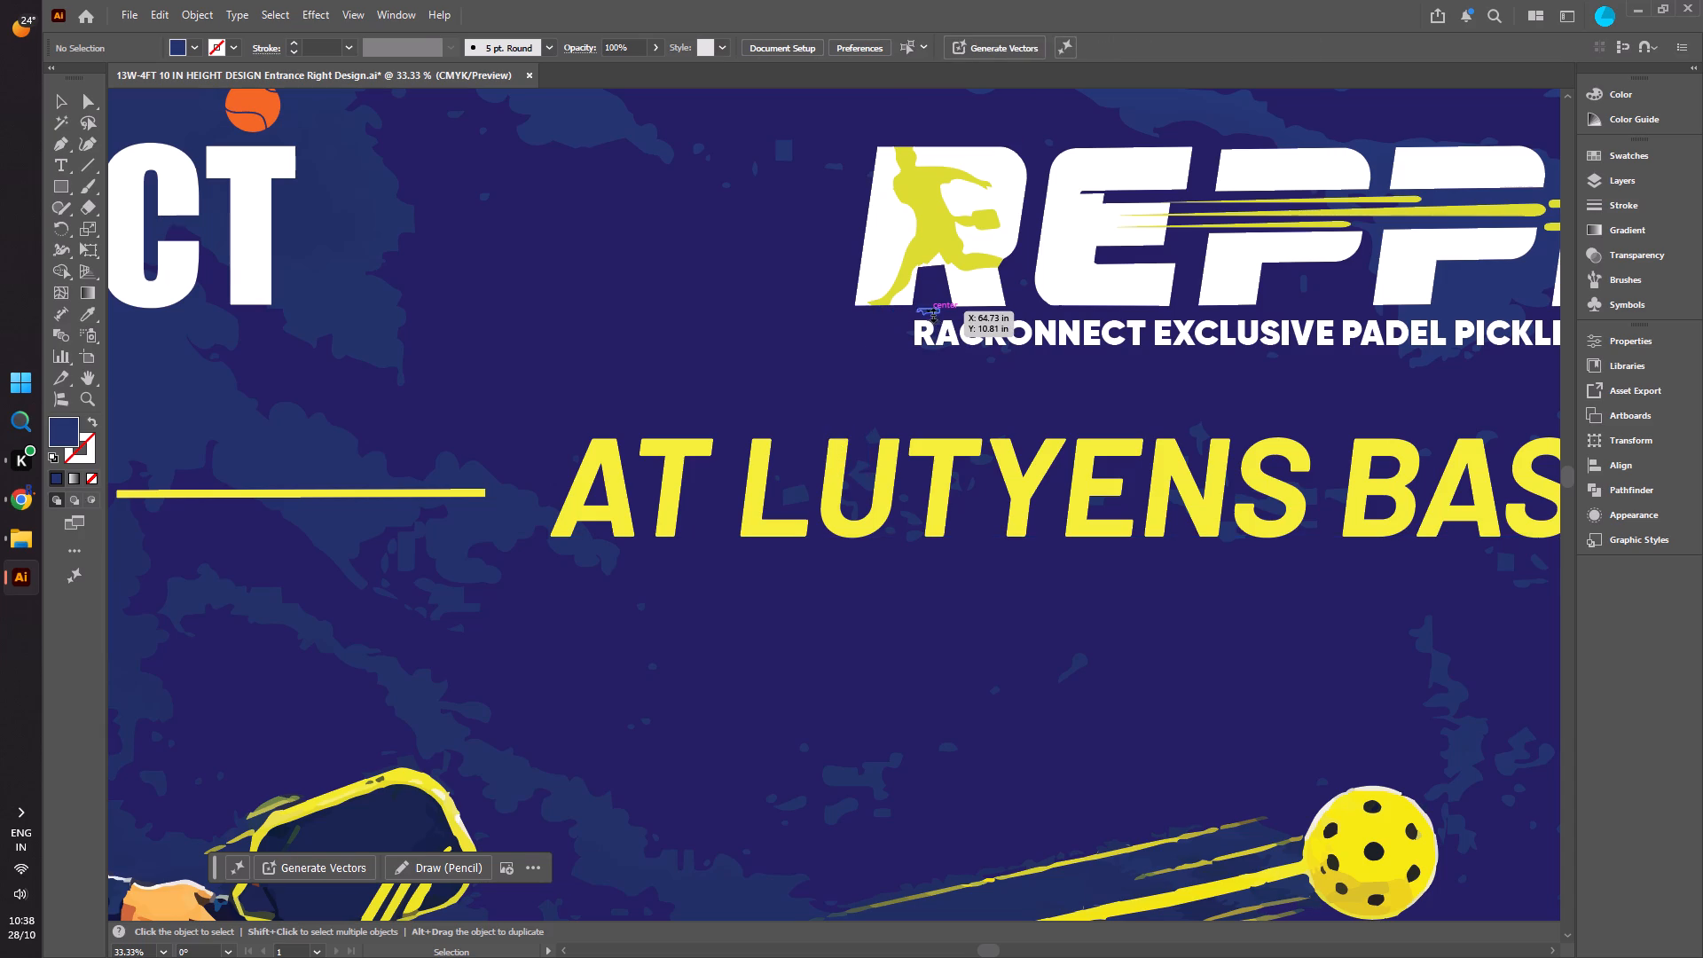
pyautogui.press('Delete')
# Delete the blue texture shapes behind and around the P letters of the REPPP logo, plus the fragment just below its tagline.
pyautogui.click(1309, 283)
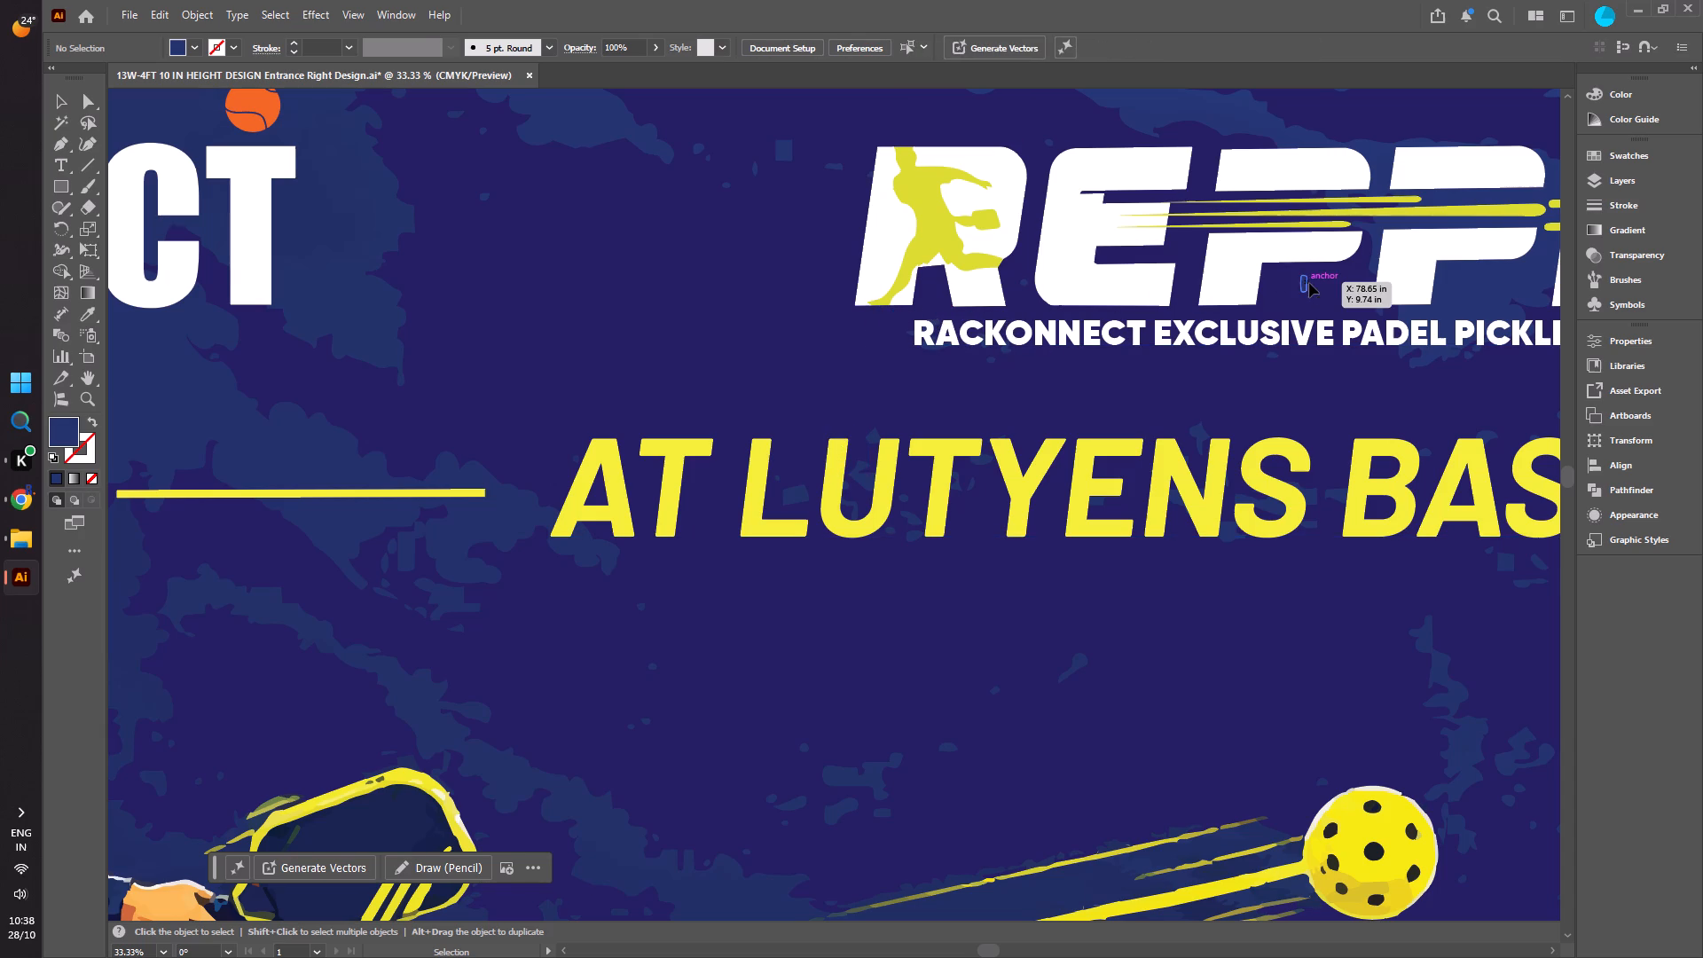
pyautogui.press('Delete')
pyautogui.click(1385, 223)
pyautogui.press('Delete')
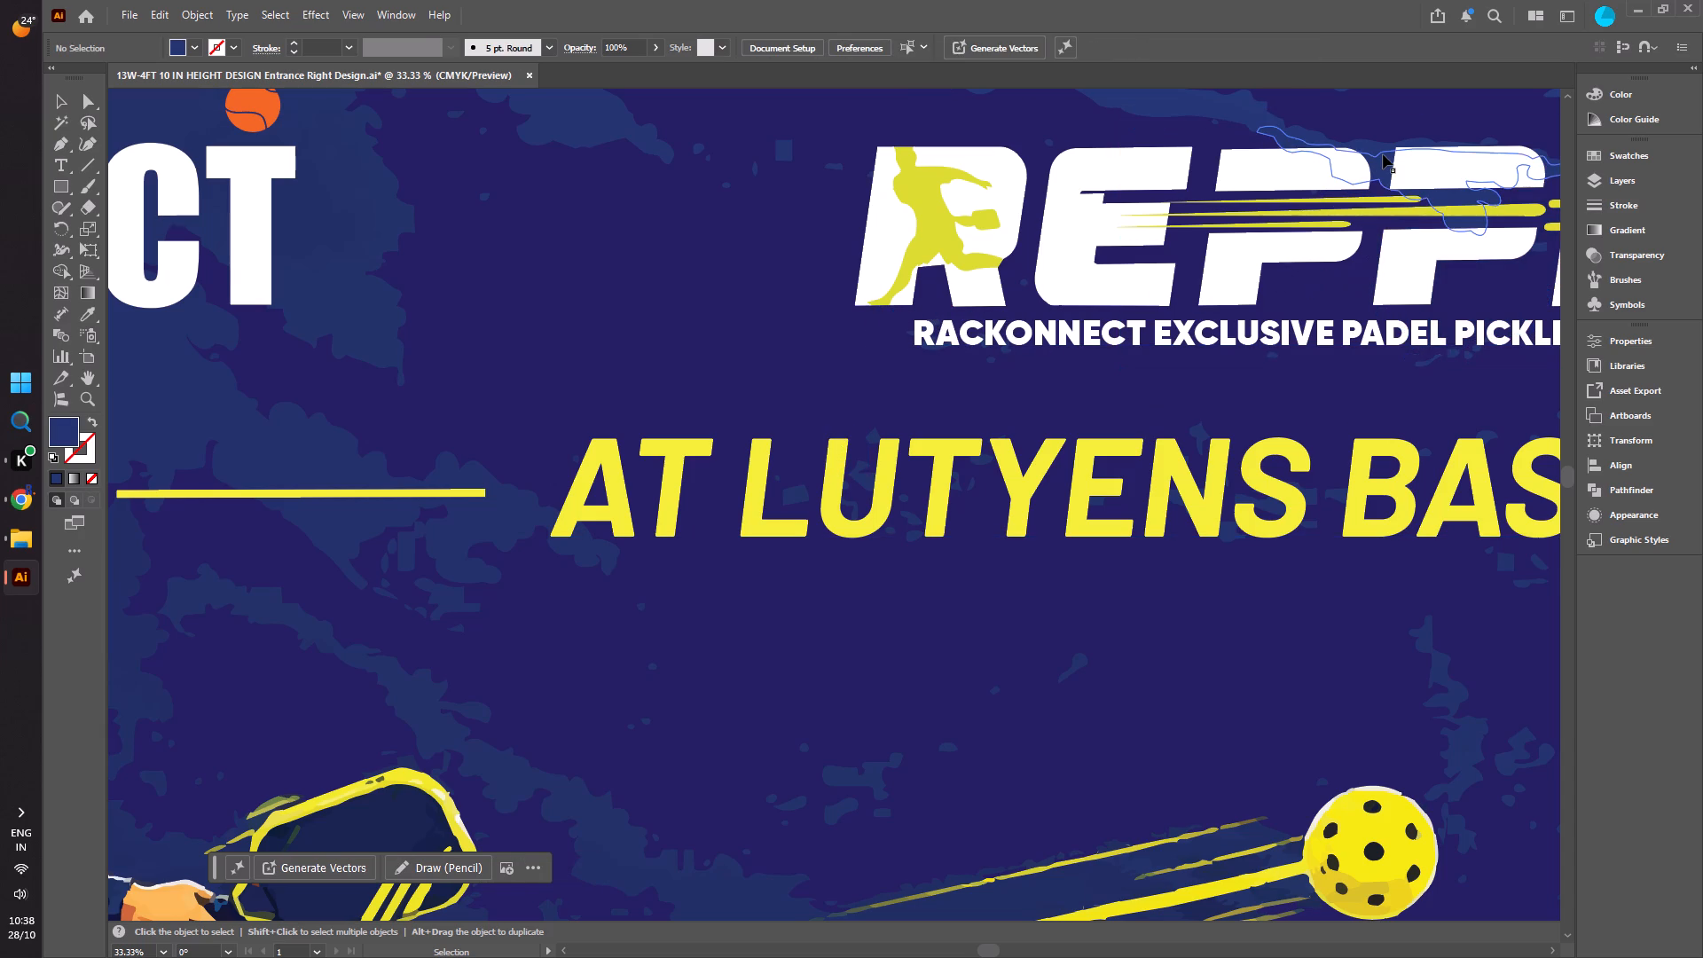
pyautogui.click(1383, 154)
pyautogui.press('Delete')
pyautogui.click(1380, 143)
pyautogui.press('Delete')
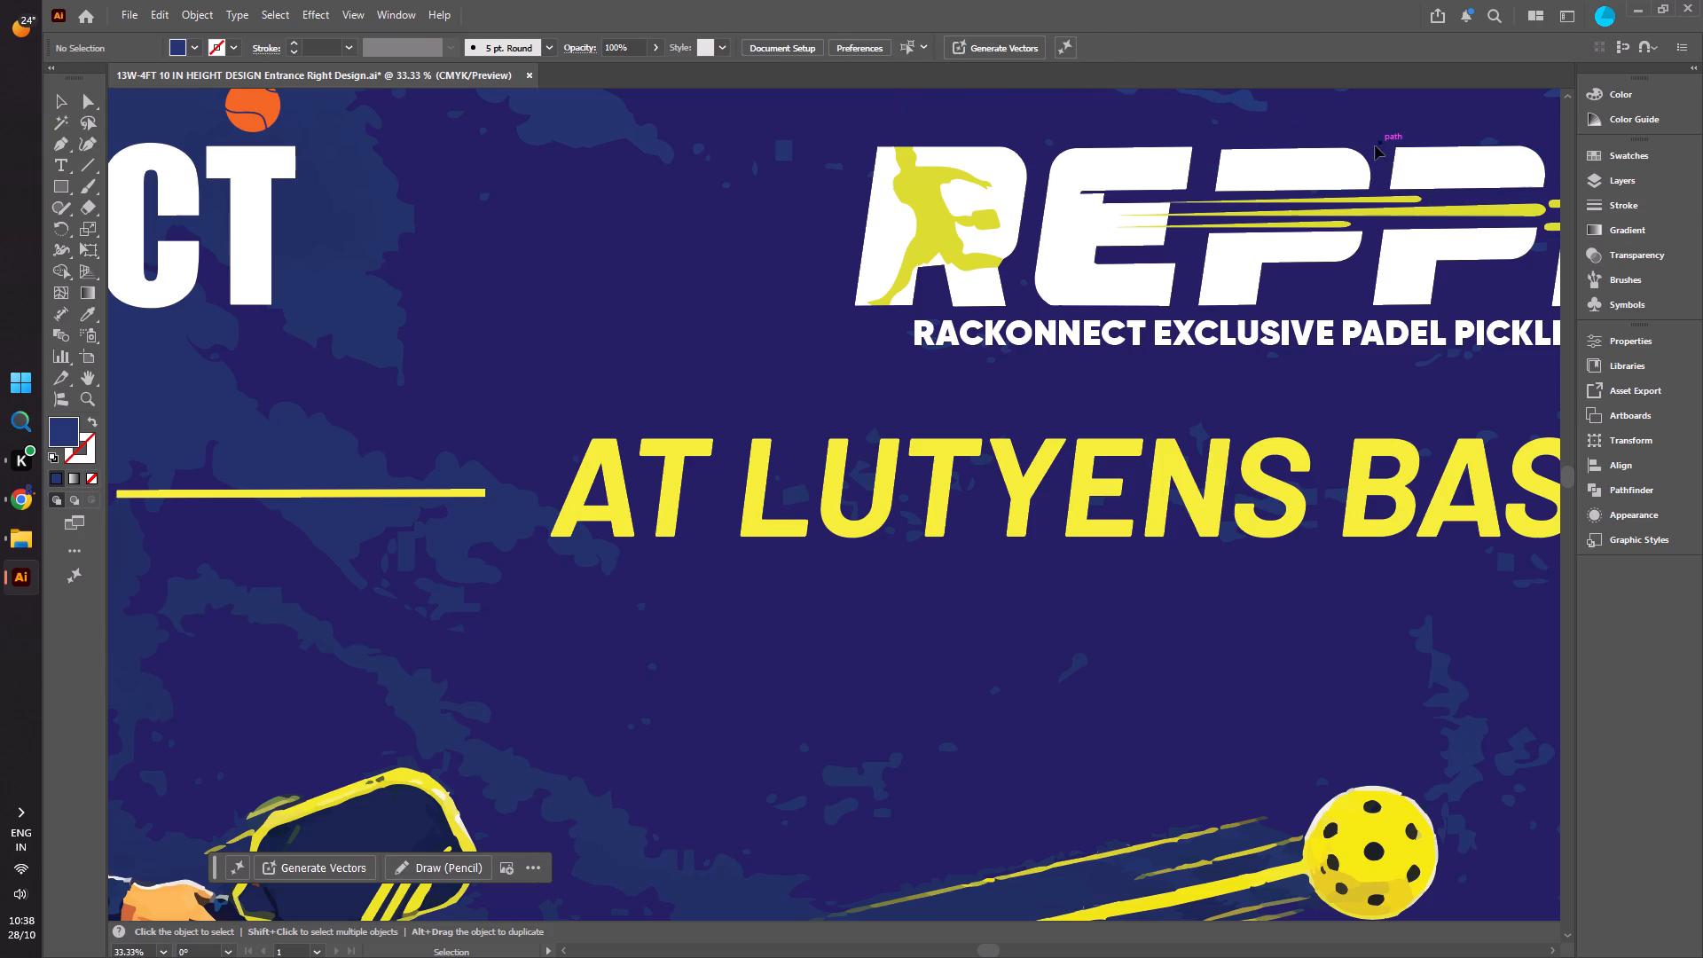
pyautogui.click(991, 366)
pyautogui.press('Delete')
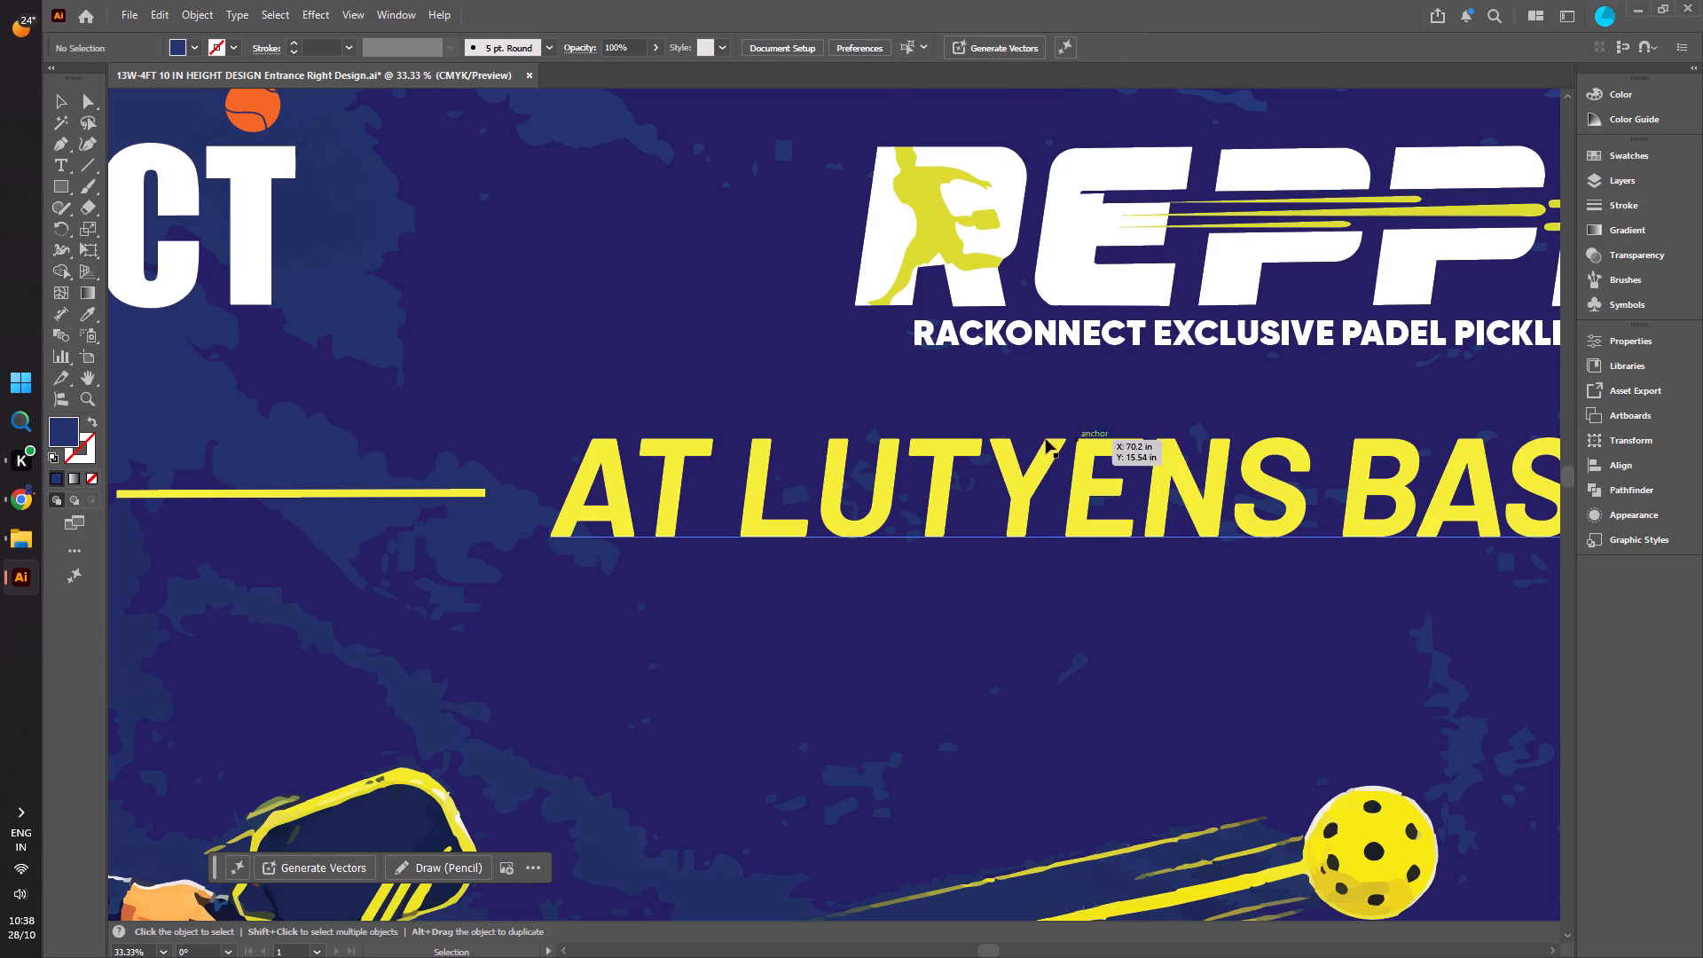
# Delete the blue texture fragments above the start of the REPPP logo, along the banner's top edge.
pyautogui.keyDown('alt'); pyautogui.scroll(-4, 926, 528); pyautogui.keyUp('alt')
pyautogui.keyDown('alt'); pyautogui.scroll(2, 862, 440); pyautogui.keyUp('alt')
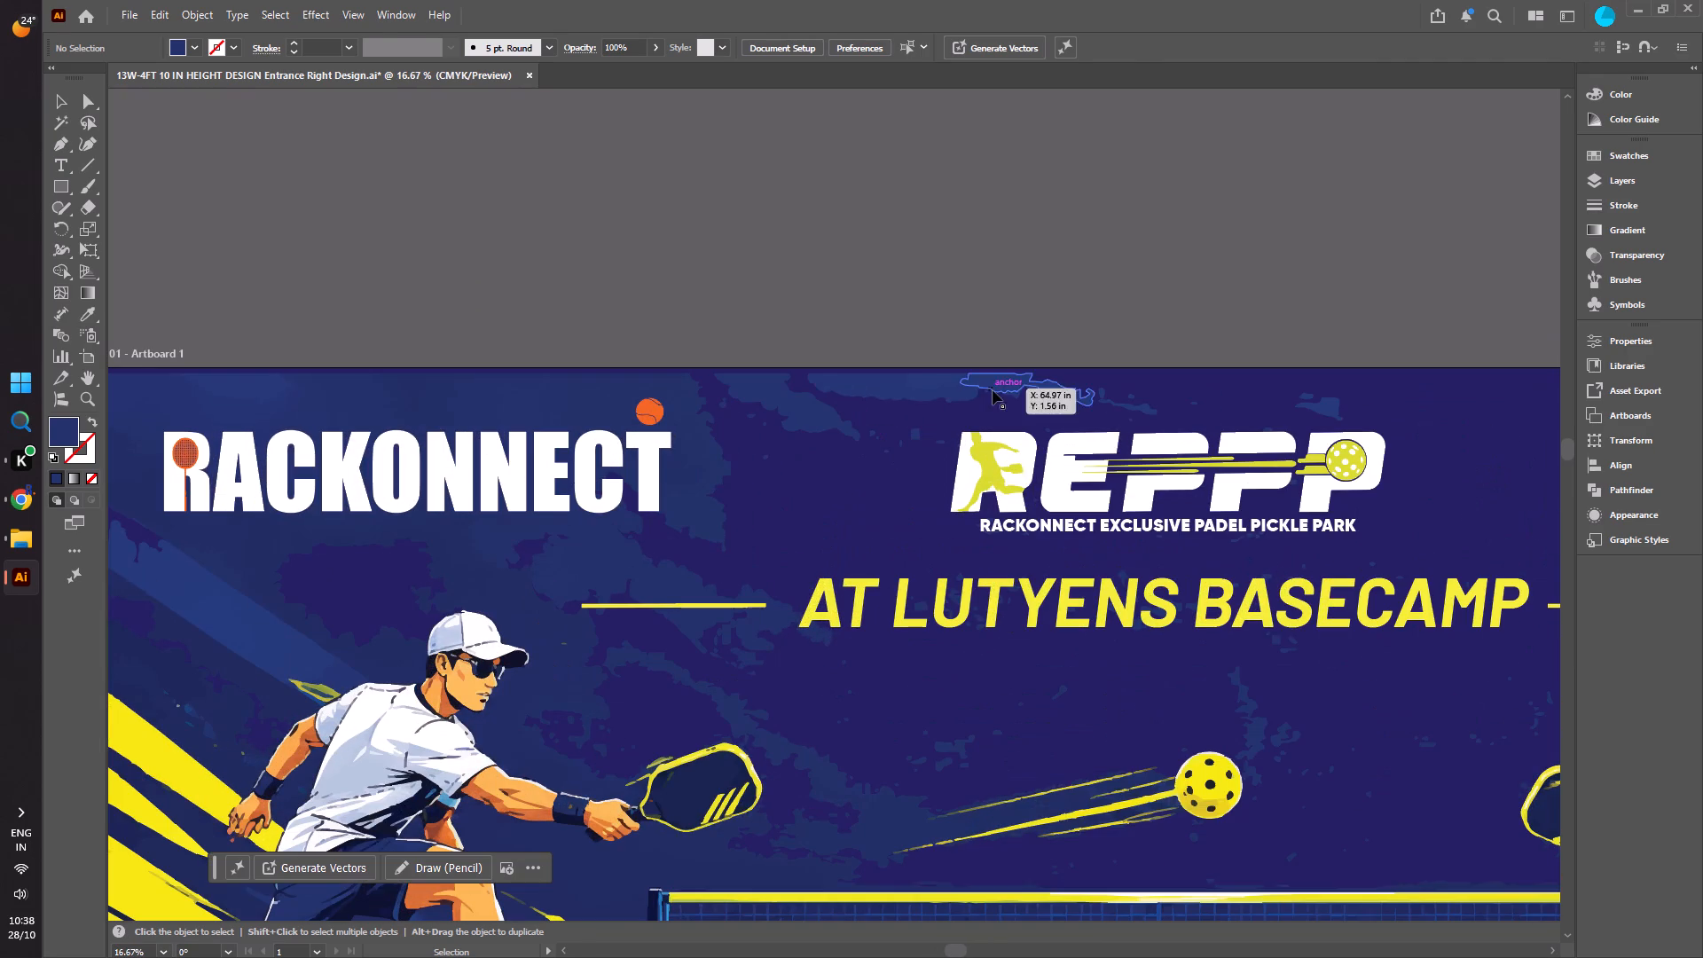
pyautogui.click(950, 393)
pyautogui.press('Delete')
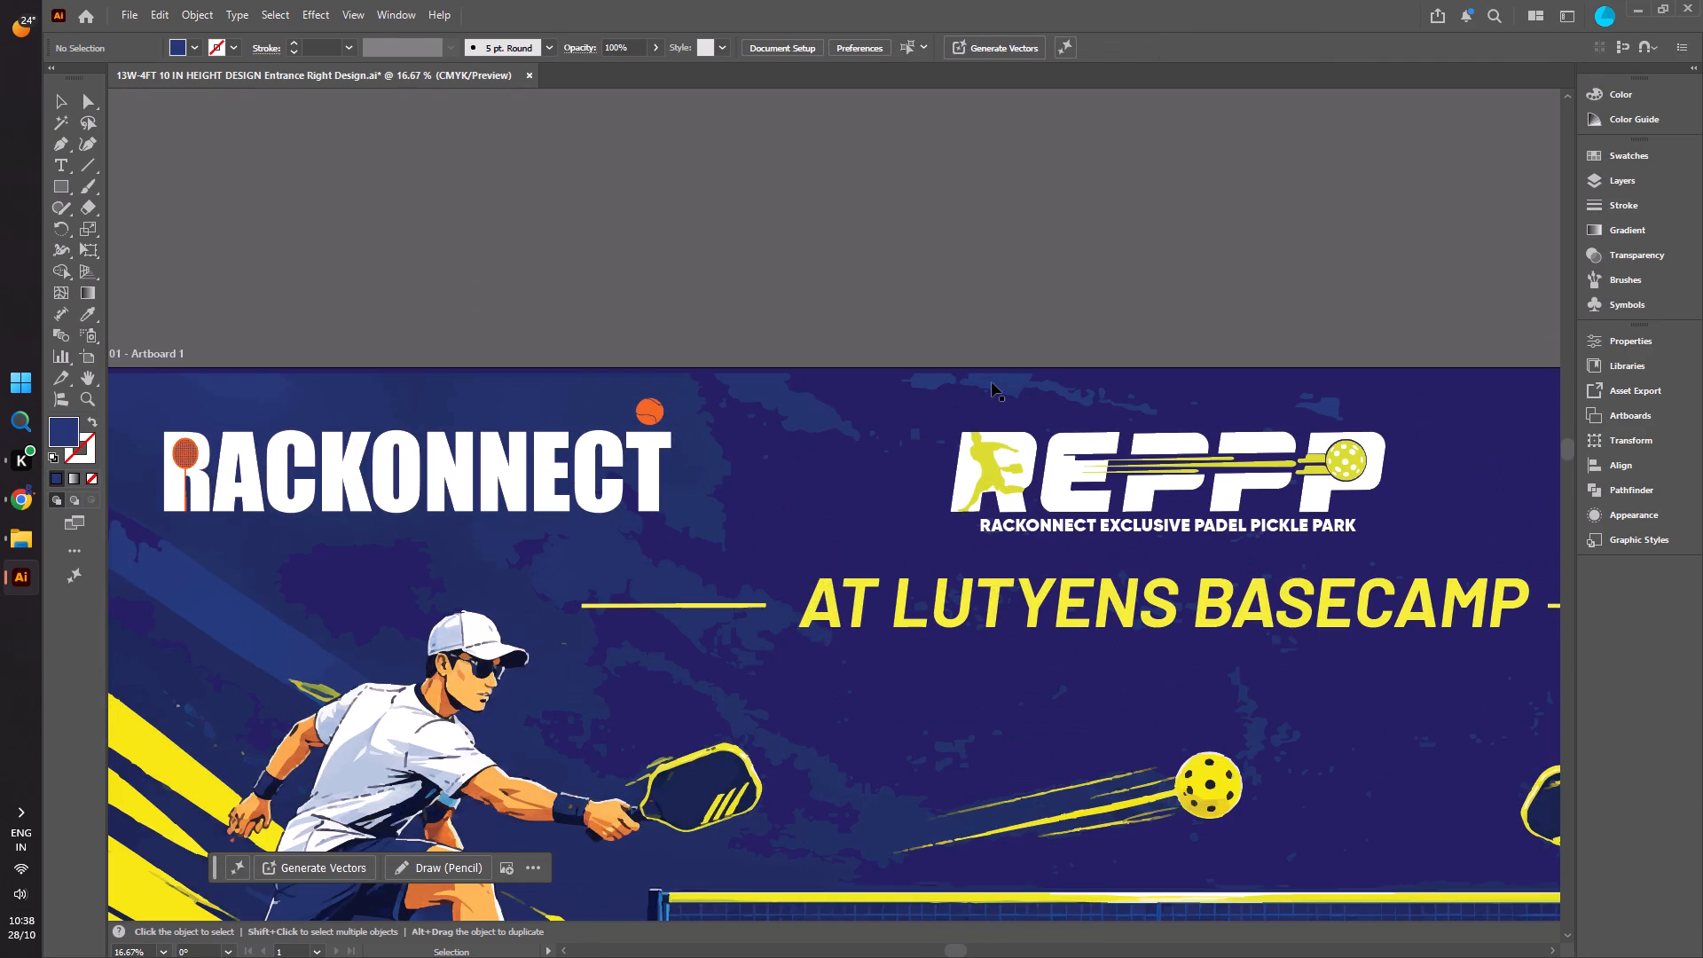
pyautogui.click(992, 382)
pyautogui.press('Delete')
pyautogui.click(932, 381)
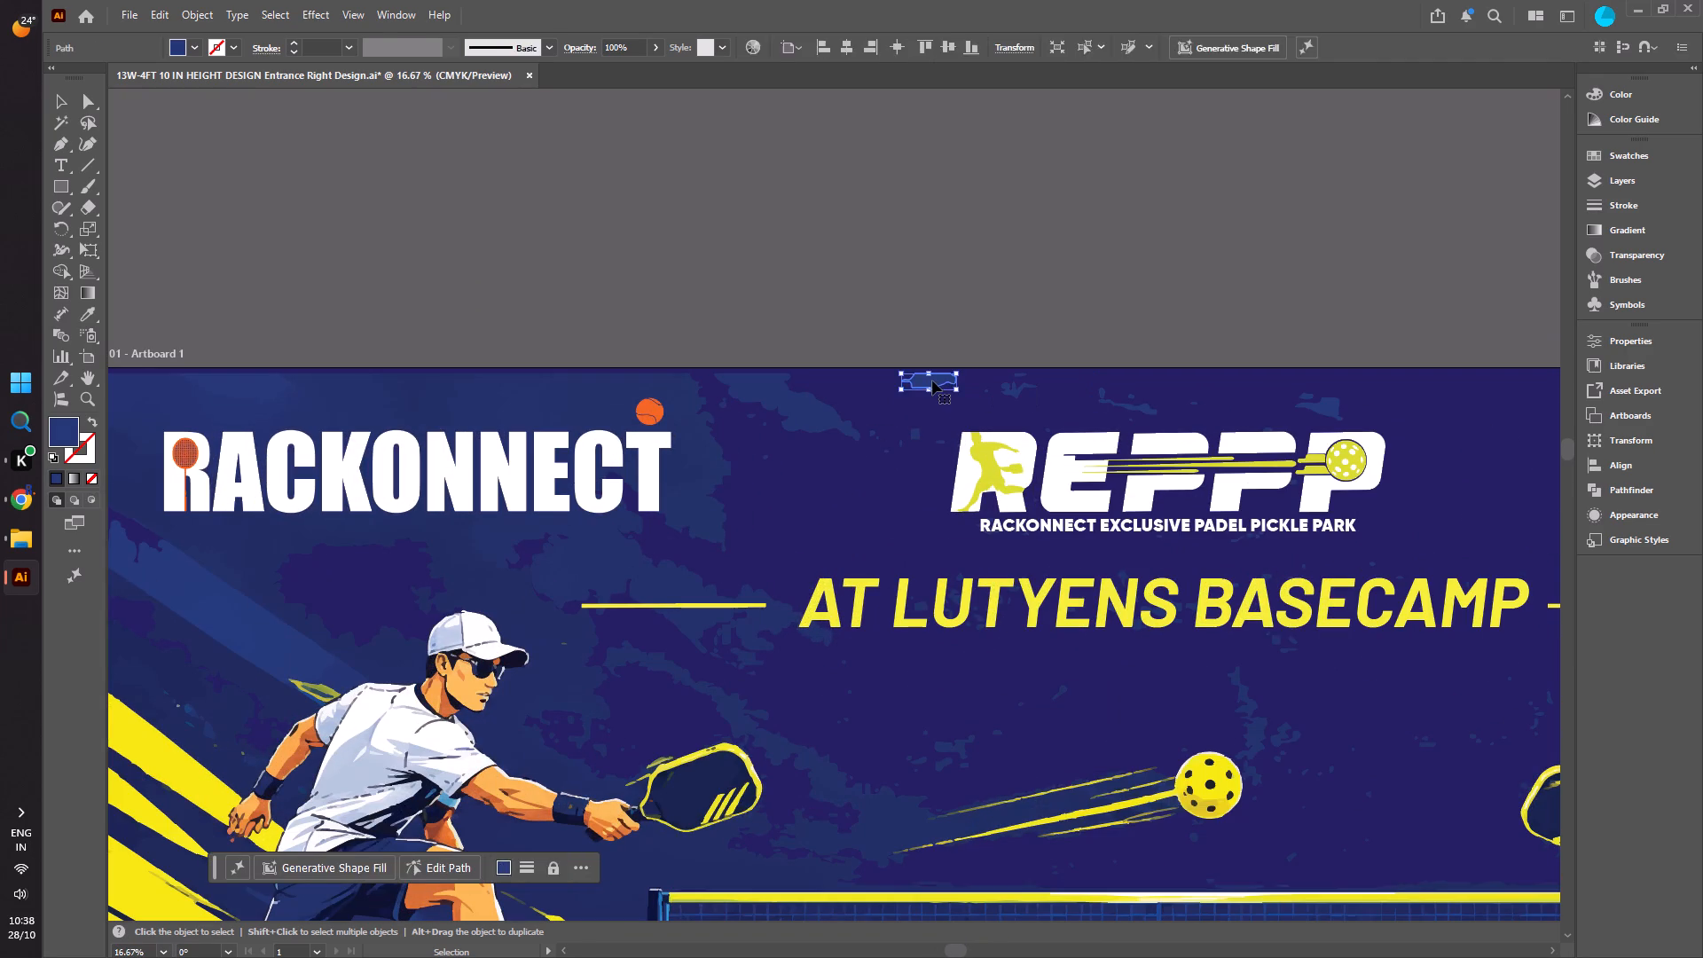
pyautogui.press('Delete')
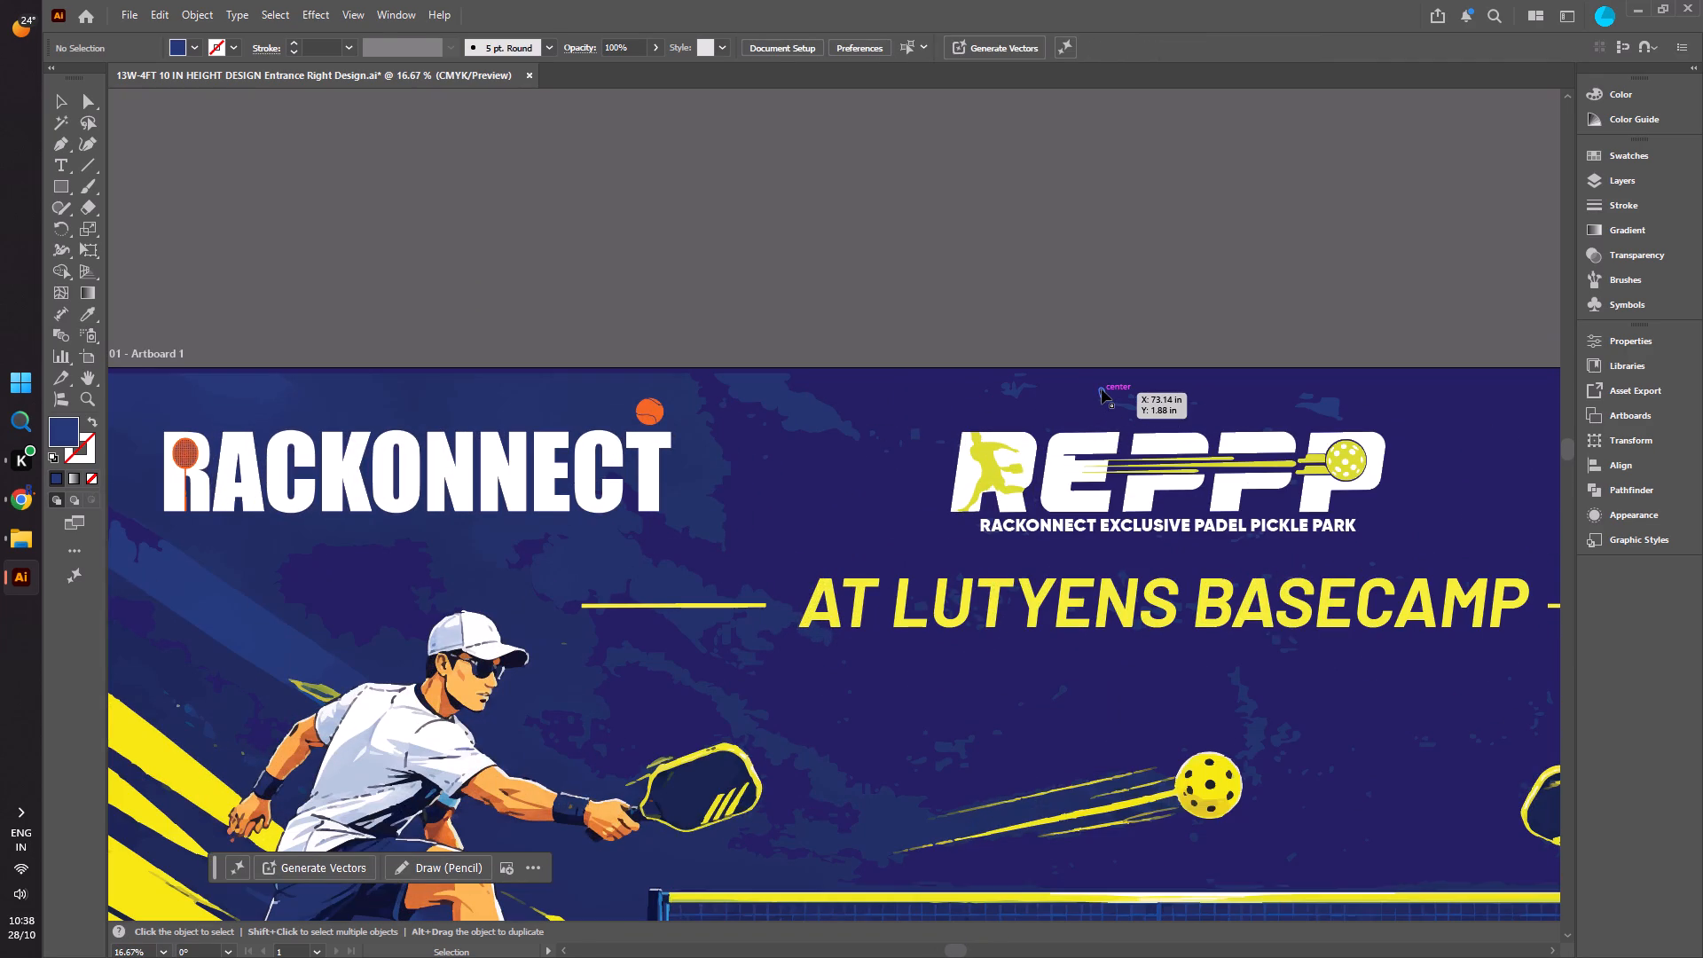
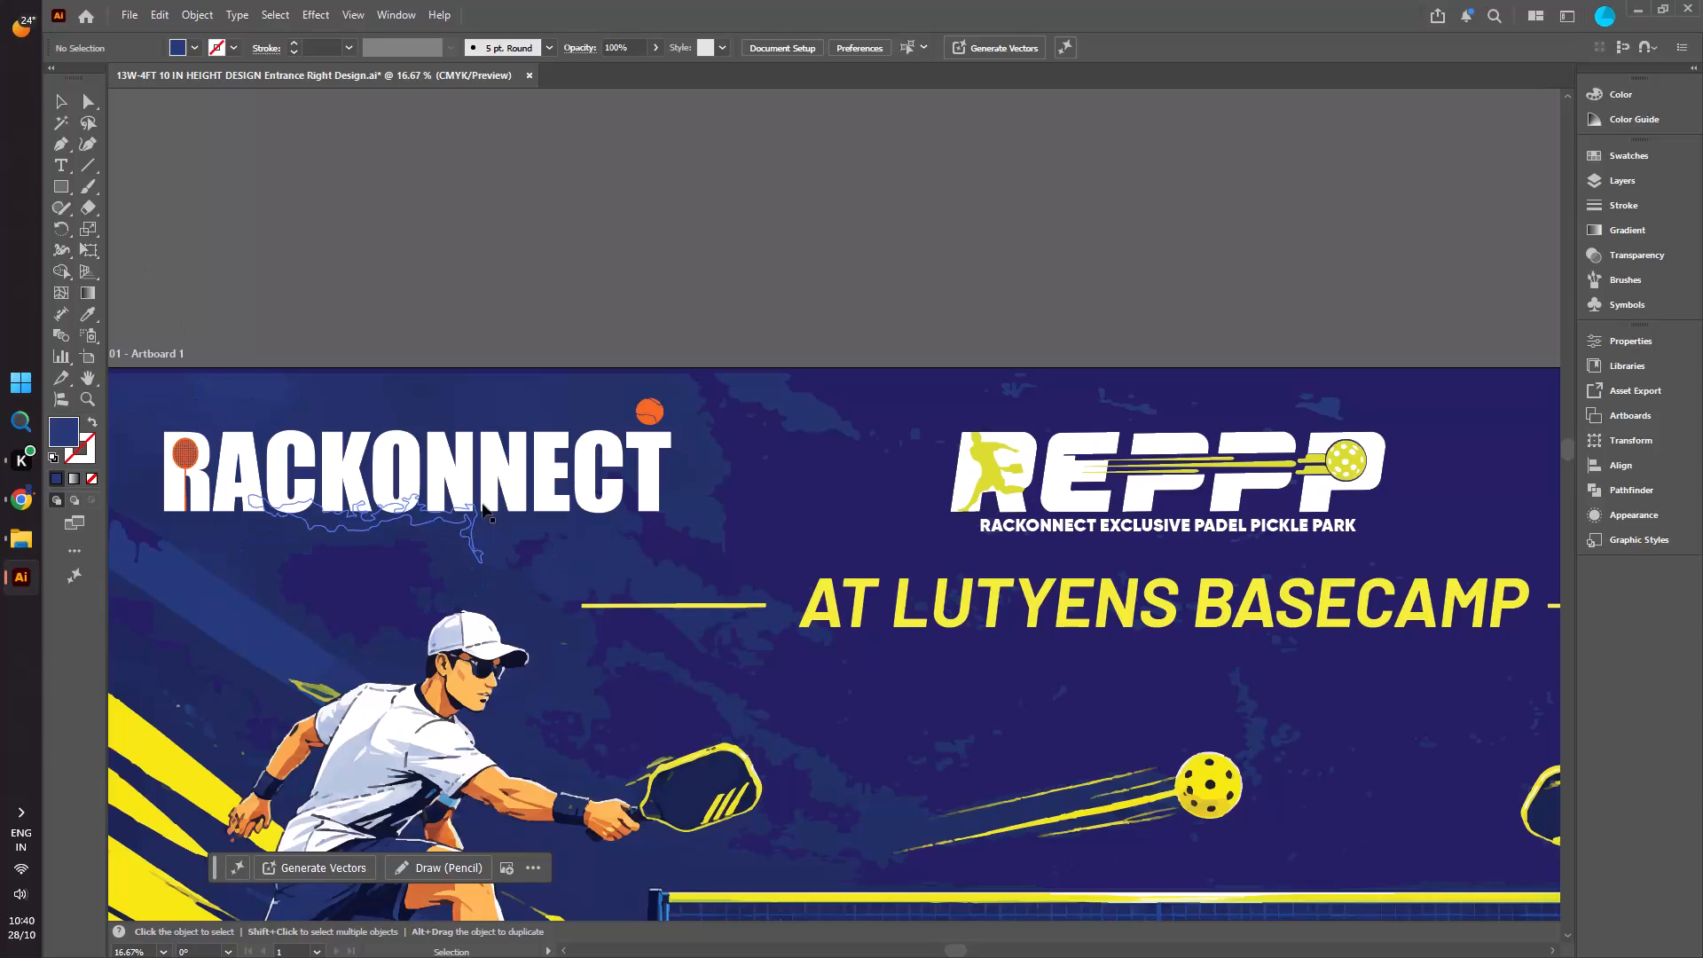
# Delete the large blue texture shapes behind the second half of the RACKONNECT logo and the one along the banner's top edge between the two logos.
pyautogui.click(526, 381)
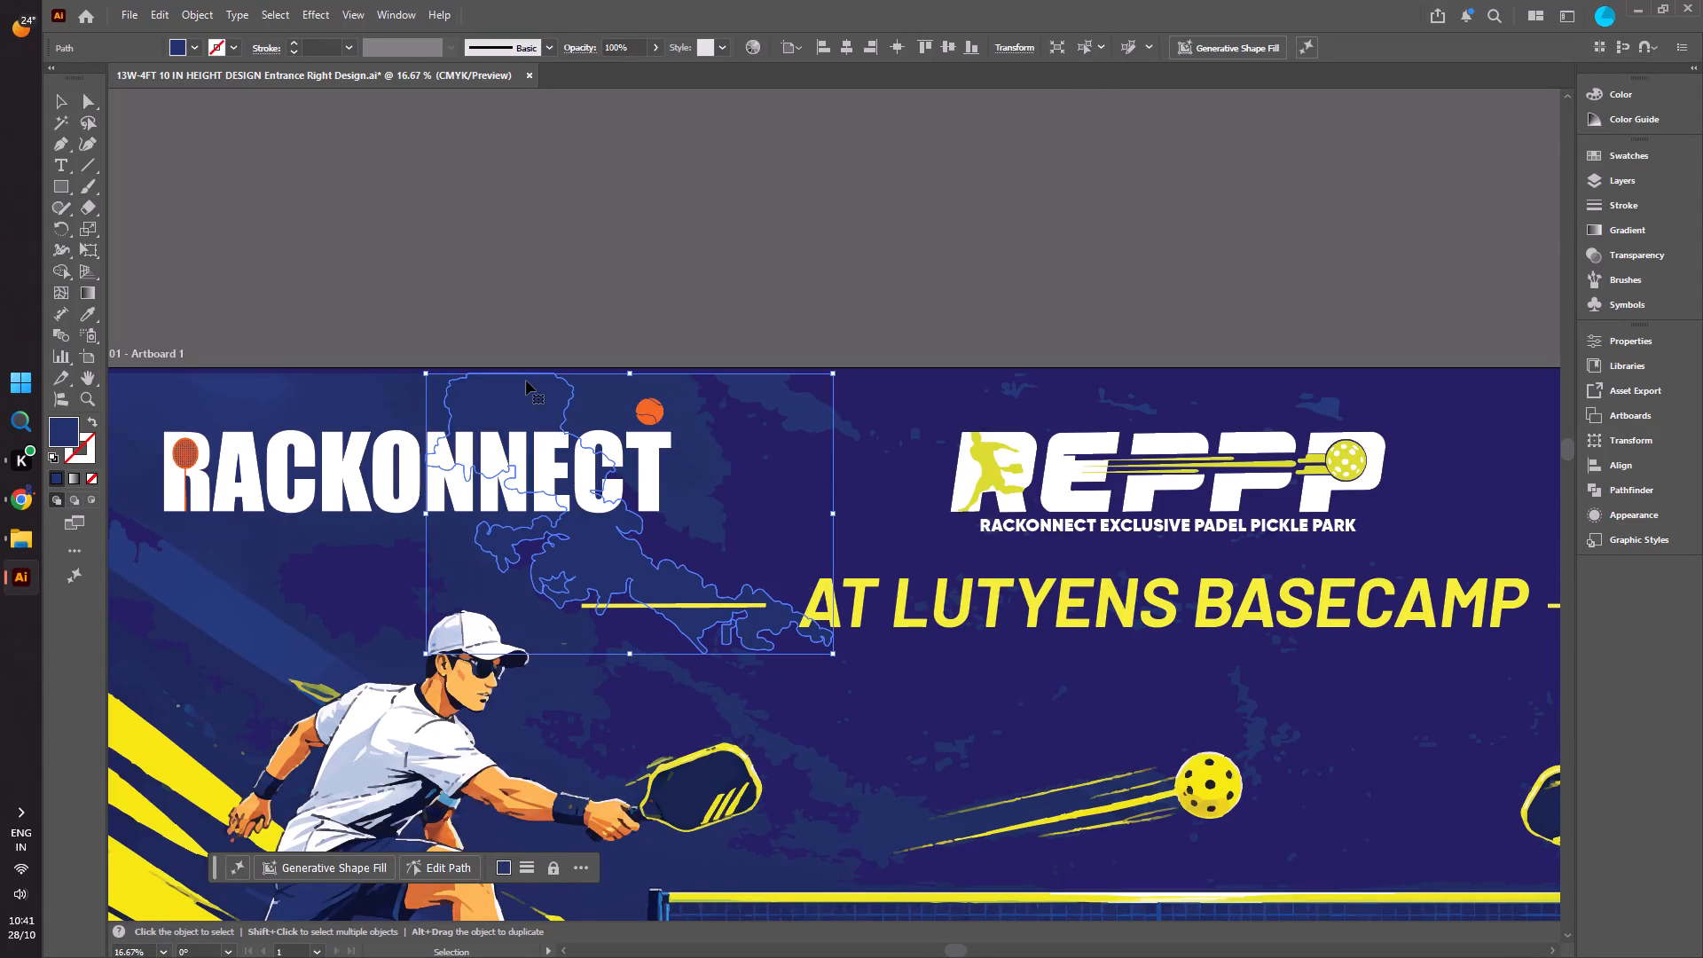
pyautogui.press('Delete')
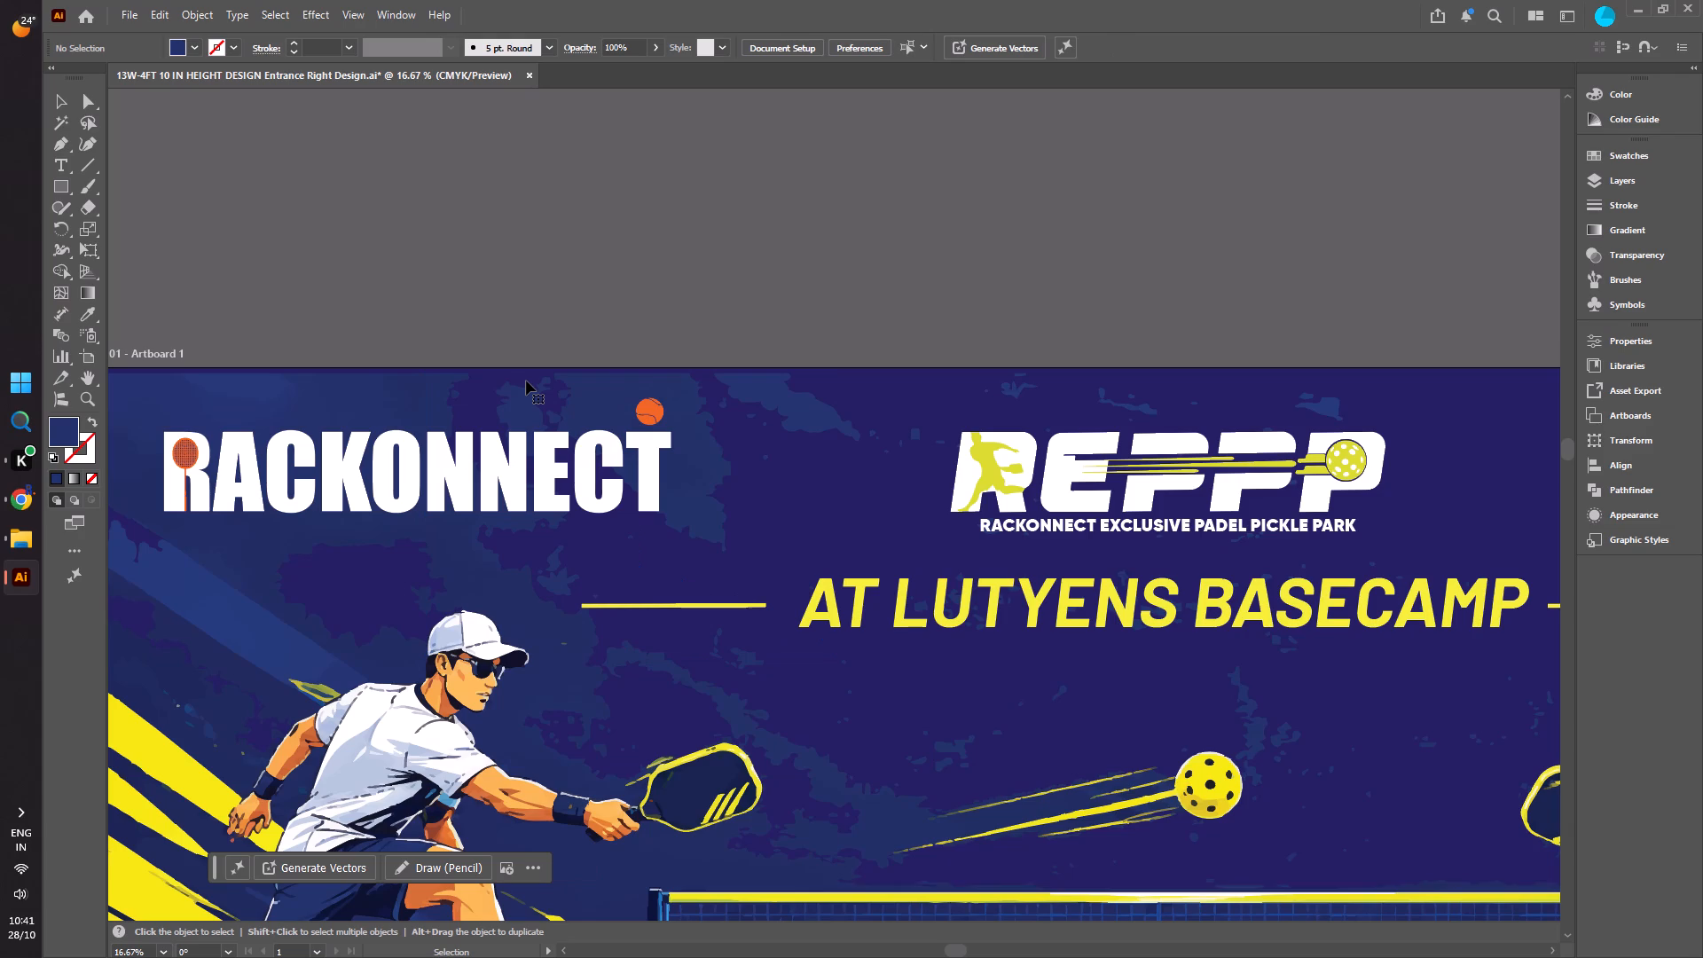
pyautogui.click(595, 373)
pyautogui.press('Delete')
pyautogui.moveTo(846, 321); pyautogui.dragTo(679, 571)
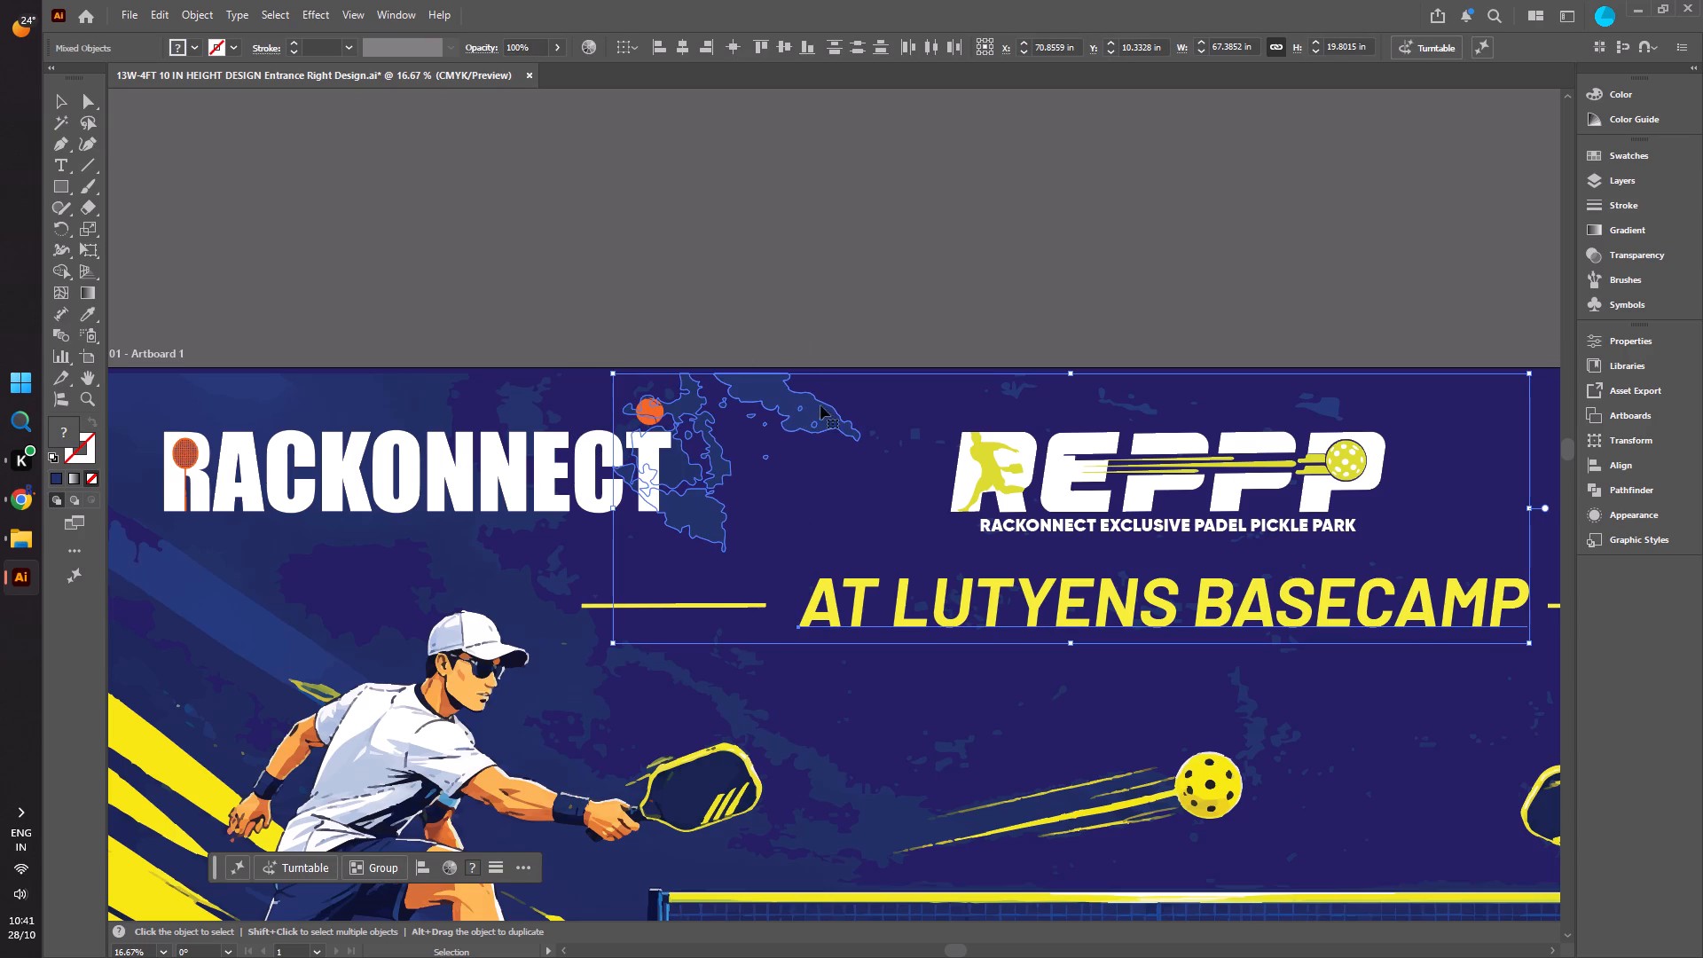
pyautogui.click(880, 268)
pyautogui.click(777, 393)
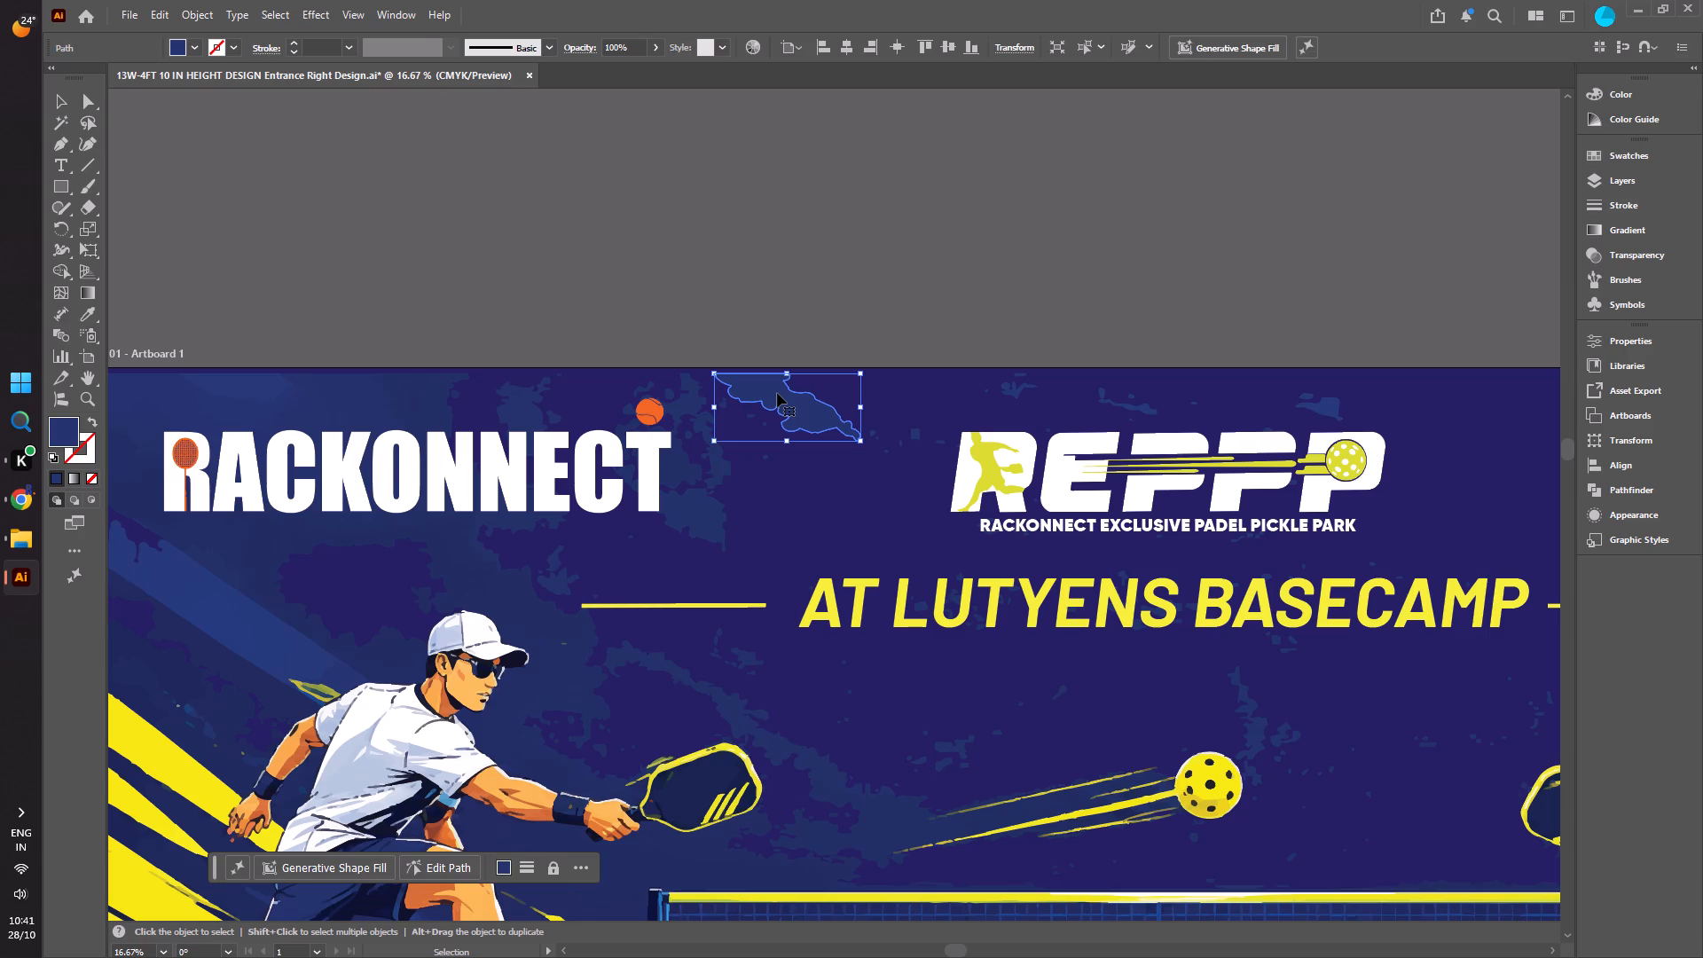
pyautogui.press('Delete')
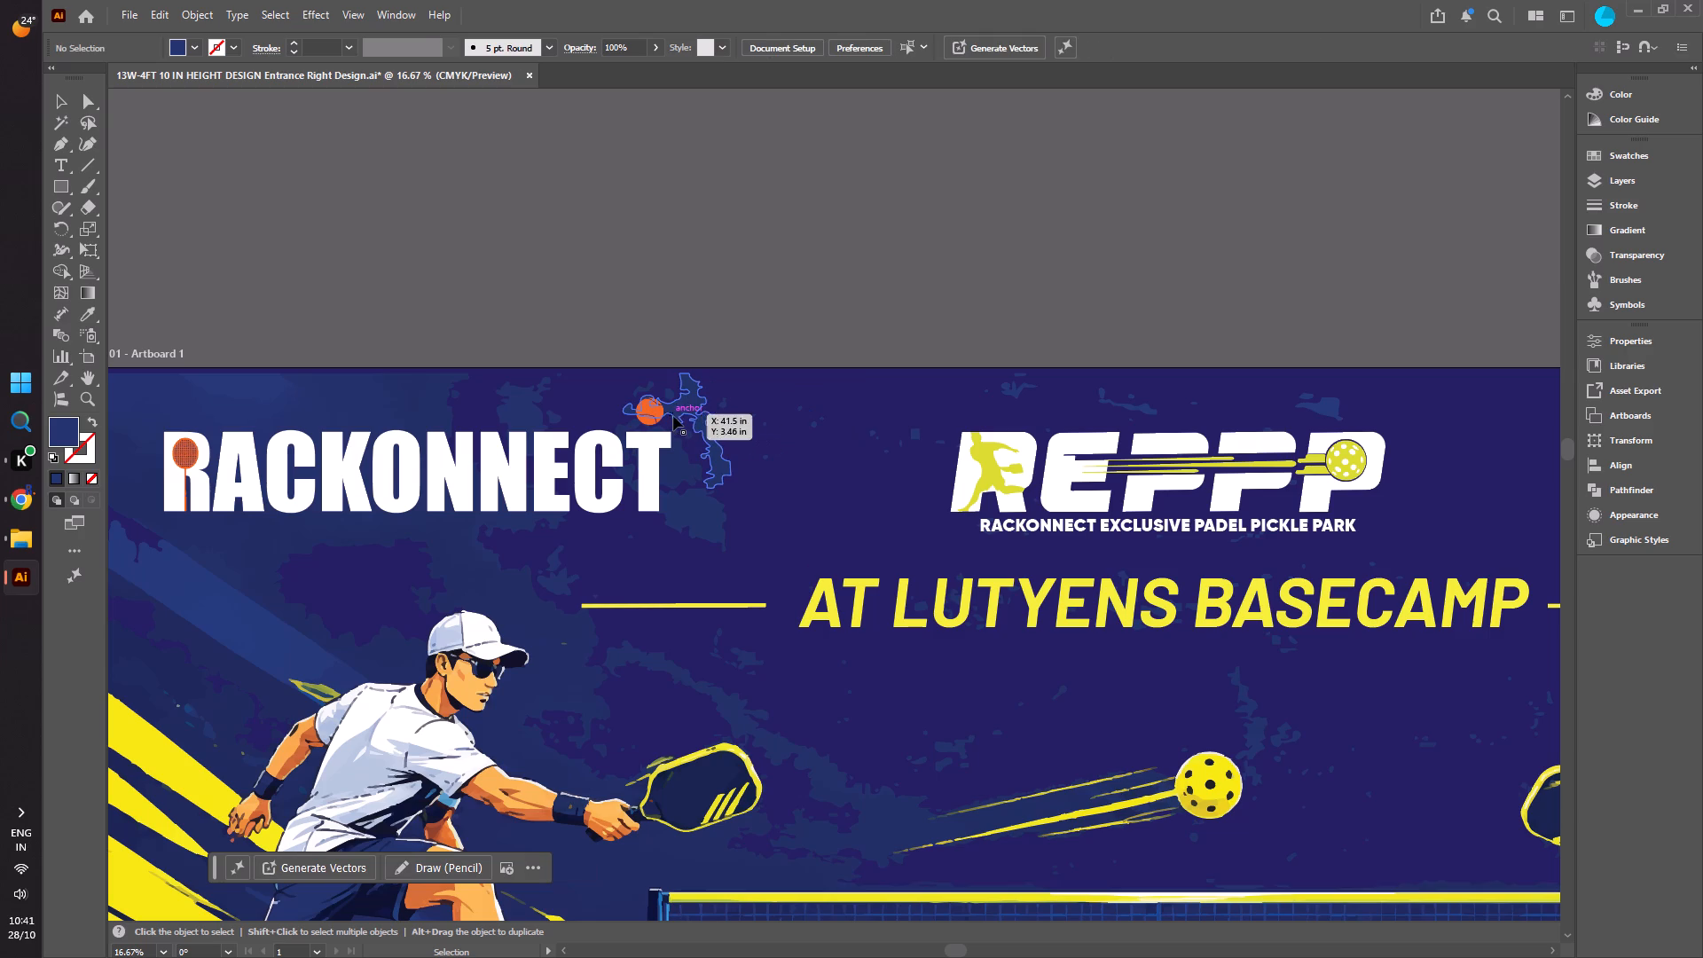
# Delete the blue texture shapes around the orange ball and behind and beside the final T of the RACKONNECT logo.
pyautogui.click(685, 401)
pyautogui.press('Delete')
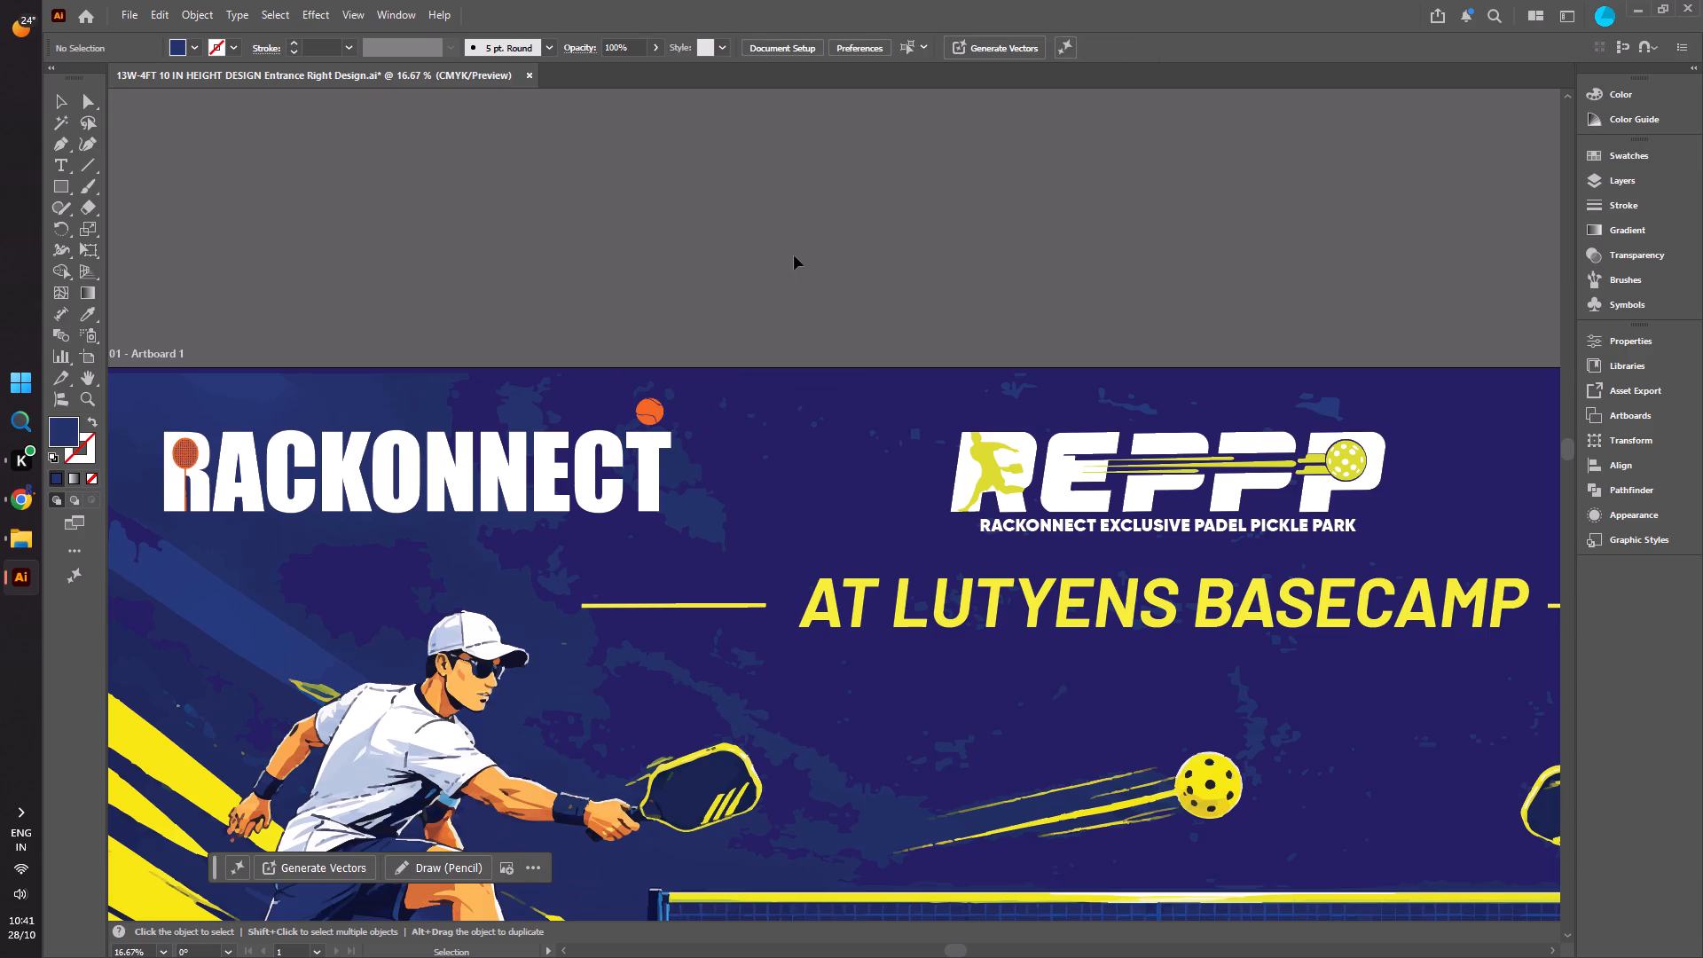
pyautogui.click(690, 480)
pyautogui.press('Delete')
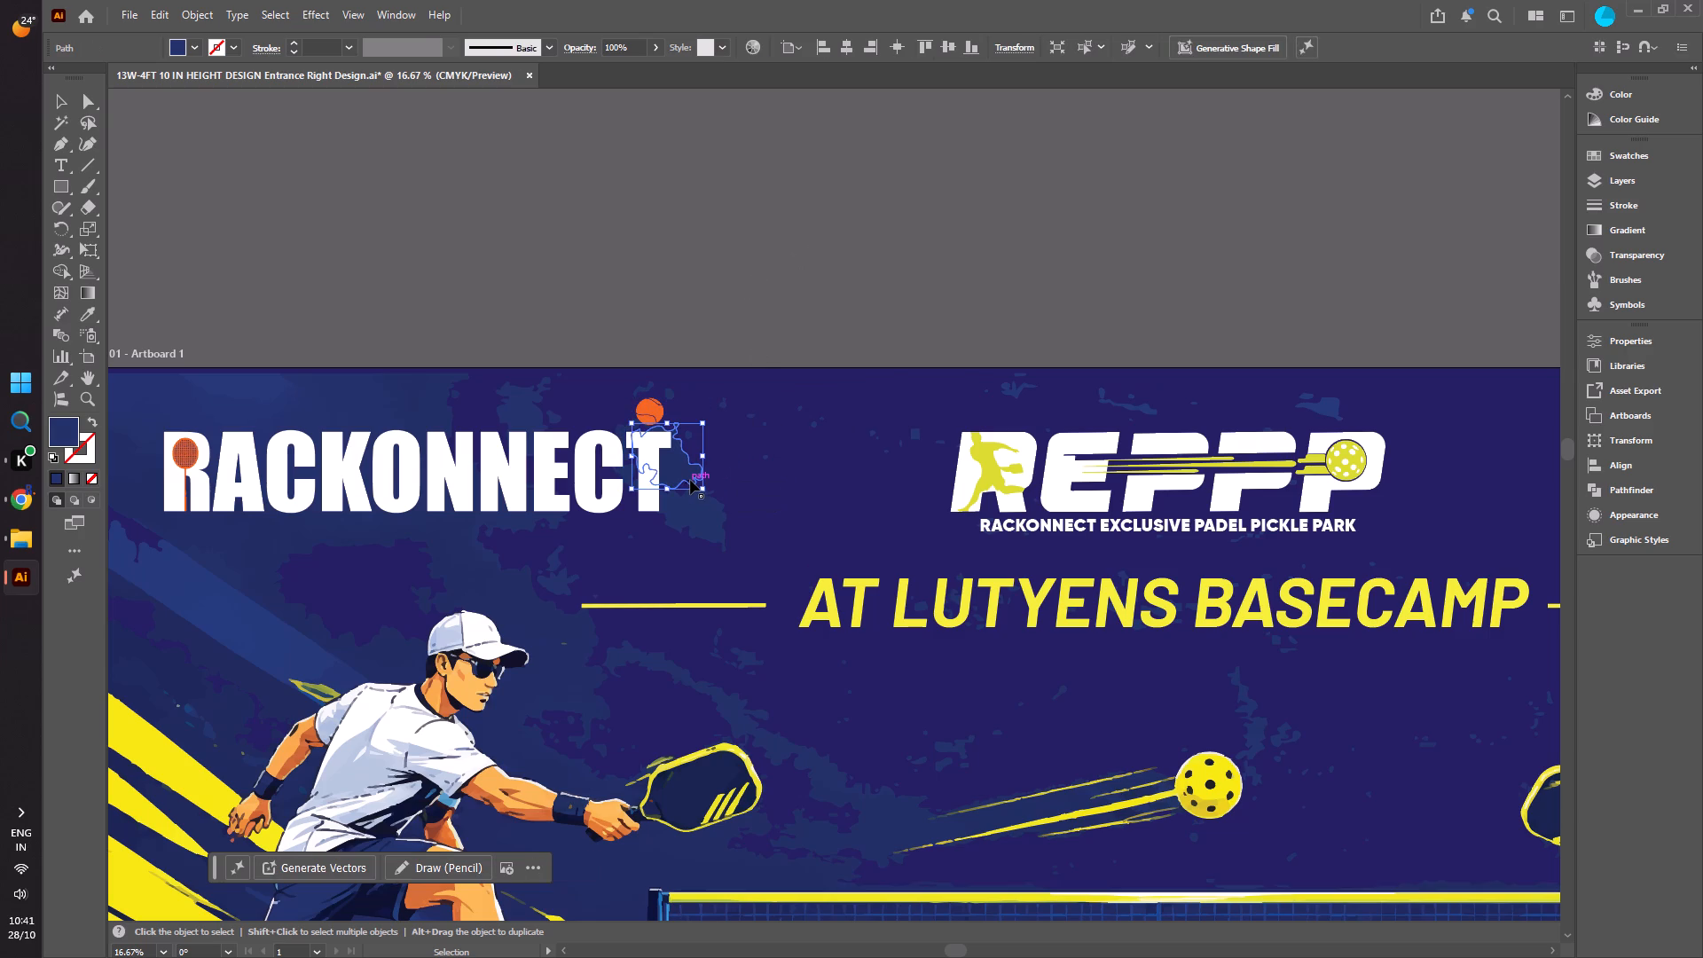
pyautogui.click(690, 504)
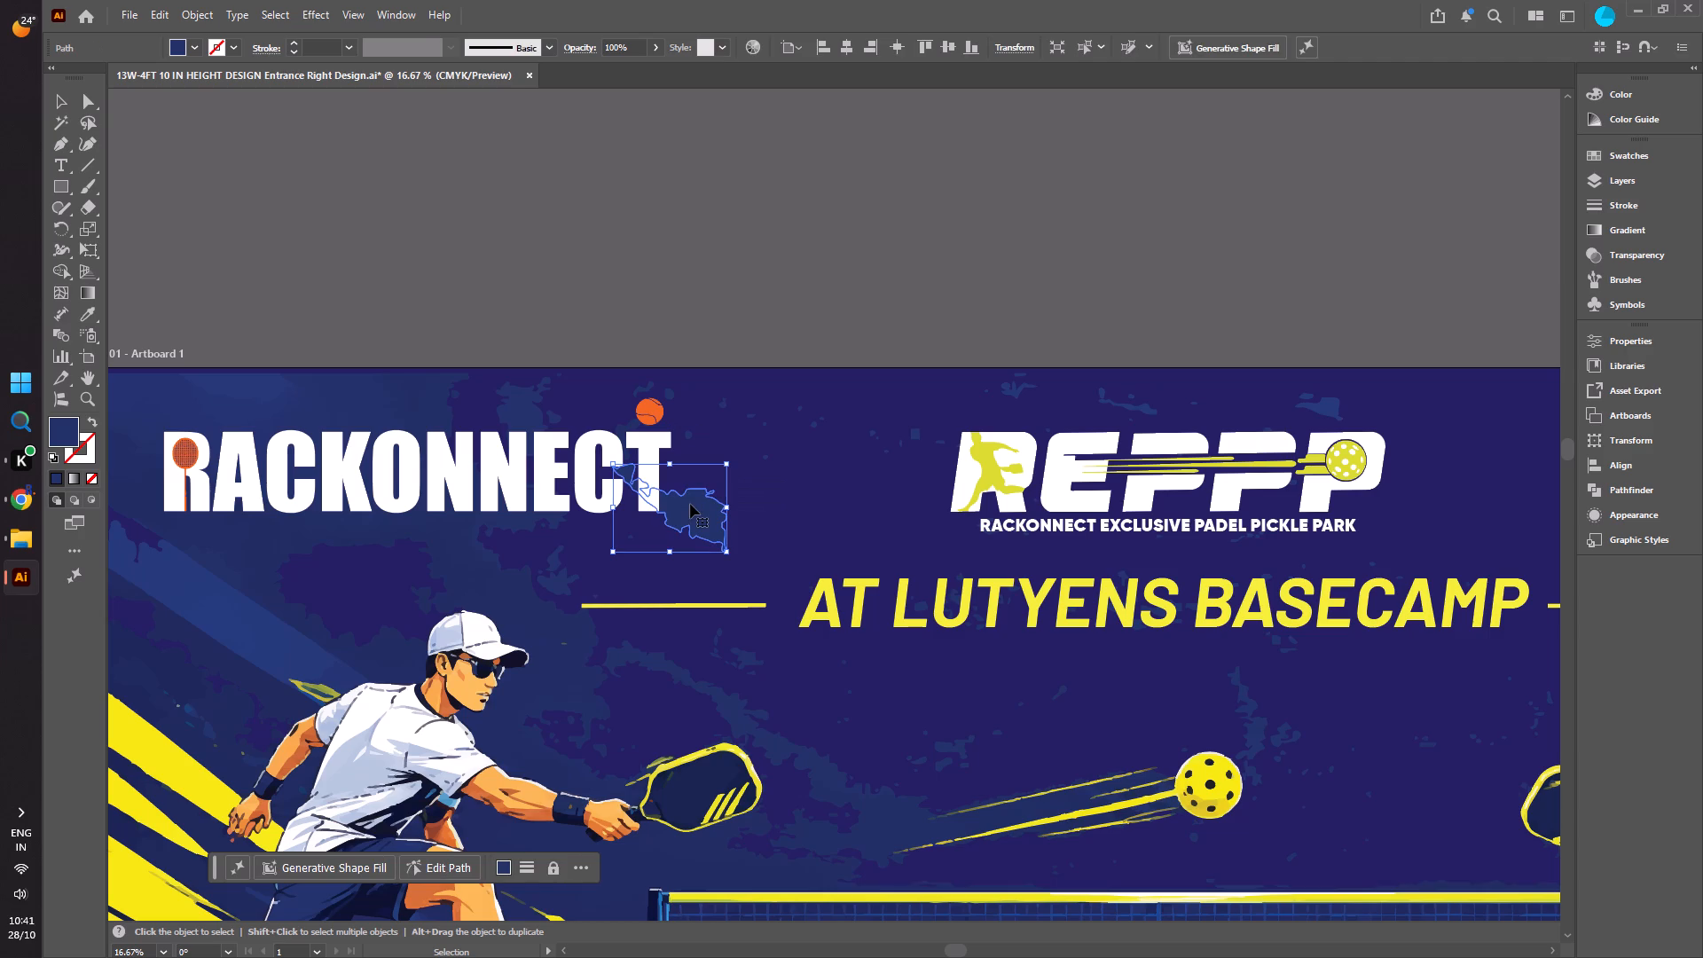
pyautogui.press('Delete')
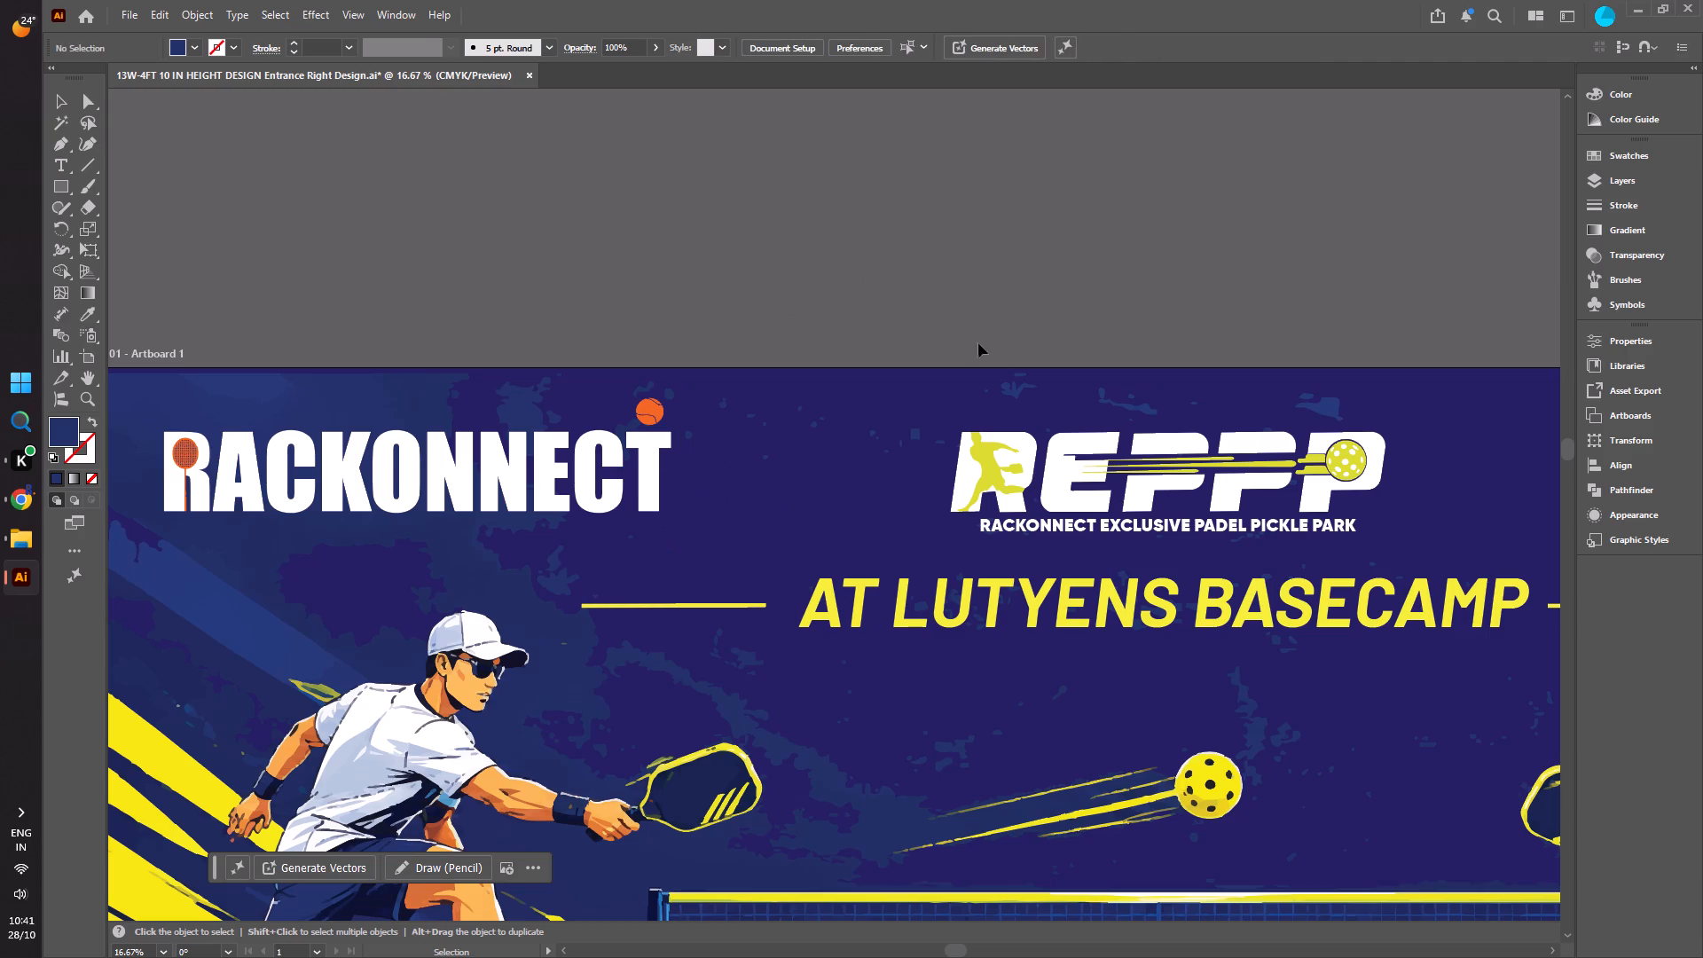
# Delete the blue texture fragments scattered above the REPPP logo, from its R across to its last P.
pyautogui.moveTo(983, 367); pyautogui.dragTo(1170, 397)
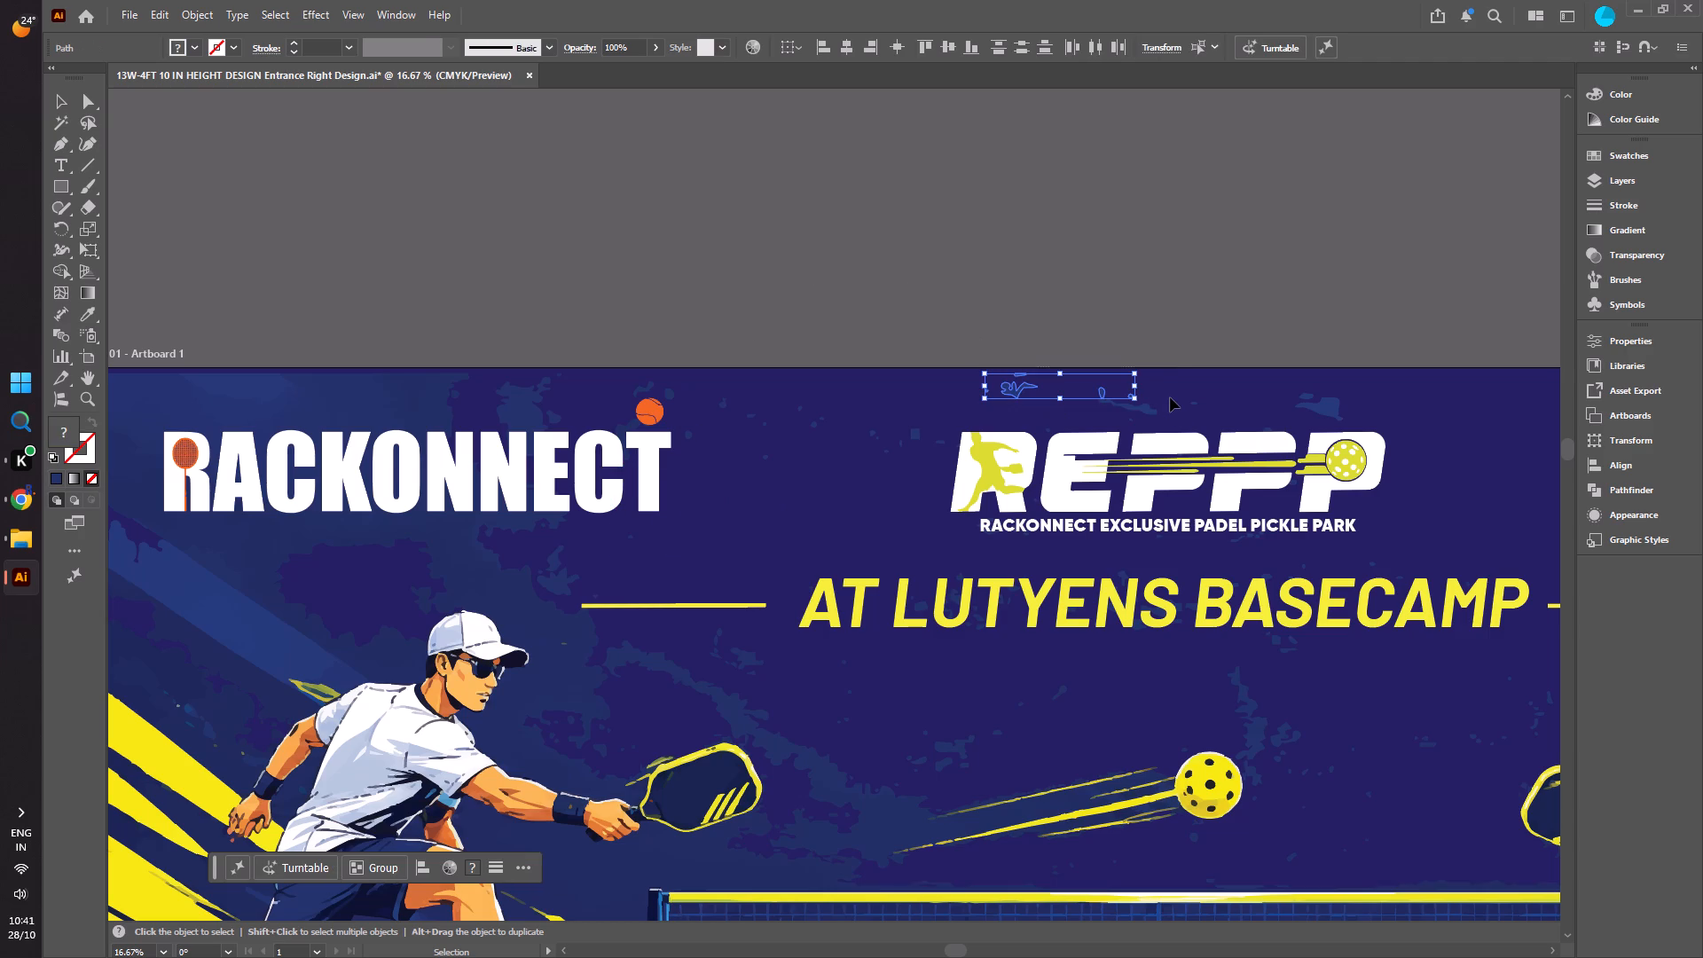
pyautogui.press('Delete')
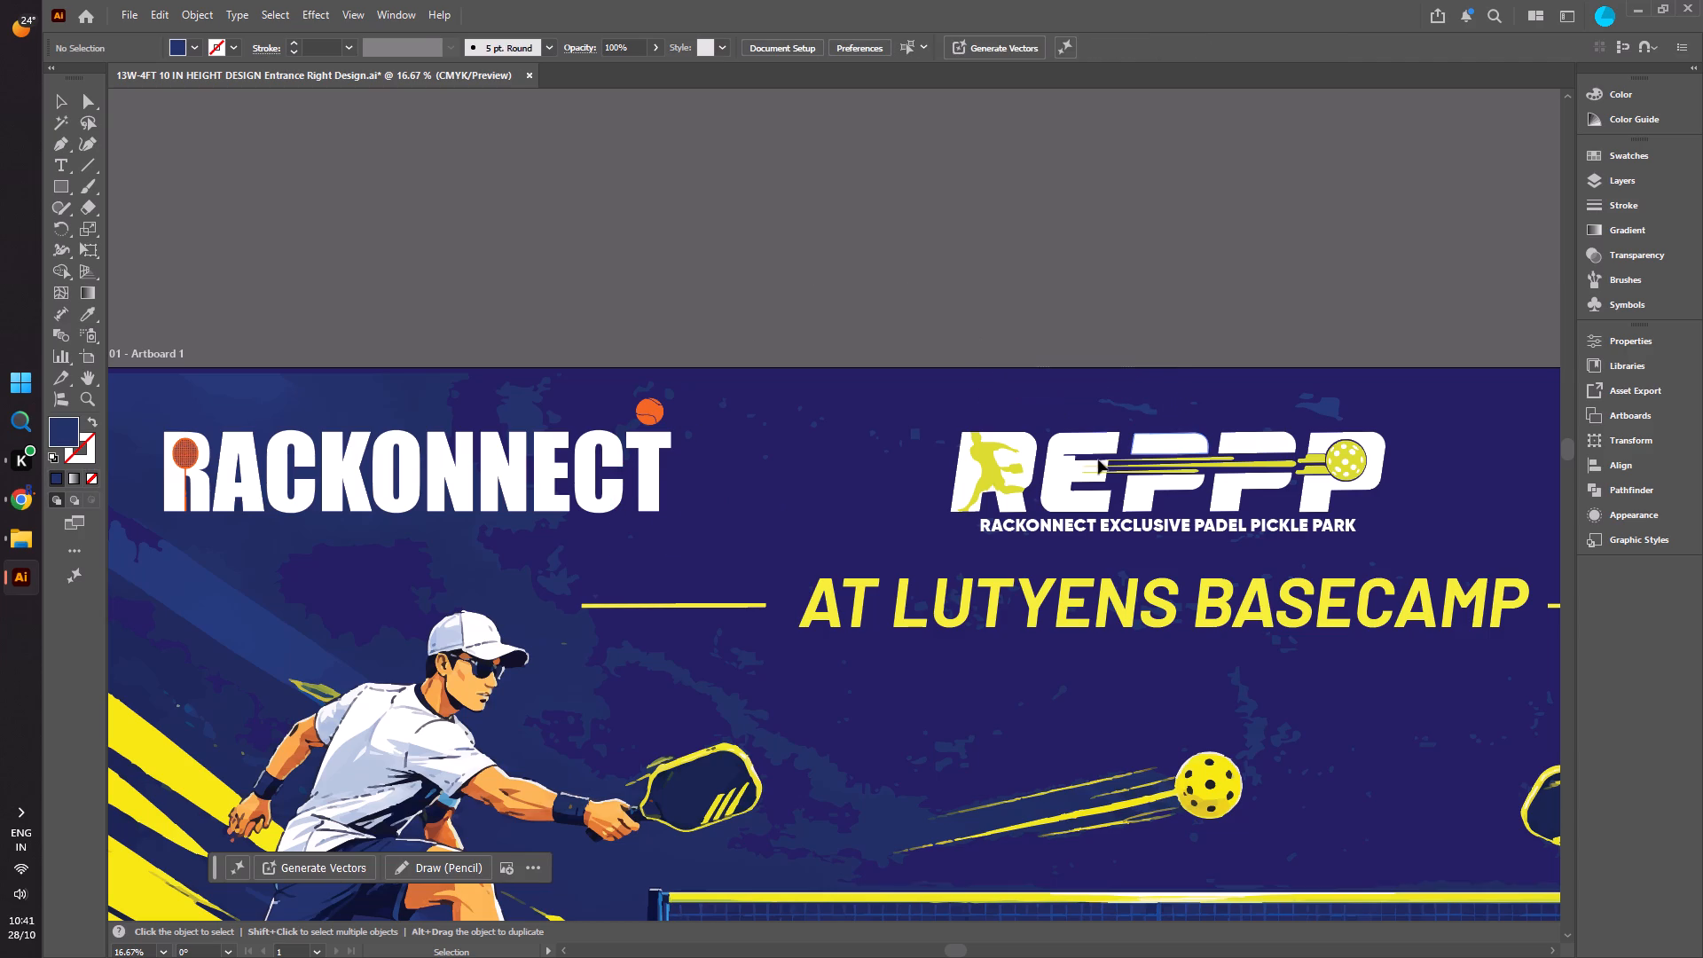
pyautogui.click(1146, 406)
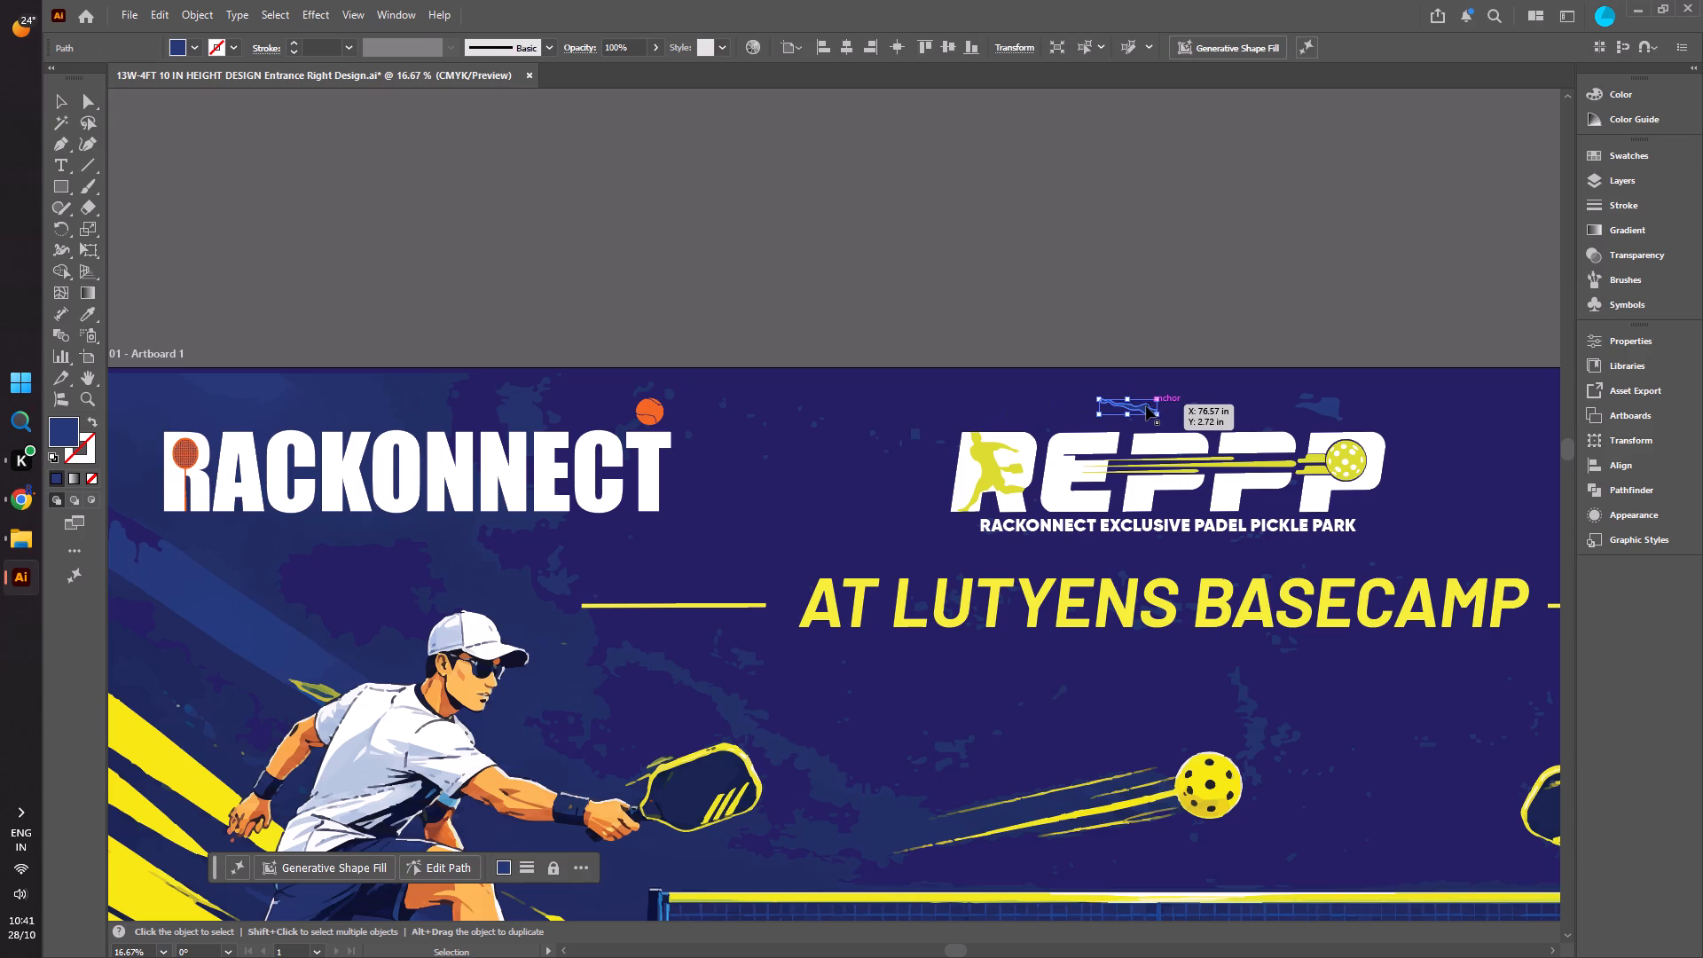
pyautogui.press('Delete')
pyautogui.click(1330, 399)
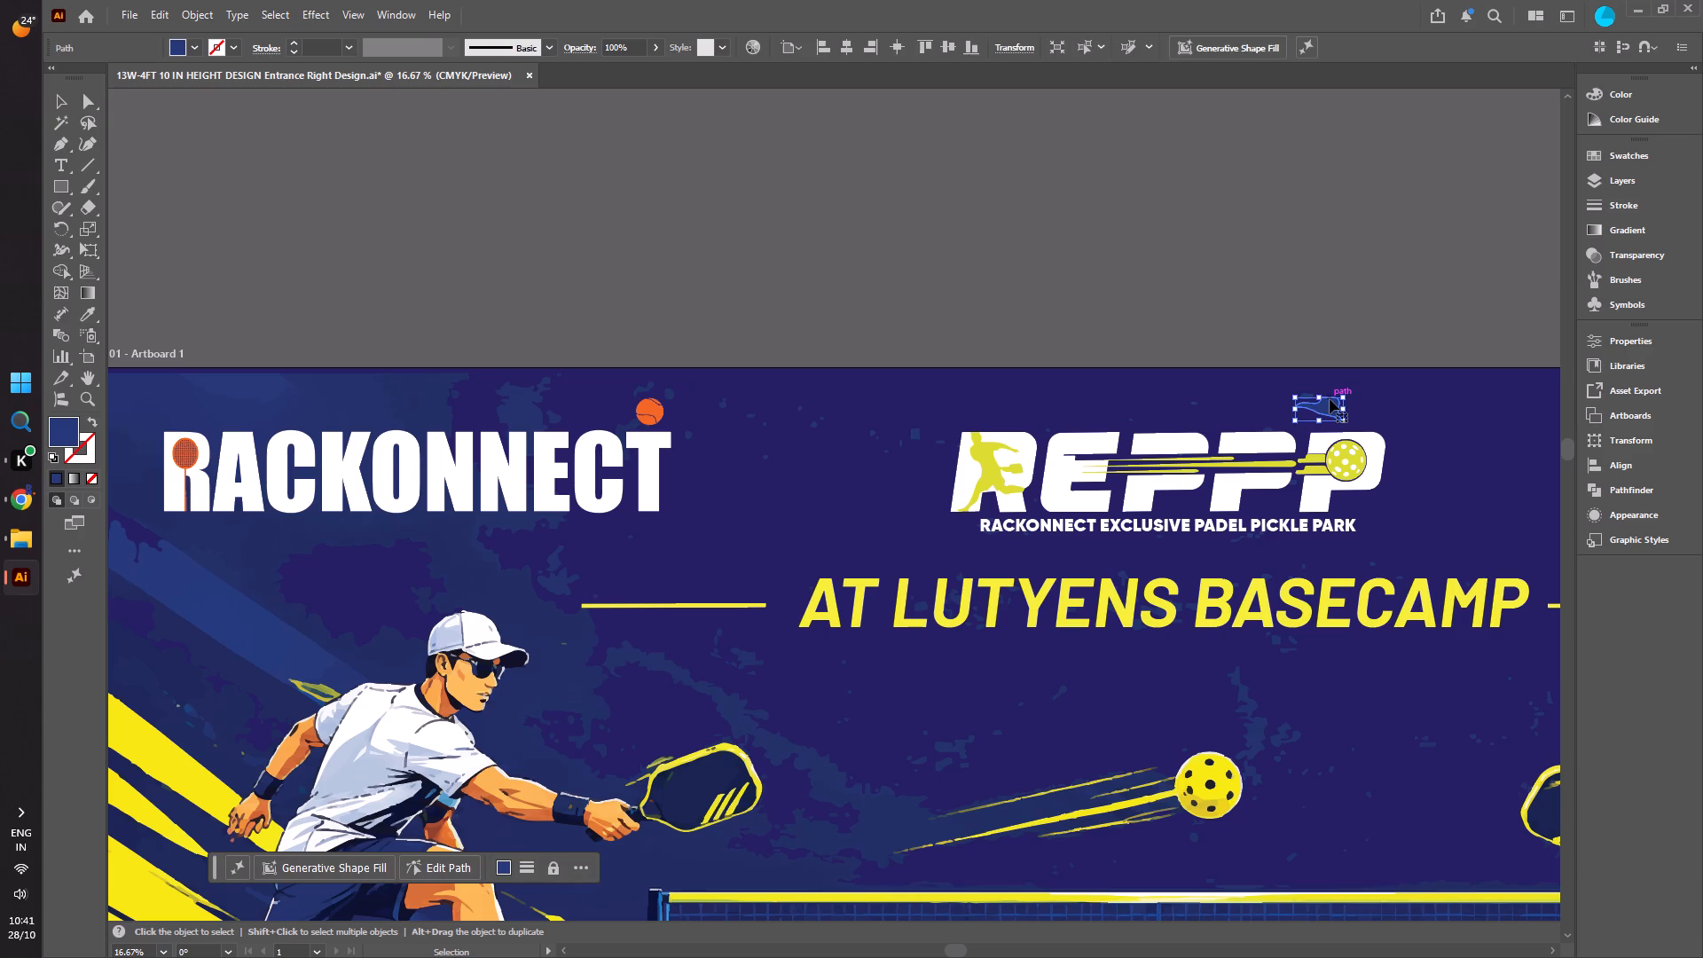
pyautogui.press('Delete')
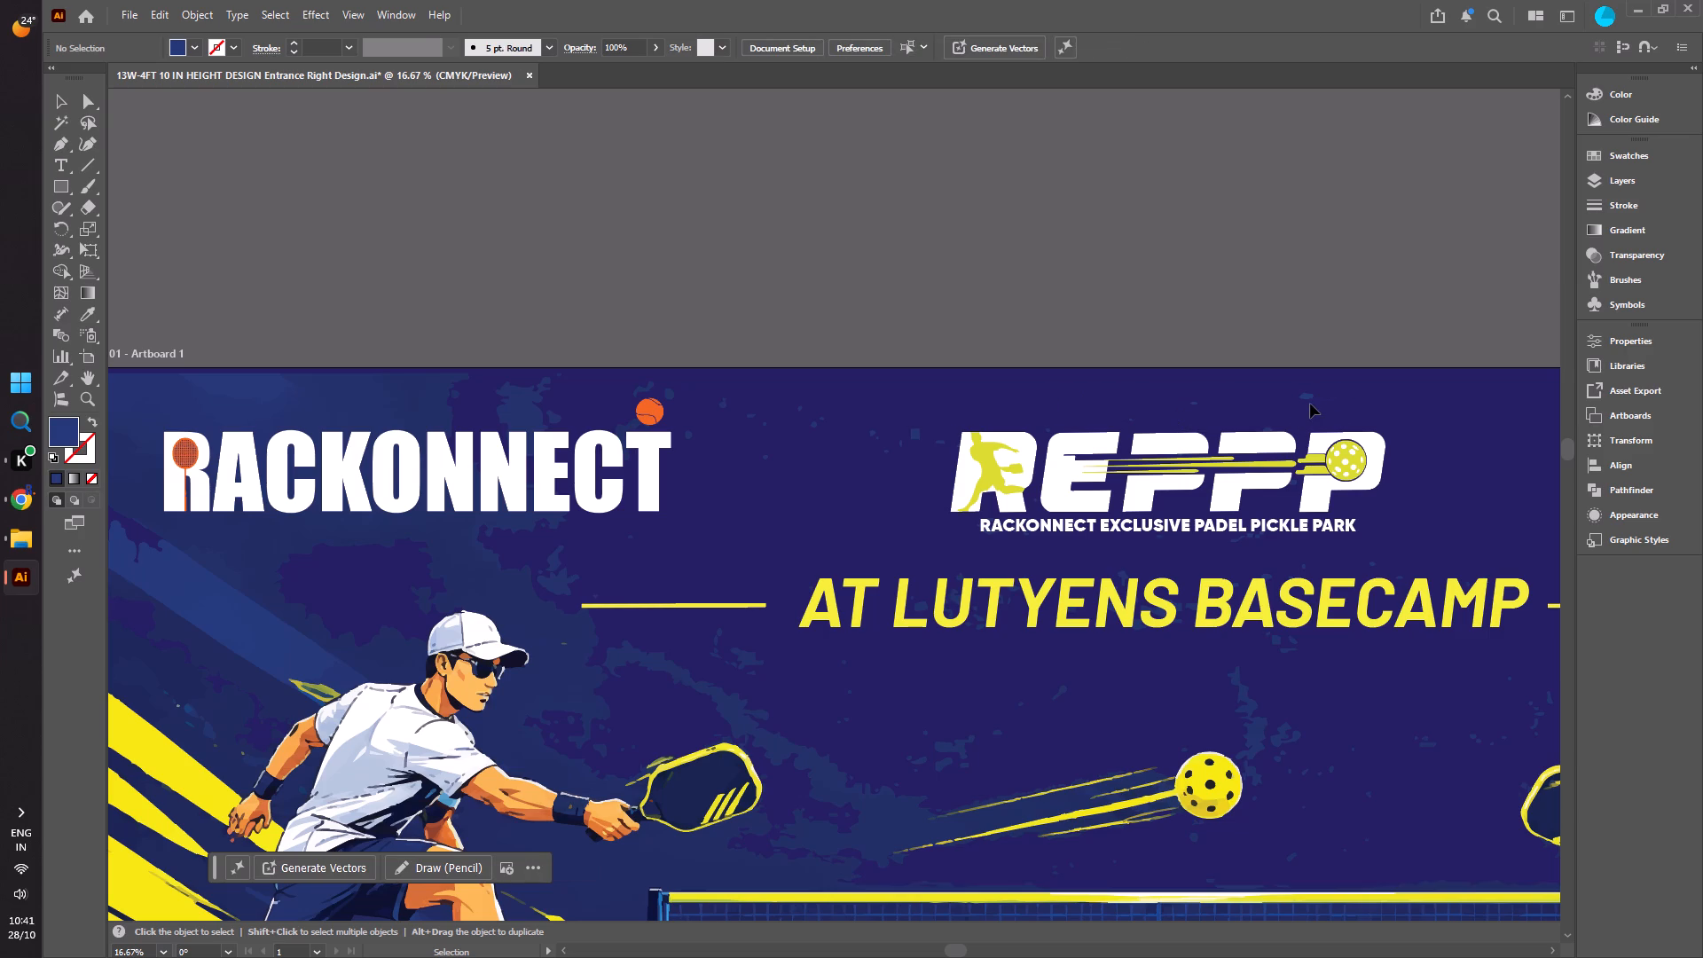
pyautogui.click(1307, 393)
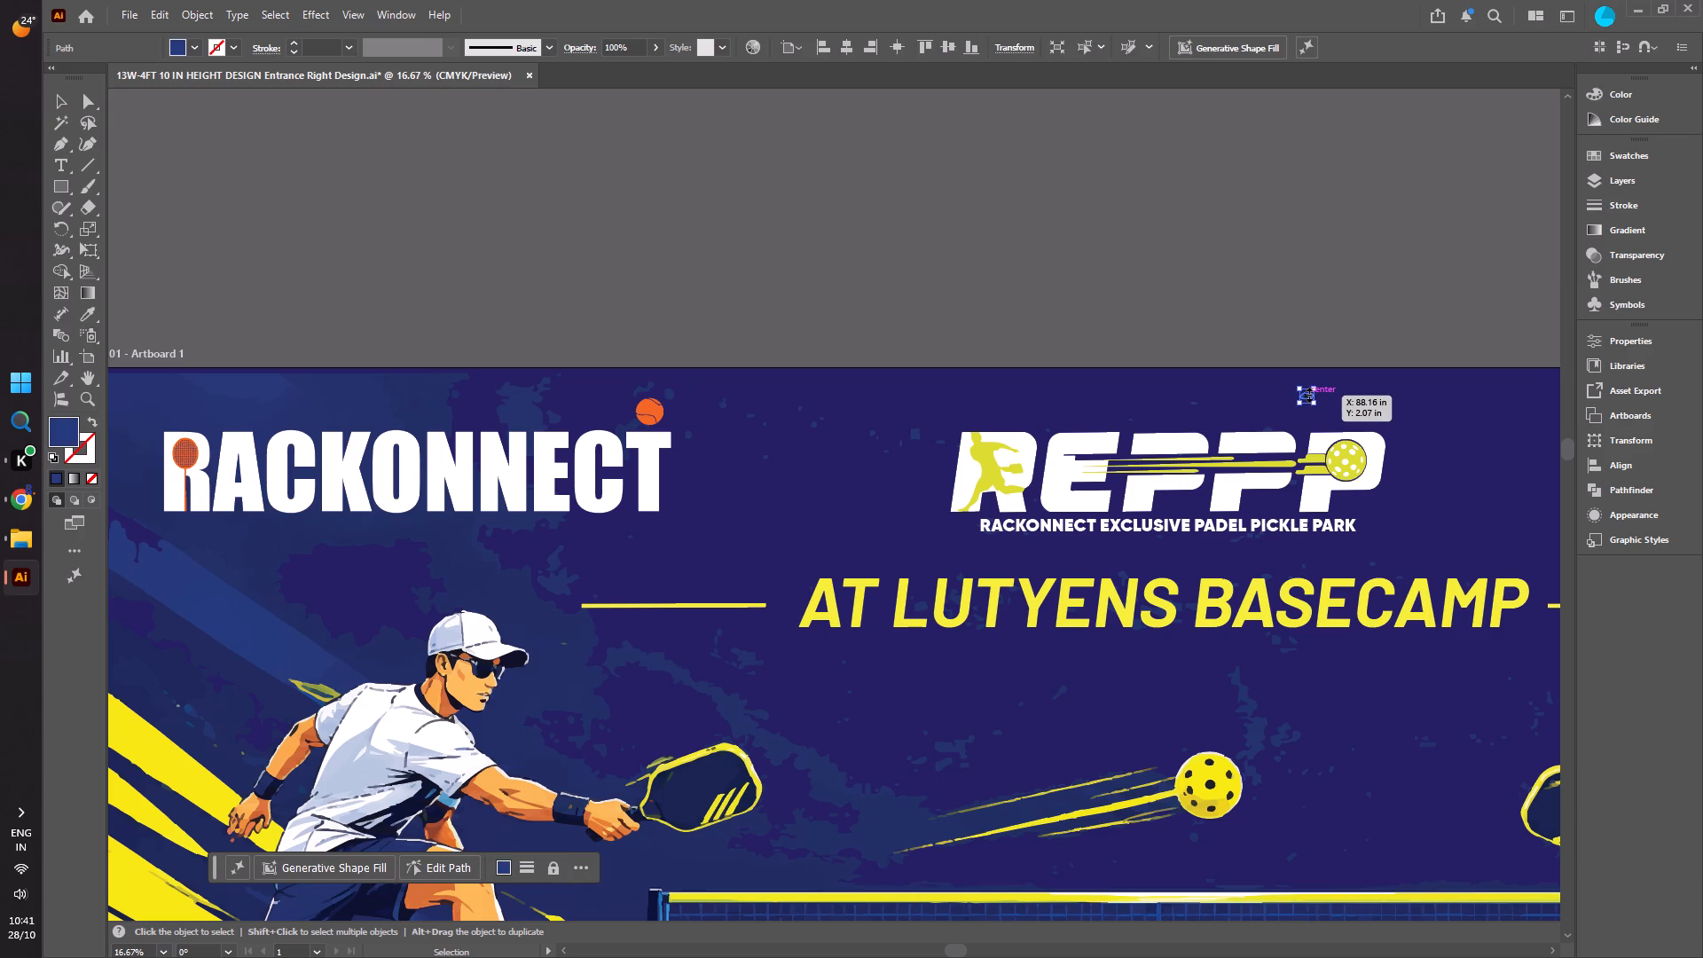
pyautogui.press('Delete')
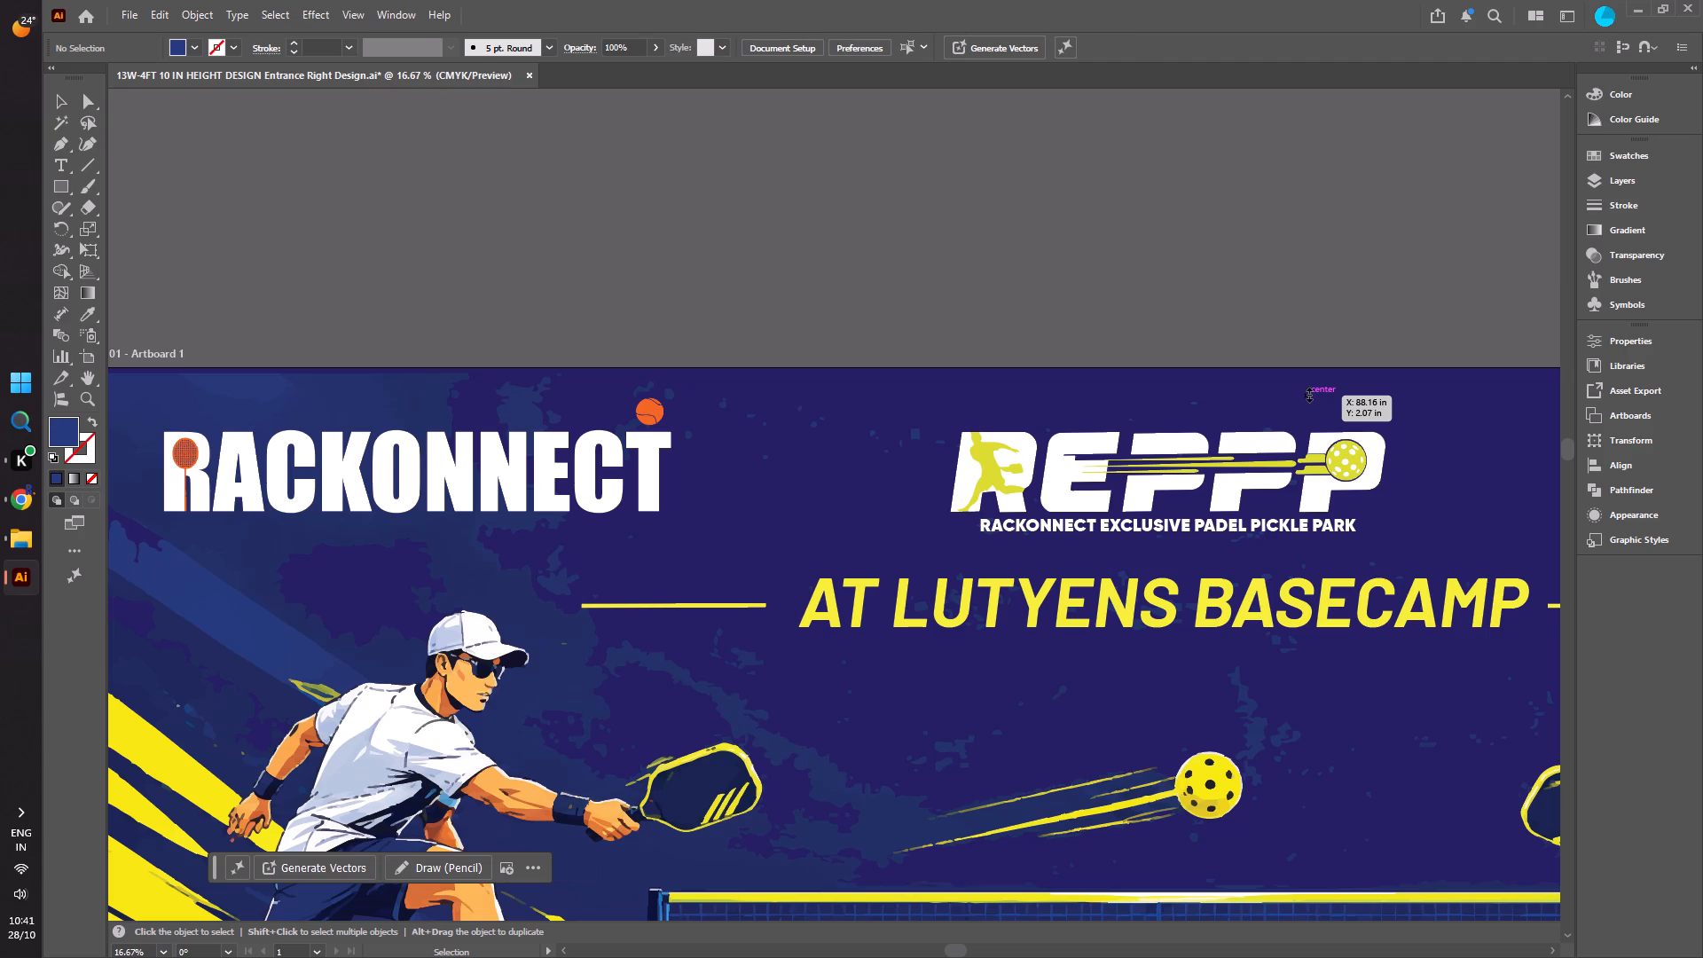
pyautogui.click(1195, 399)
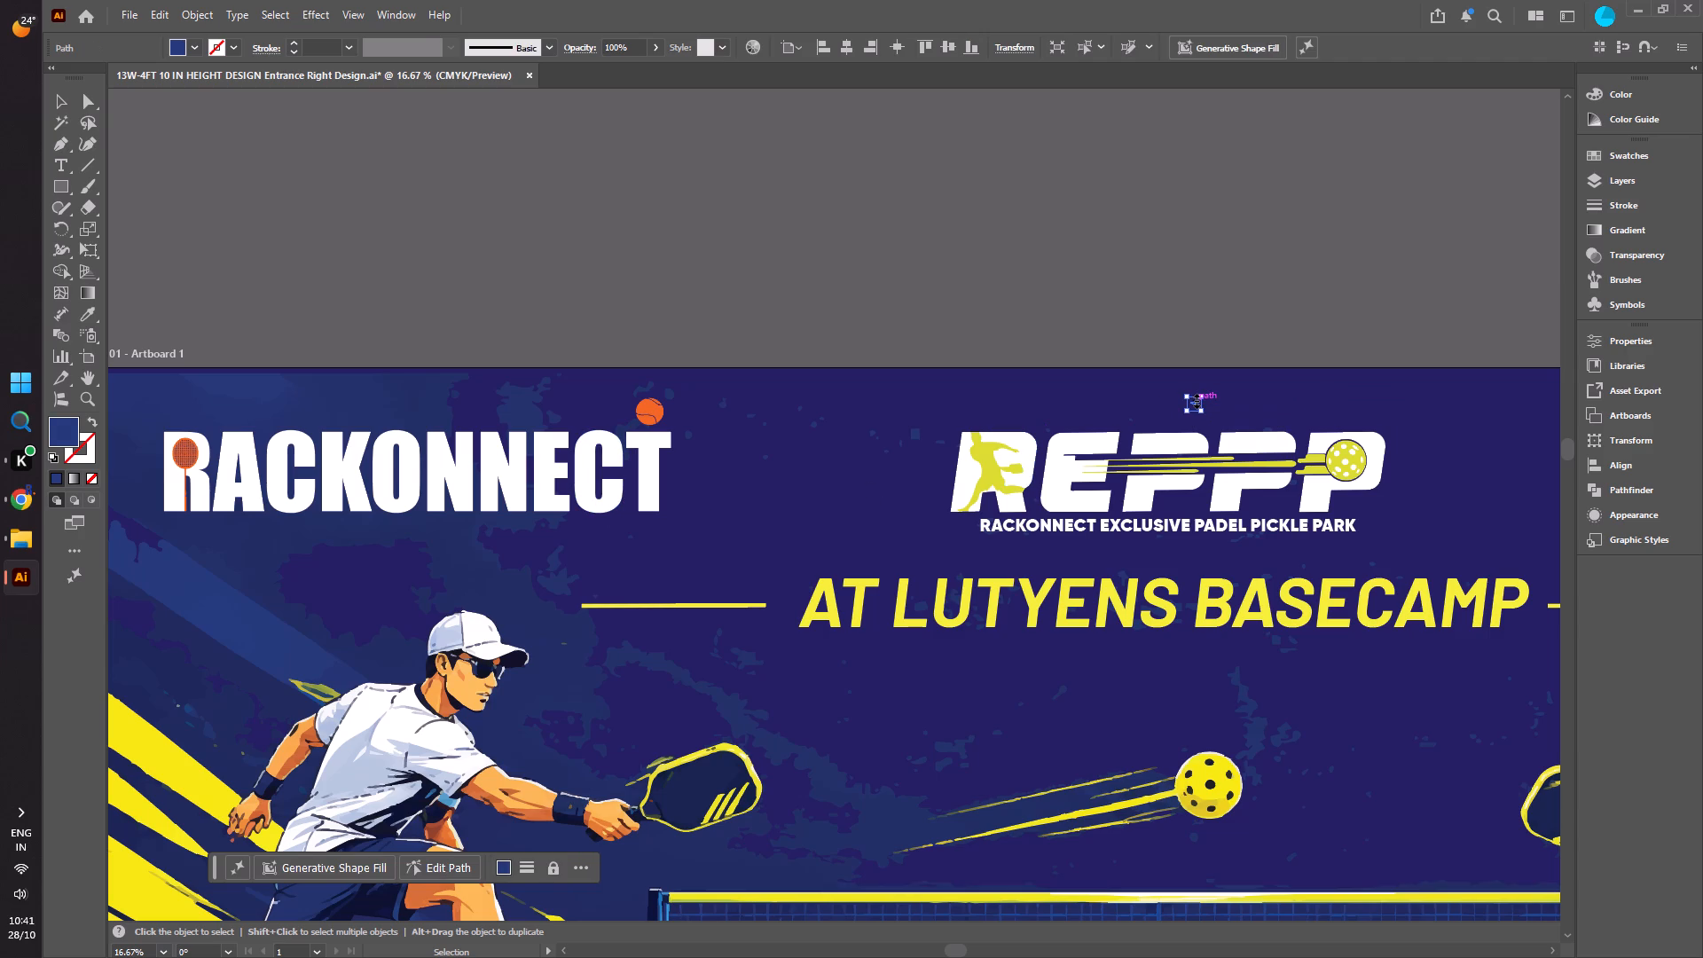
pyautogui.press('Delete')
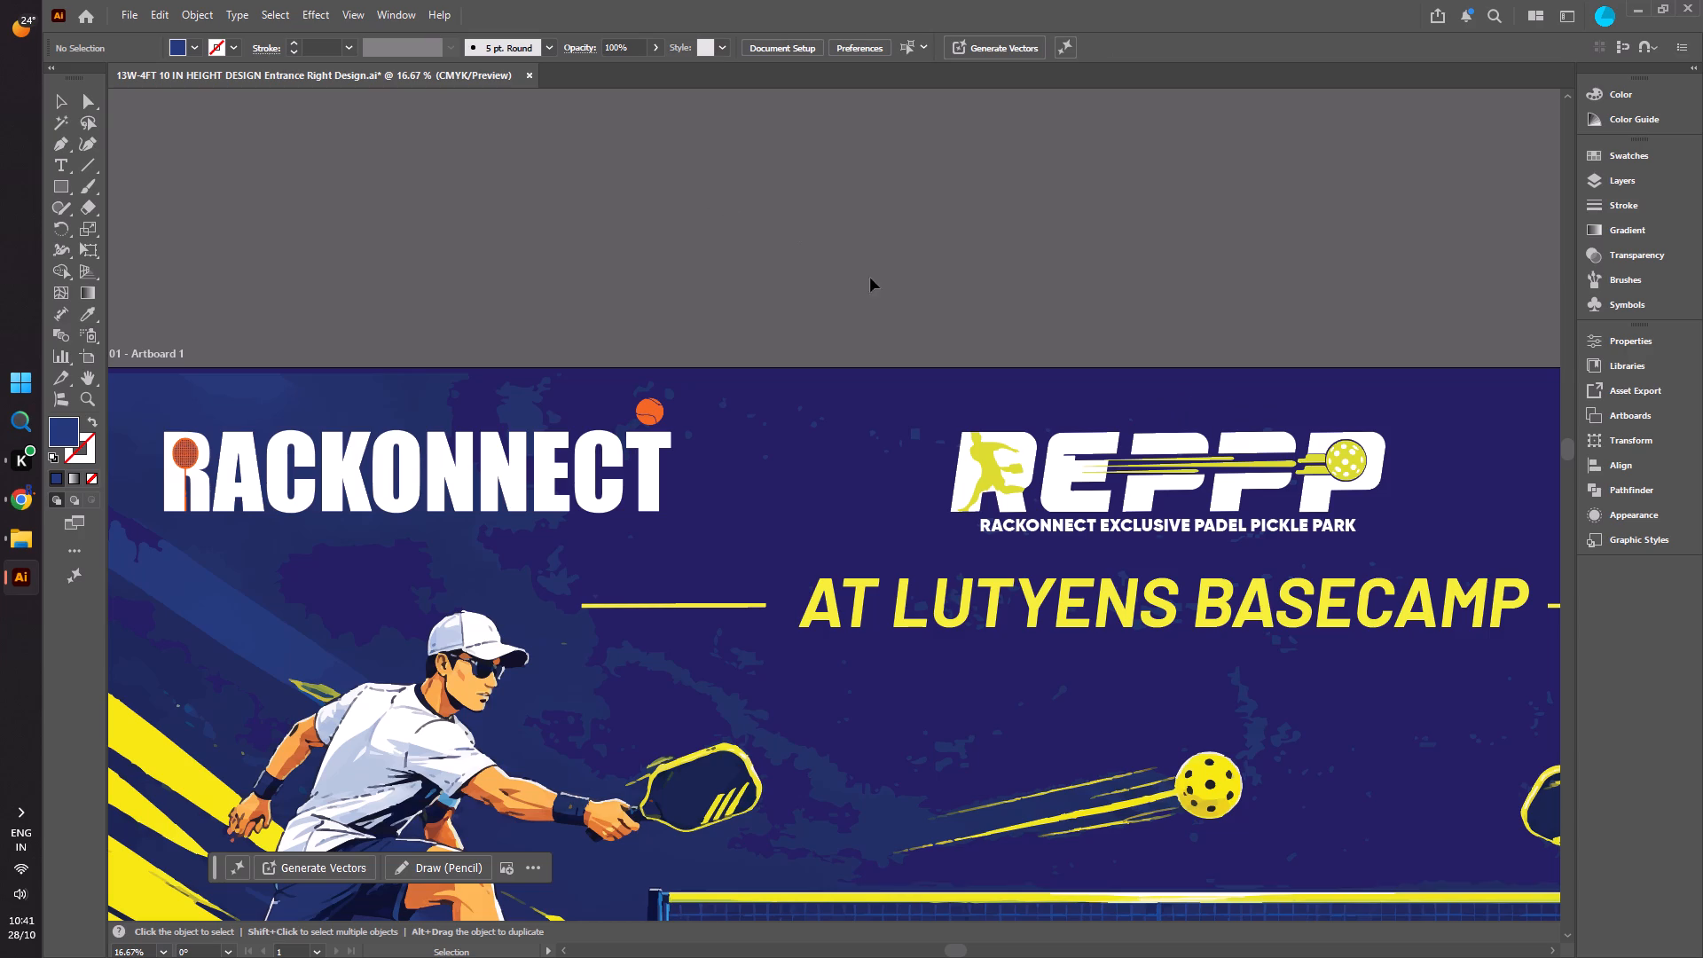
# Delete the small blue fragments scattered between the RACKONNECT and REPPP logos with an area selection.
pyautogui.moveTo(931, 318); pyautogui.dragTo(687, 456)
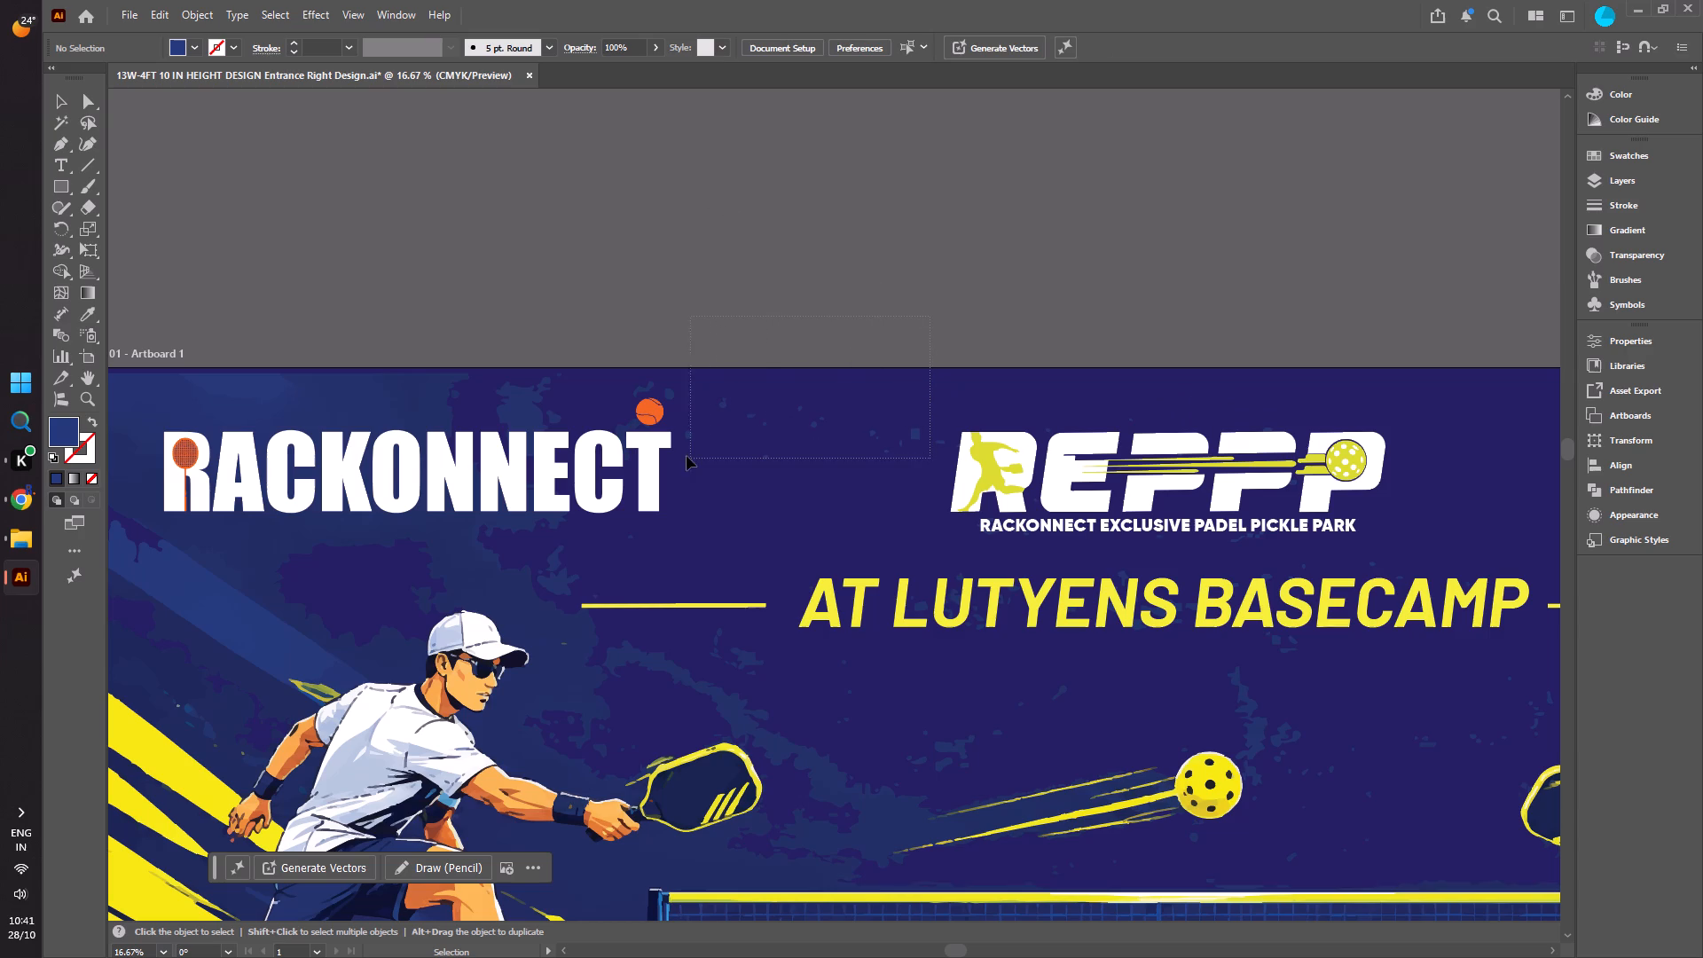
pyautogui.moveTo(687, 456); pyautogui.dragTo(687, 467)
pyautogui.rightClick(687, 467)
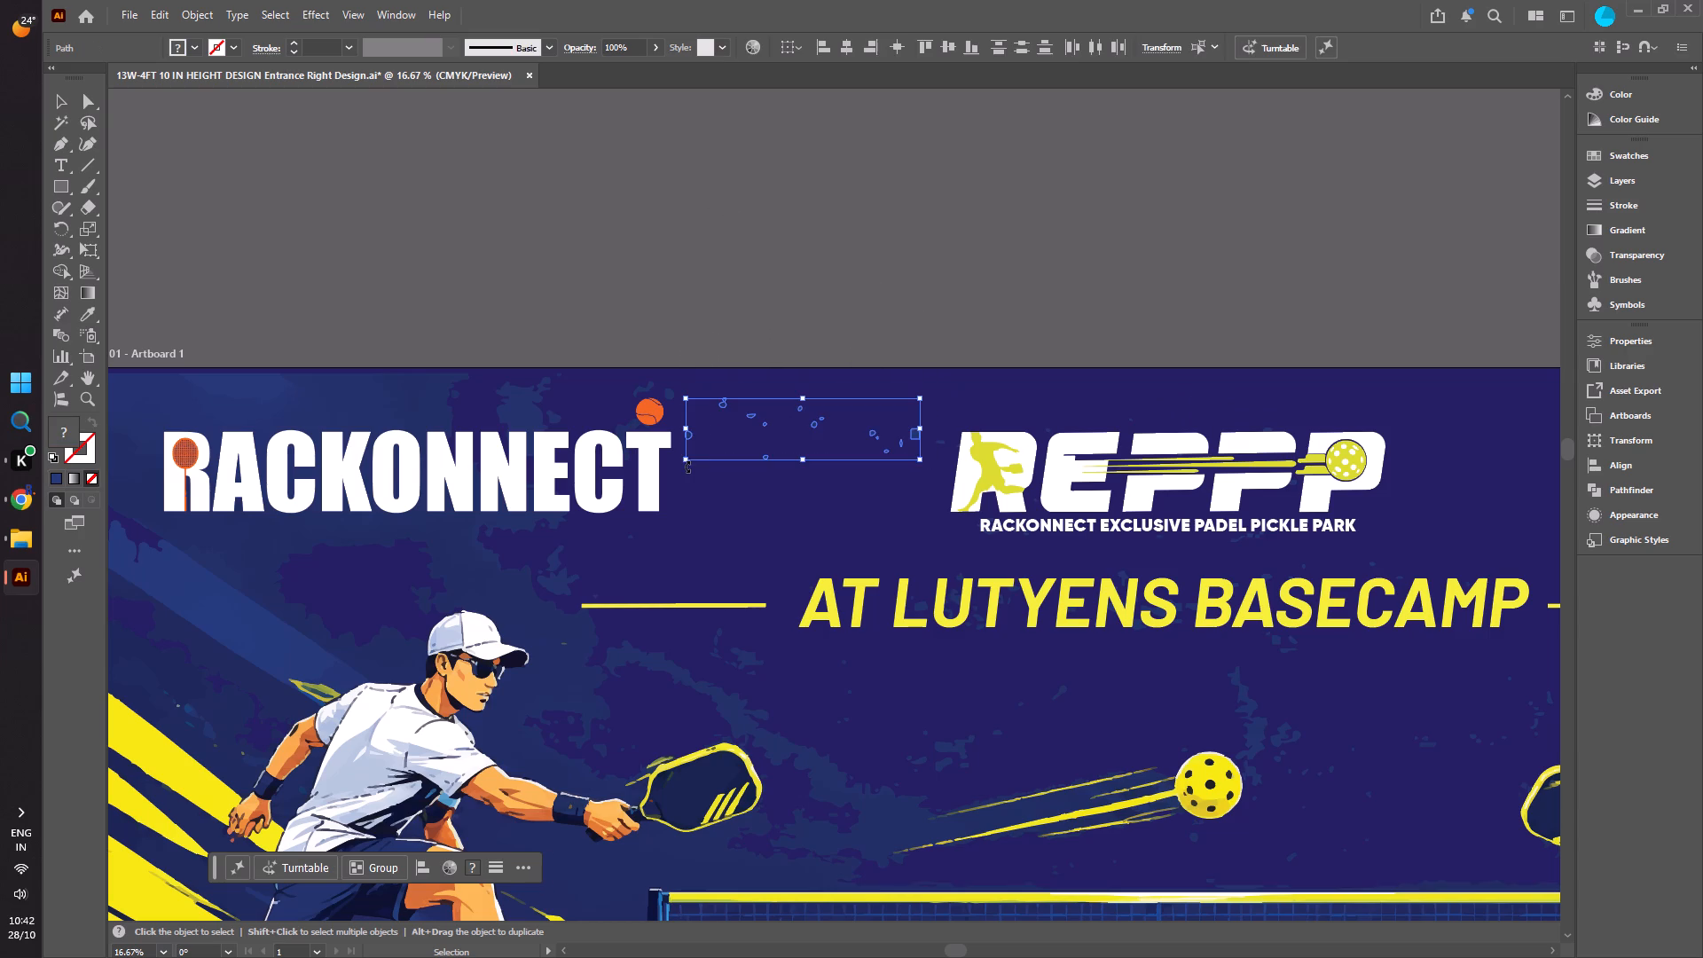
pyautogui.press('Delete')
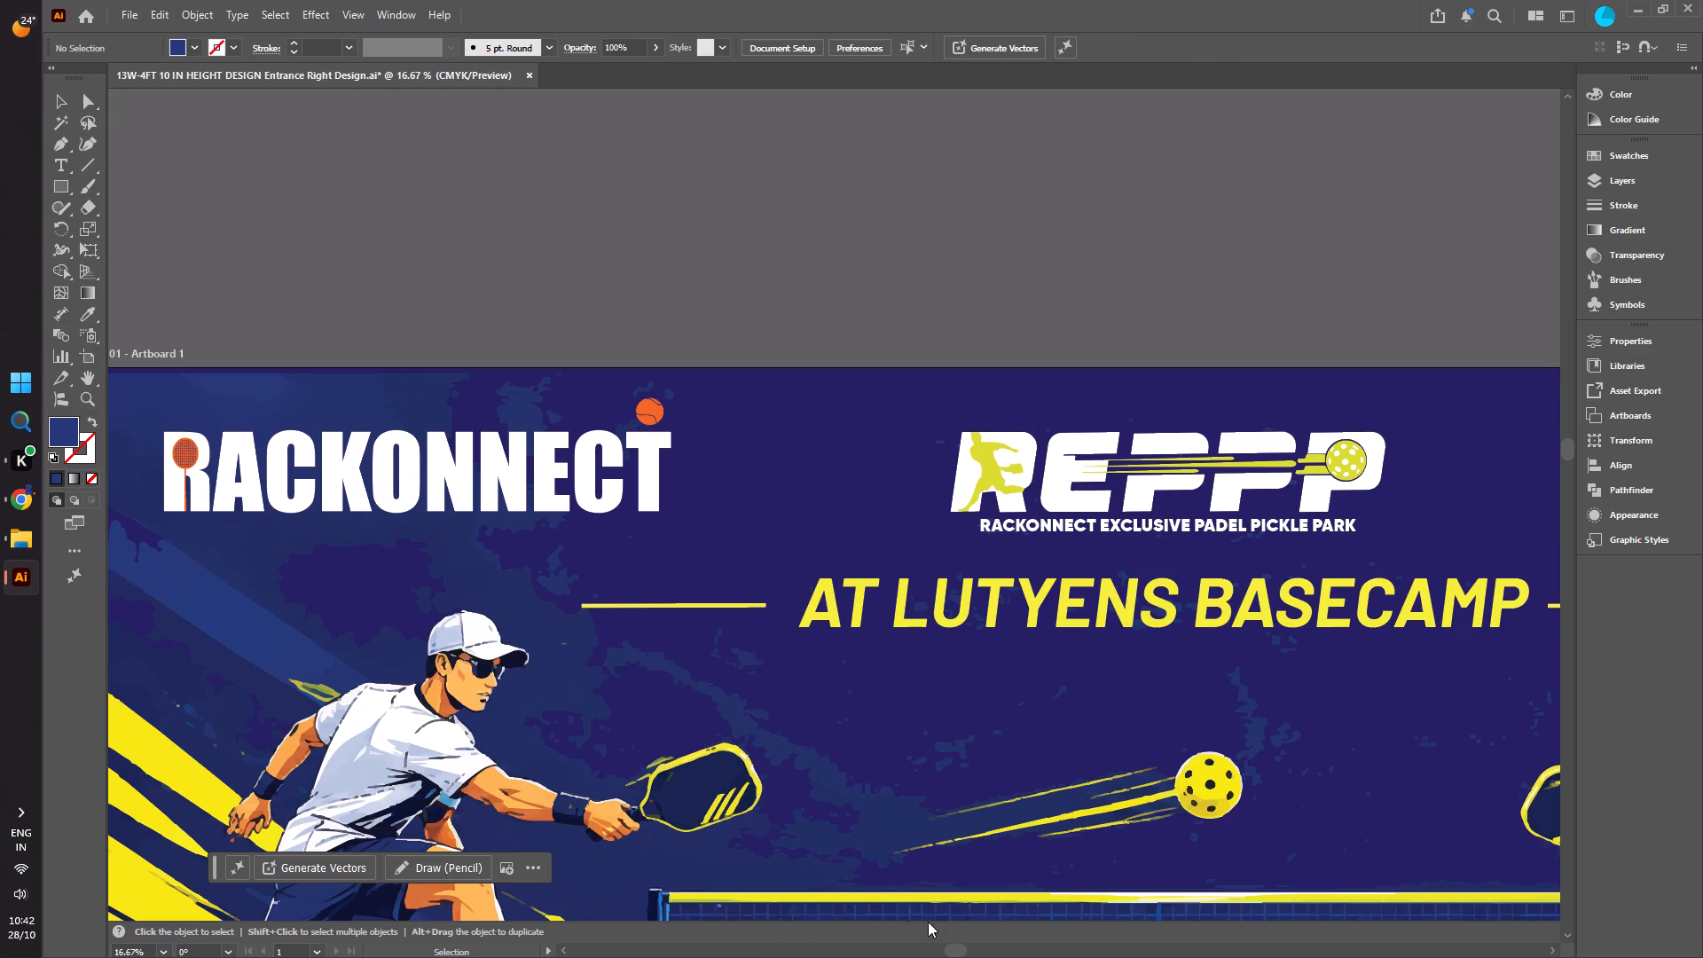
# Delete the blue texture shapes along the banner's top edge above and behind the RACKONNECT logo with an area selection.
pyautogui.moveTo(955, 949); pyautogui.dragTo(857, 957)
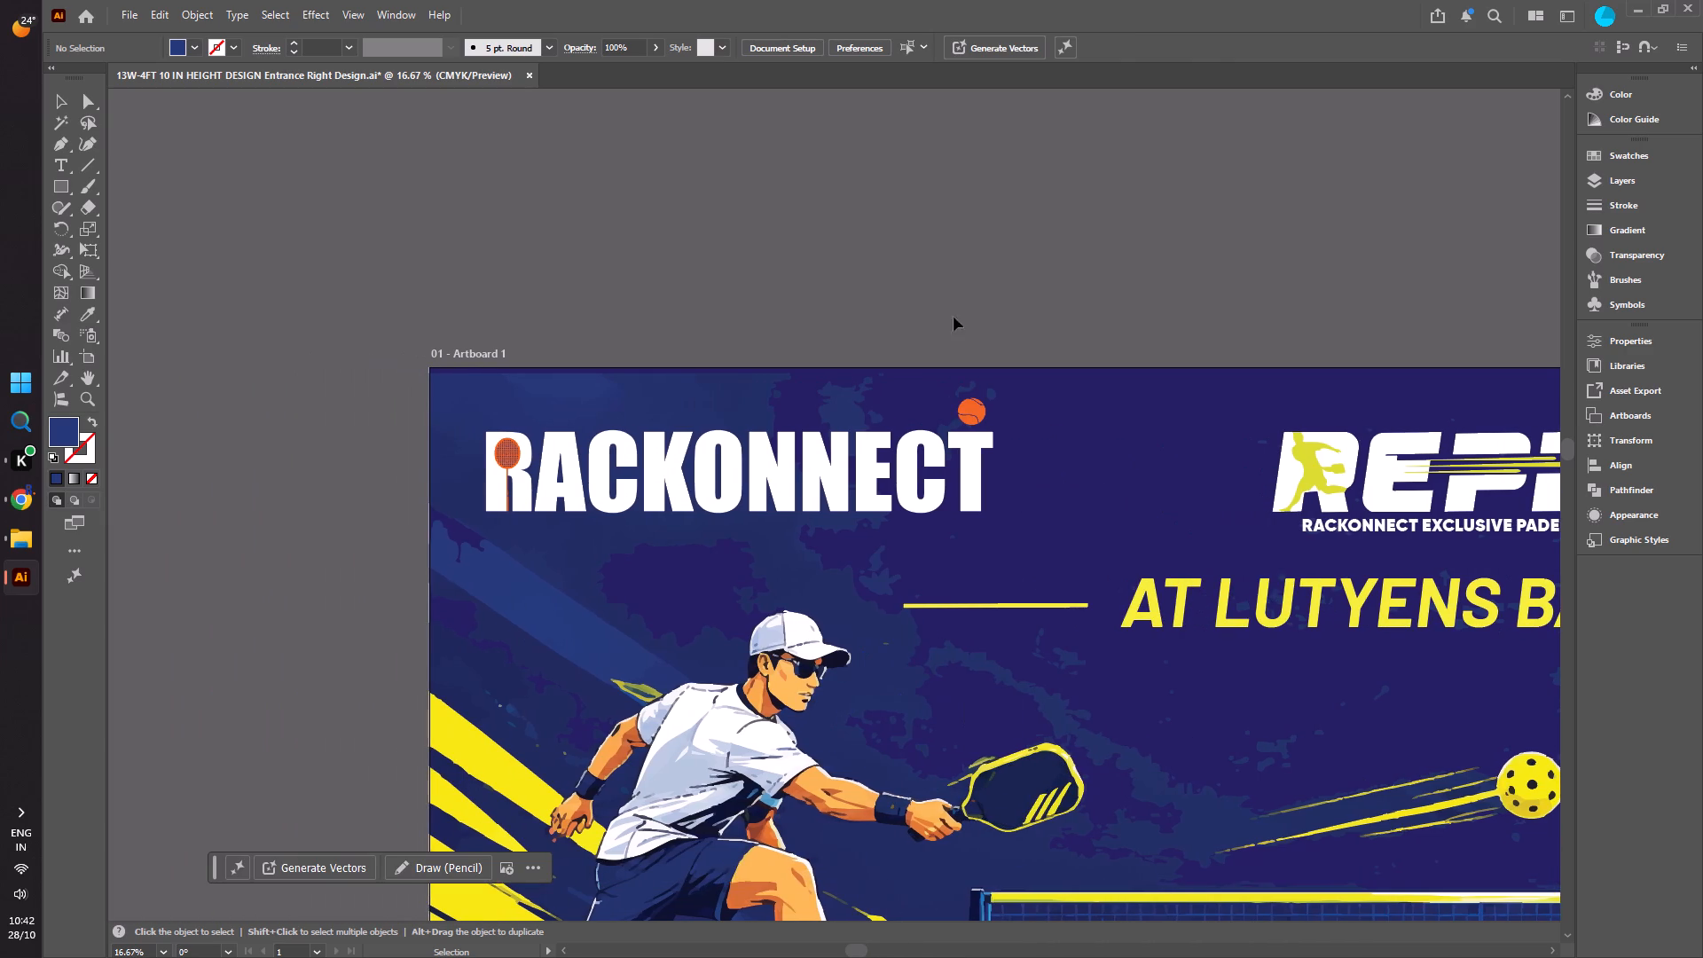
pyautogui.moveTo(914, 308); pyautogui.dragTo(401, 430)
pyautogui.moveTo(401, 430); pyautogui.dragTo(401, 426)
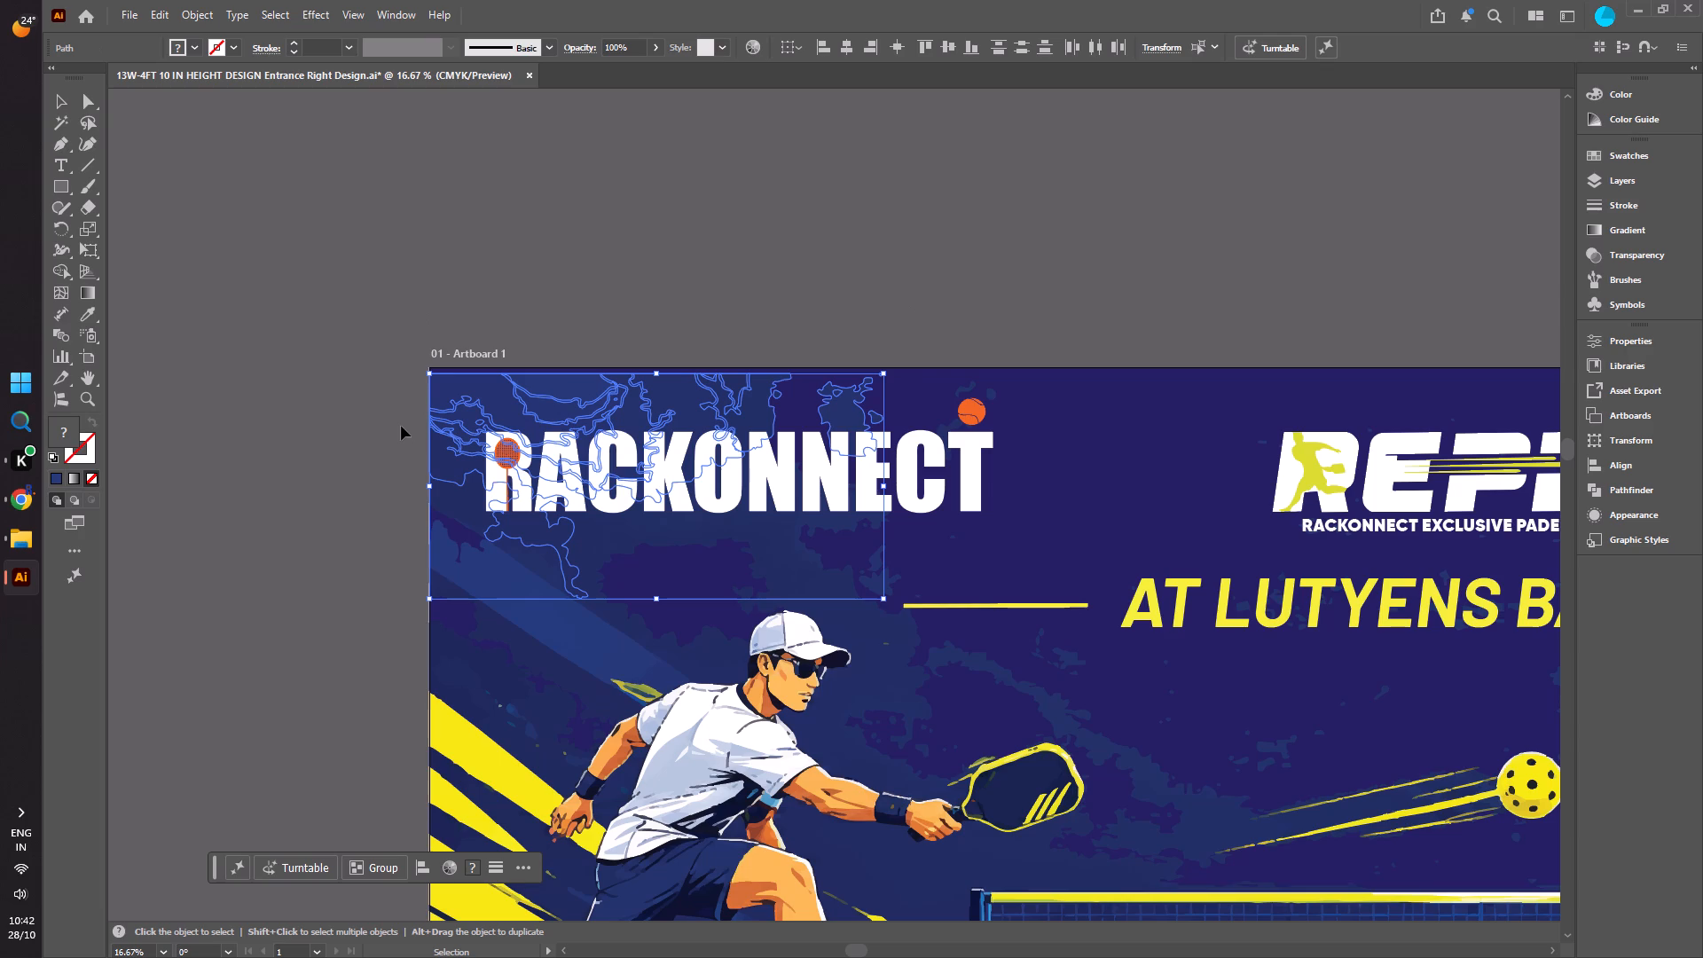
pyautogui.press('Delete')
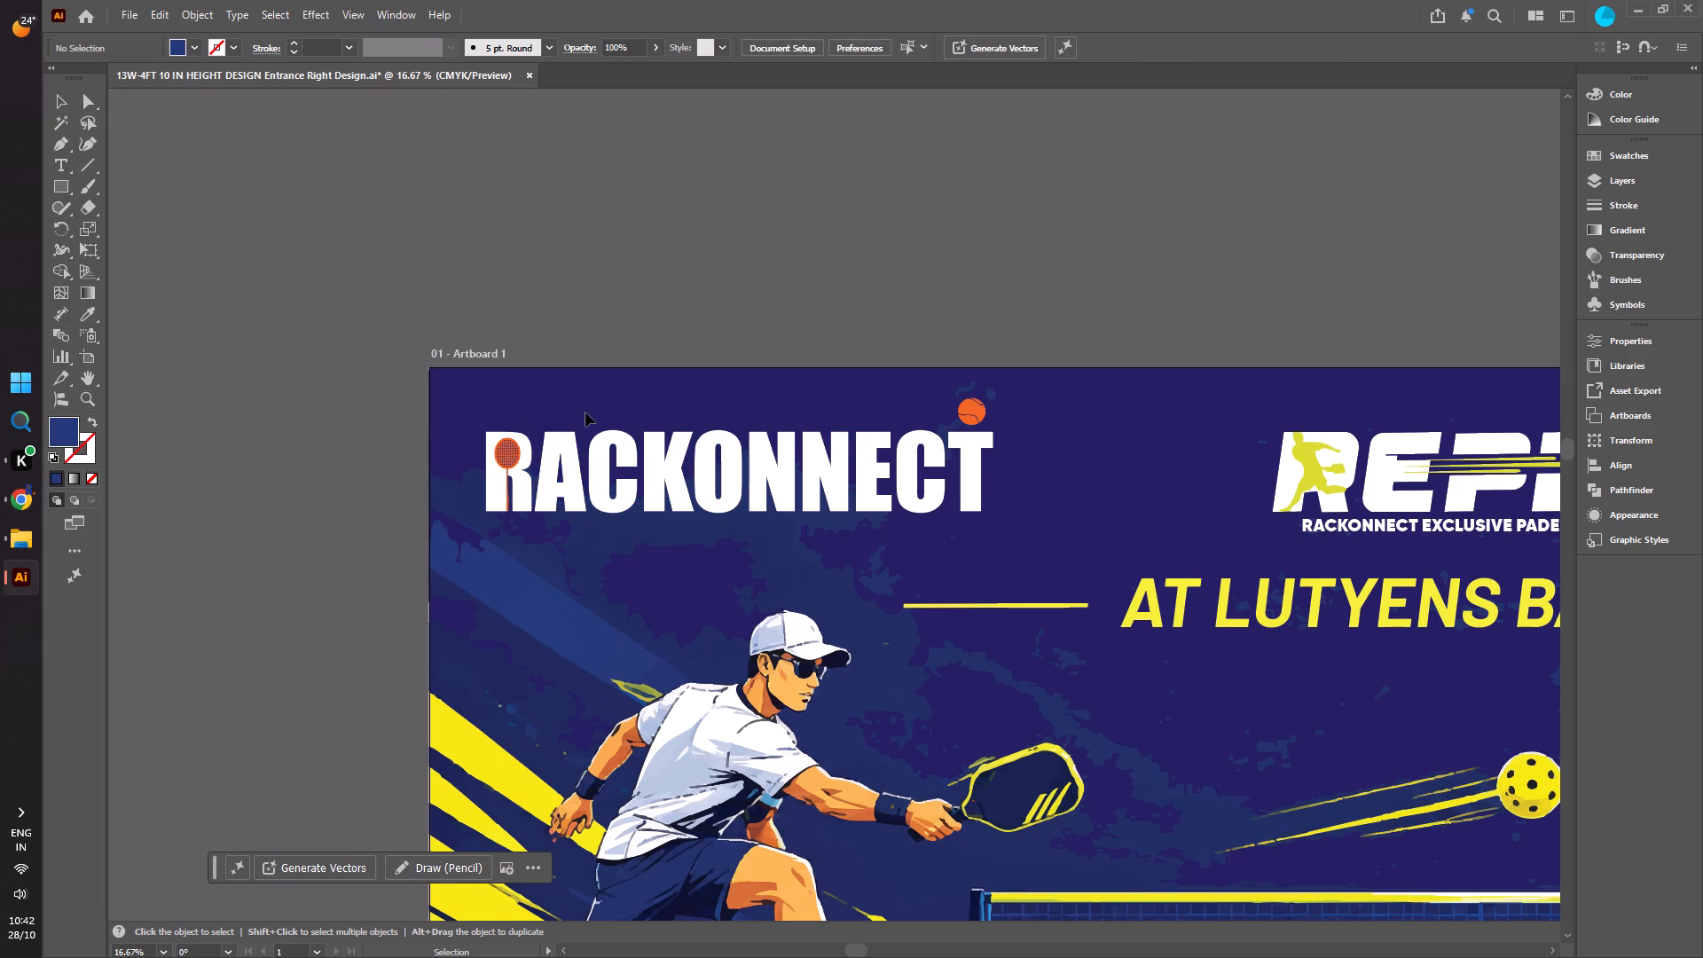
# Delete the blue texture shapes beside and beneath the RACKONNECT logo's R, plus the long one running under the letters toward the player's cap.
pyautogui.scroll(-5, 587, 412)
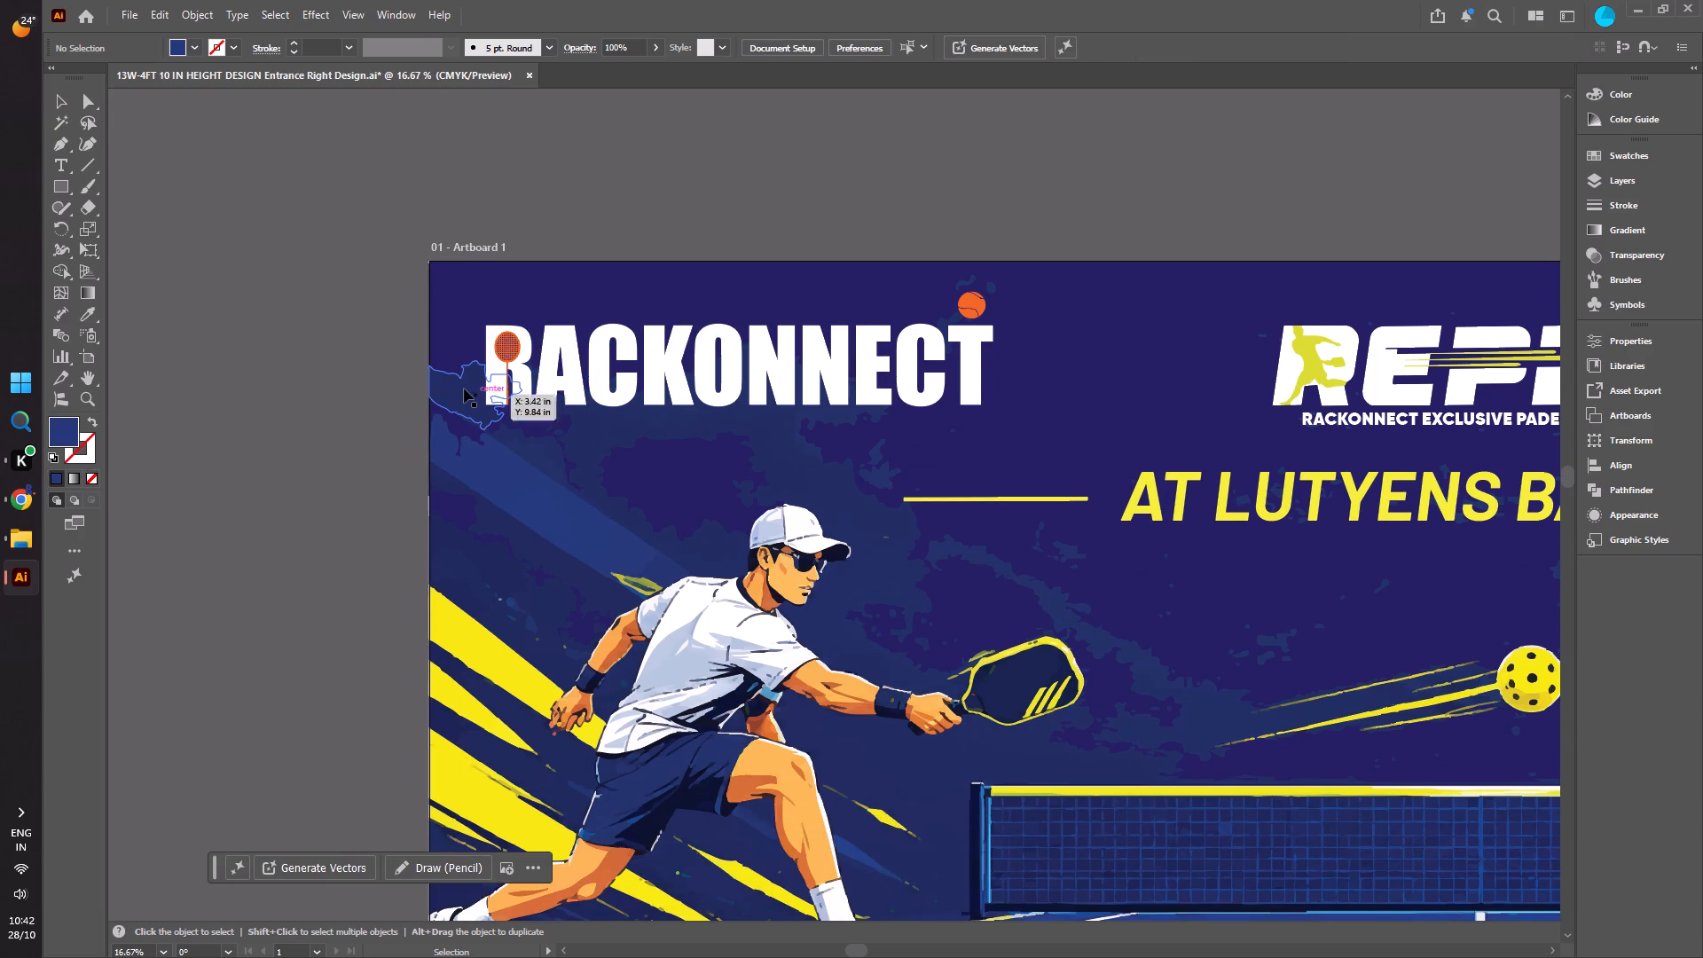
pyautogui.click(460, 389)
pyautogui.press('Delete')
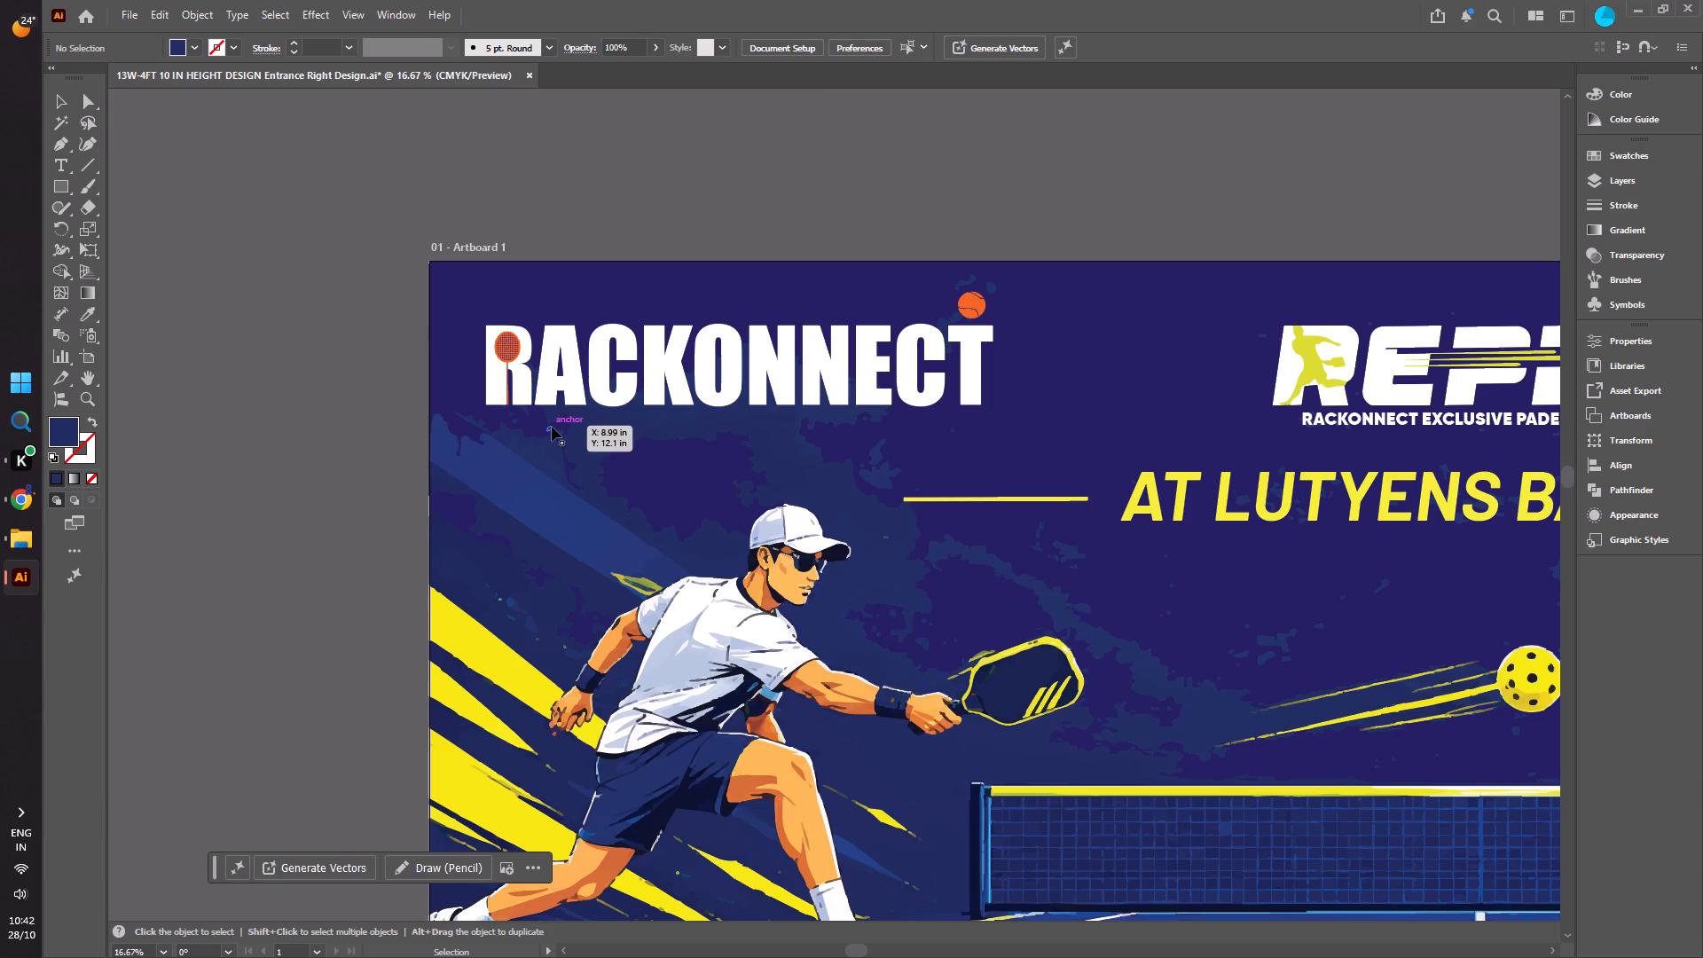
pyautogui.click(587, 427)
pyautogui.press('Delete')
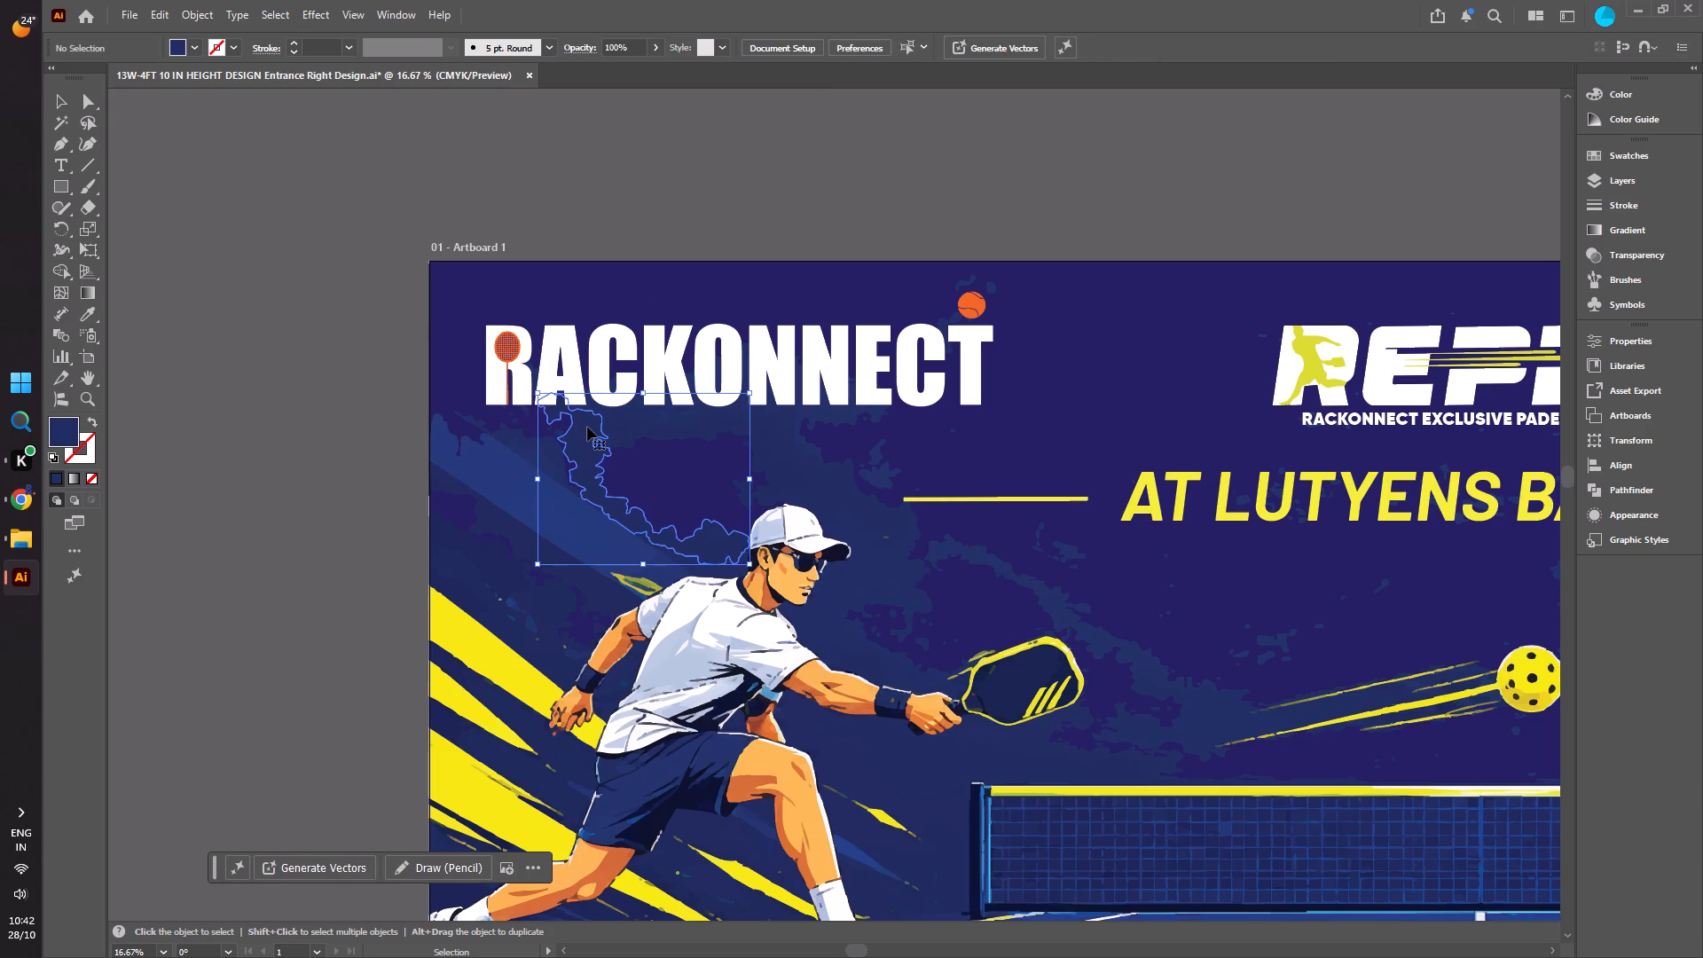
pyautogui.click(654, 436)
pyautogui.press('Delete')
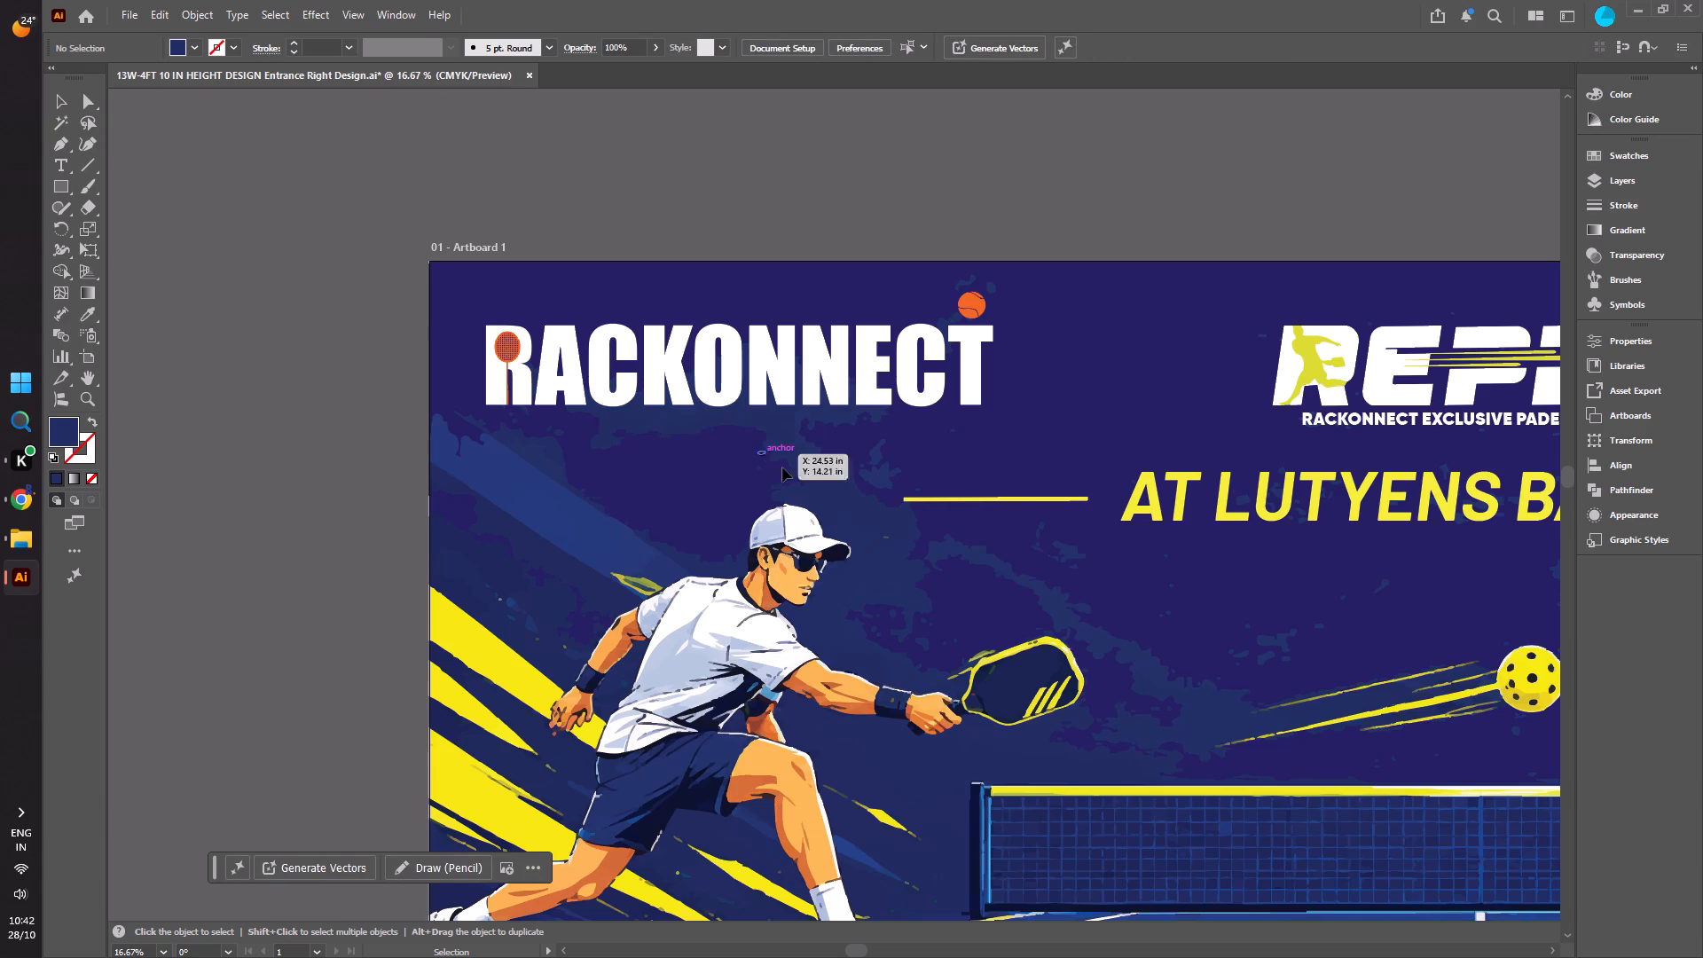
# Delete the remaining blue texture shapes above the player's cap, behind and beneath the RACKONNECT letters, and the small fragments below the logo's start.
pyautogui.click(804, 483)
pyautogui.press('Delete')
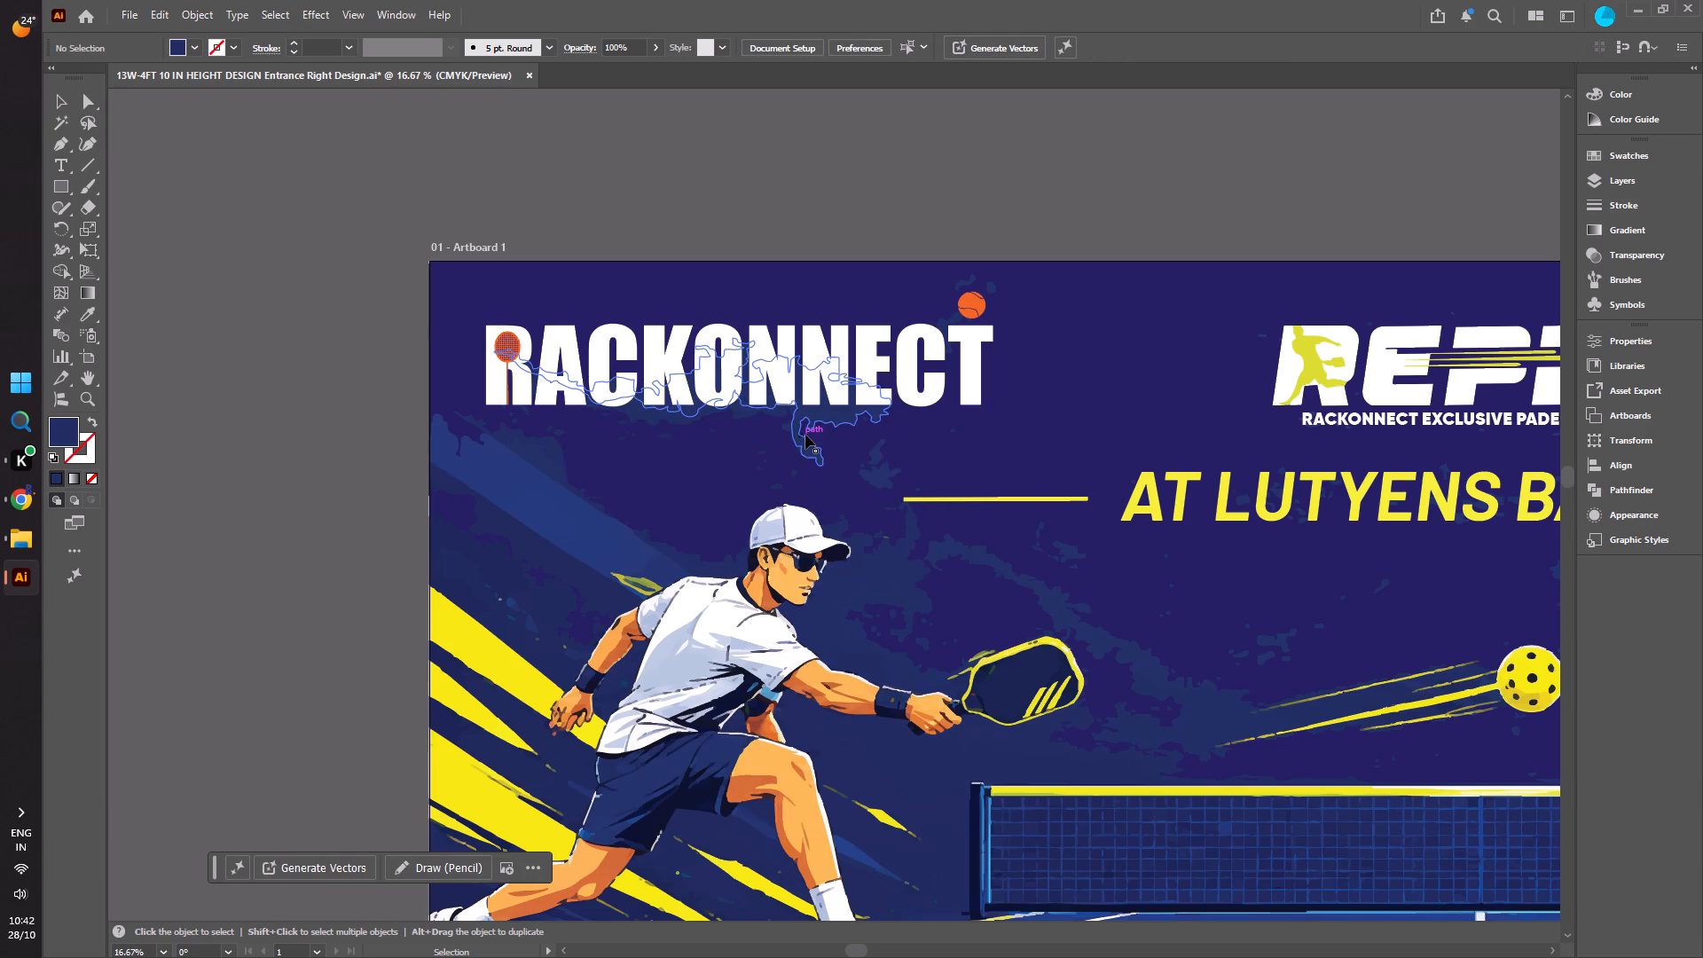
pyautogui.click(805, 435)
pyautogui.press('Delete')
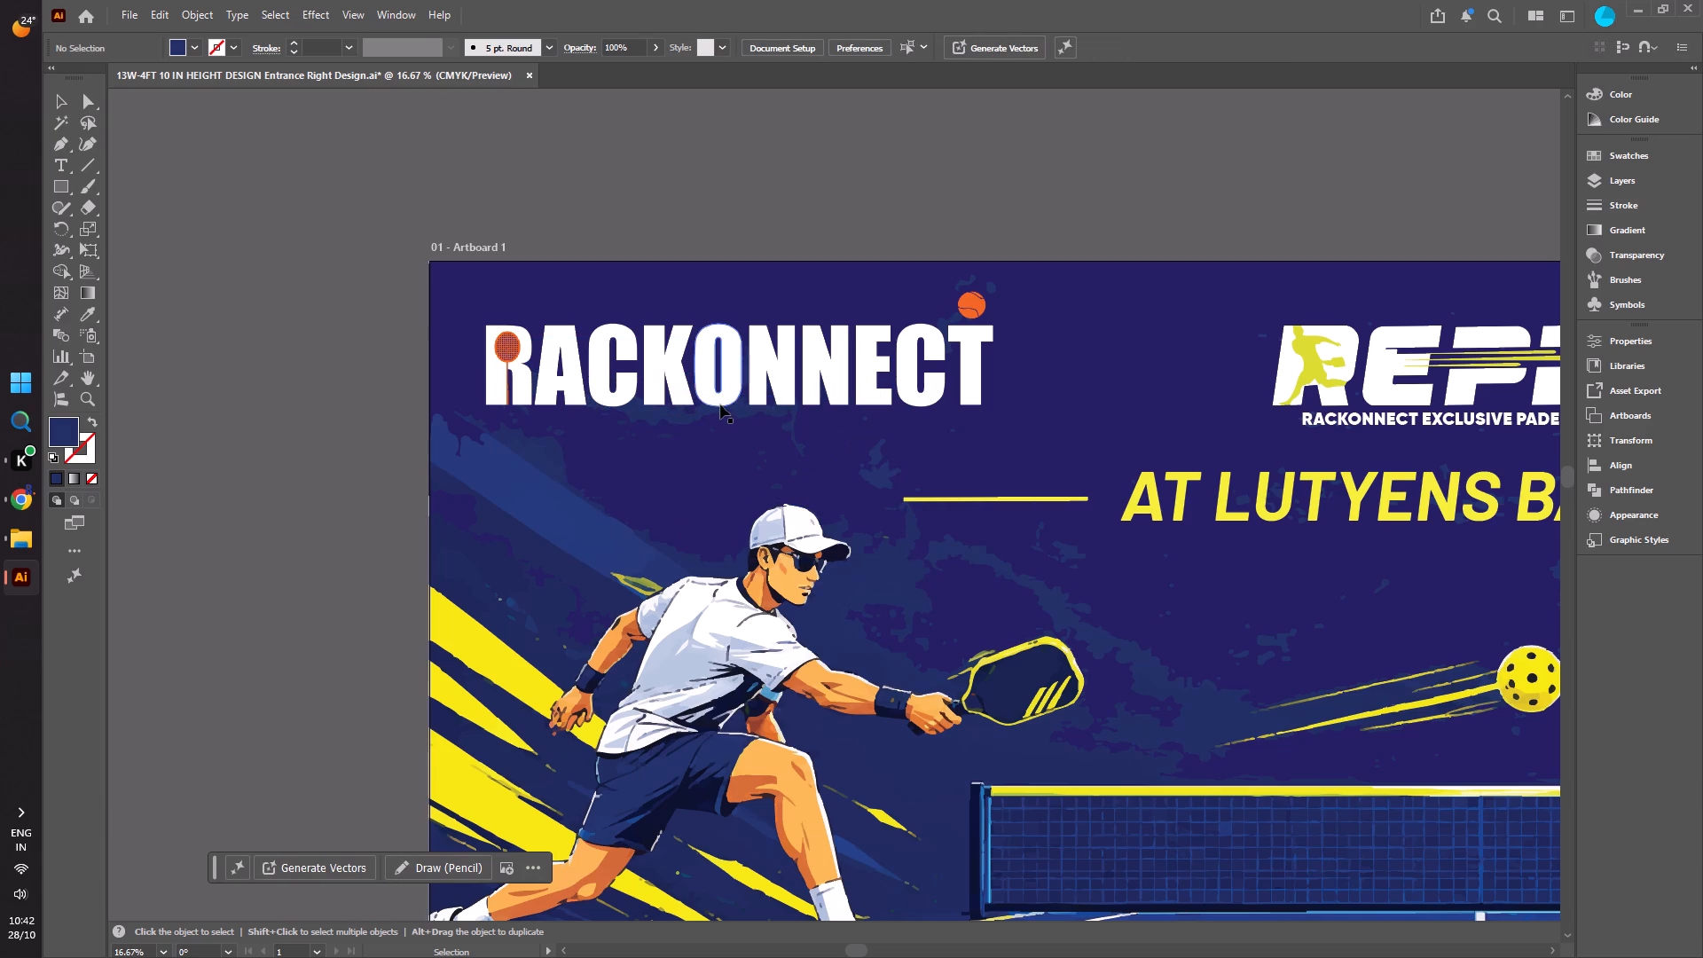
pyautogui.click(713, 412)
pyautogui.press('Delete')
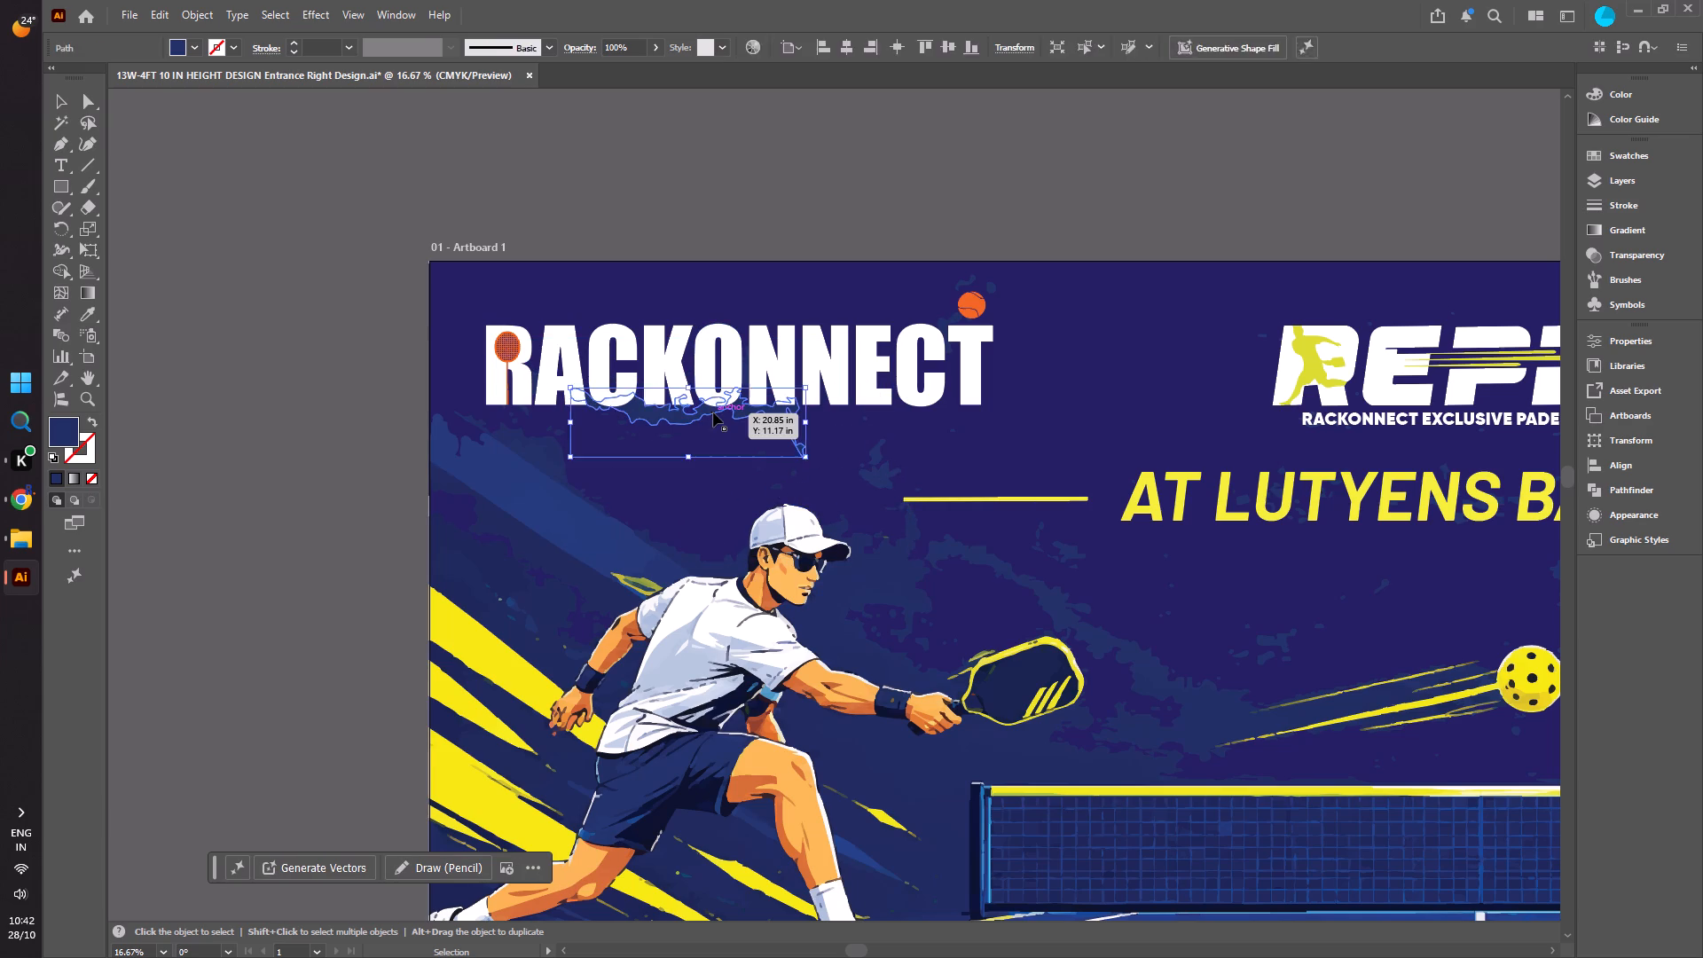
pyautogui.click(528, 440)
pyautogui.press('Delete')
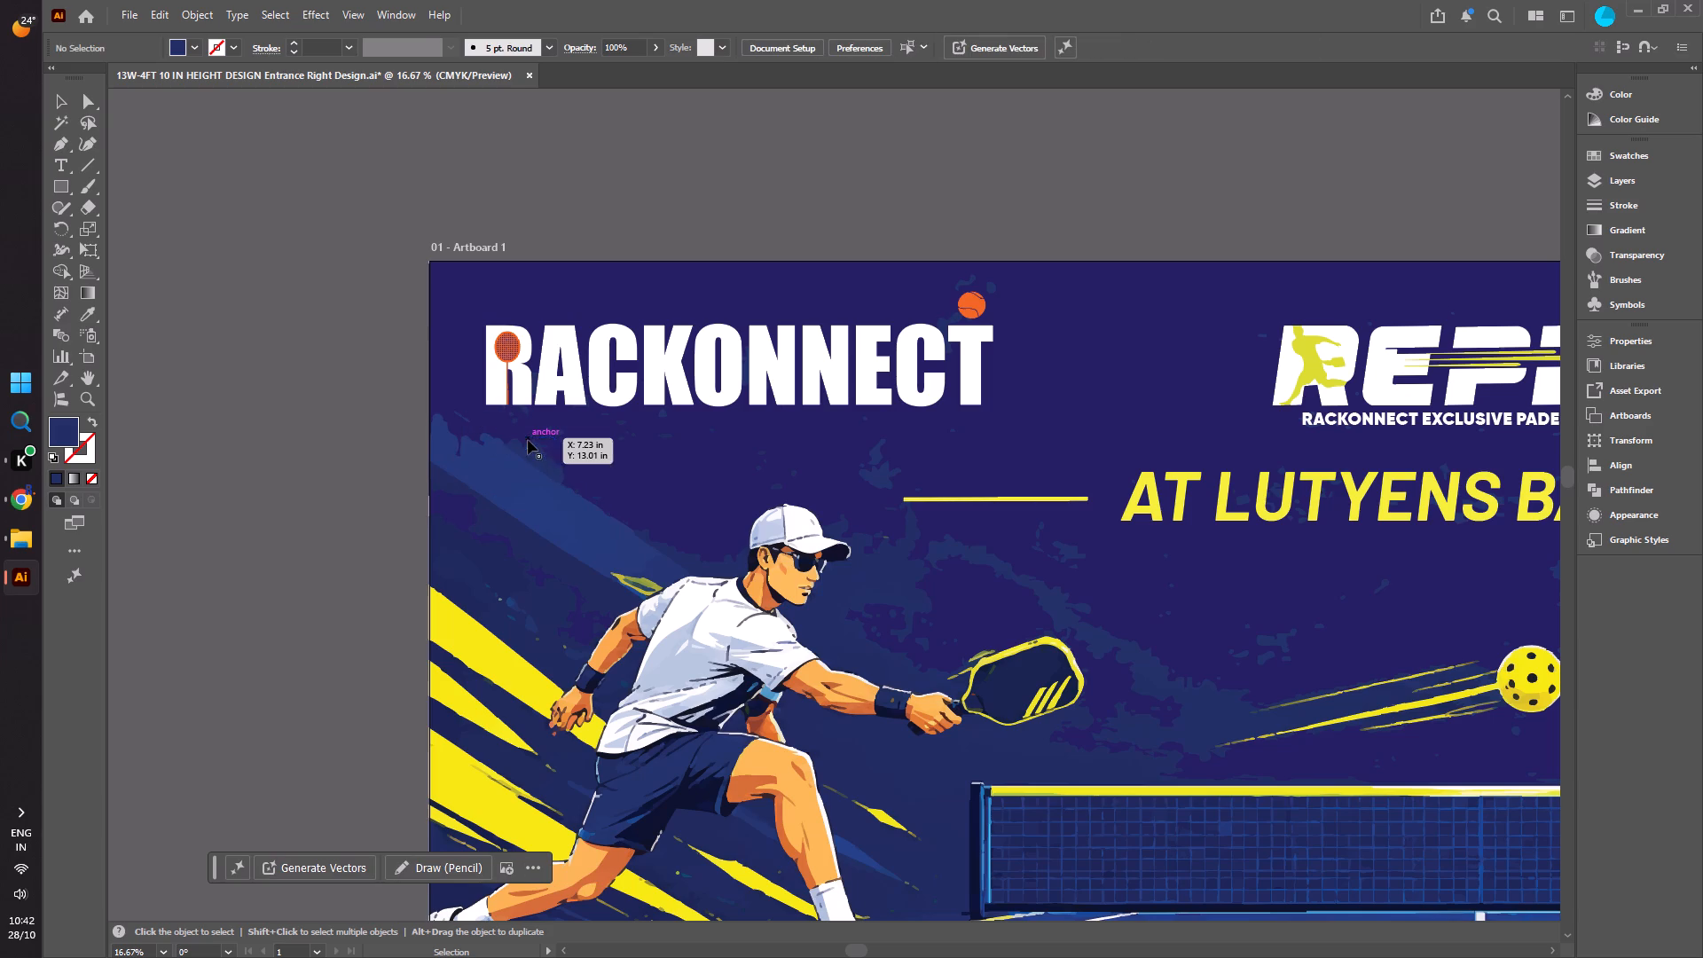
pyautogui.click(535, 454)
pyautogui.press('Delete')
# Delete the small blue fragments beside the headline's leading yellow line, beneath the RACKONNECT logo and near the banner's left edge.
pyautogui.click(881, 471)
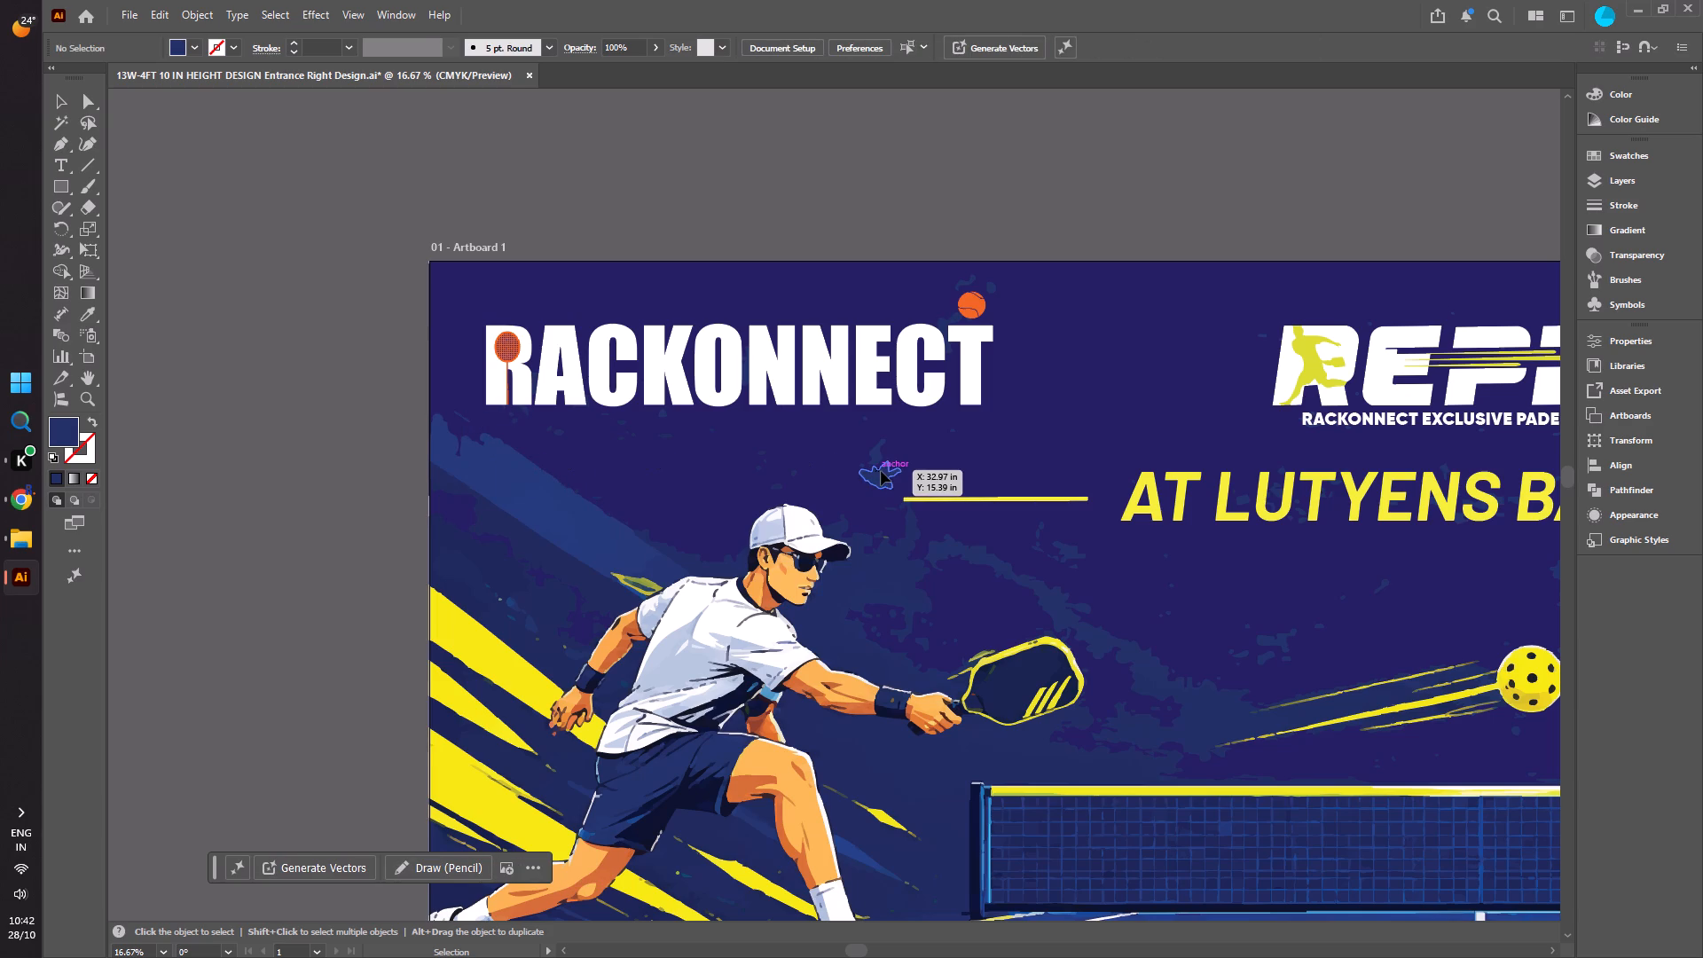
pyautogui.press('Delete')
pyautogui.click(873, 464)
pyautogui.press('Delete')
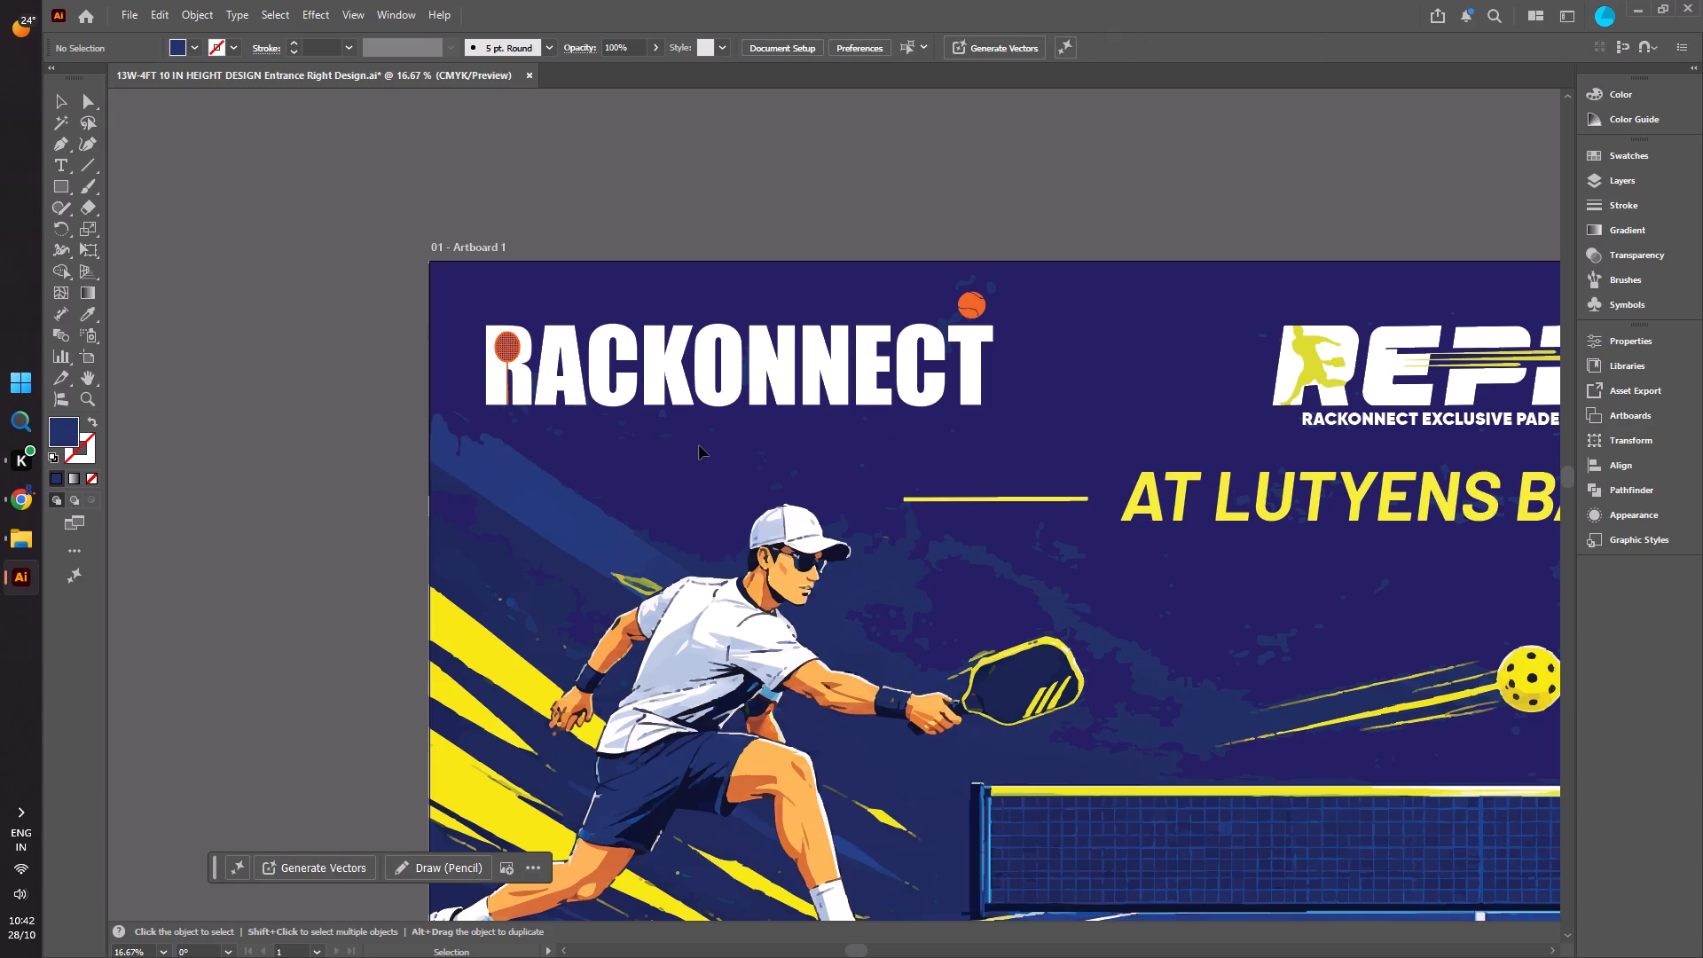
pyautogui.click(664, 420)
pyautogui.press('Delete')
pyautogui.click(663, 432)
pyautogui.press('Delete')
pyautogui.moveTo(716, 420); pyautogui.dragTo(528, 447)
pyautogui.press('Delete')
pyautogui.moveTo(569, 424); pyautogui.dragTo(445, 412)
pyautogui.press('Delete')
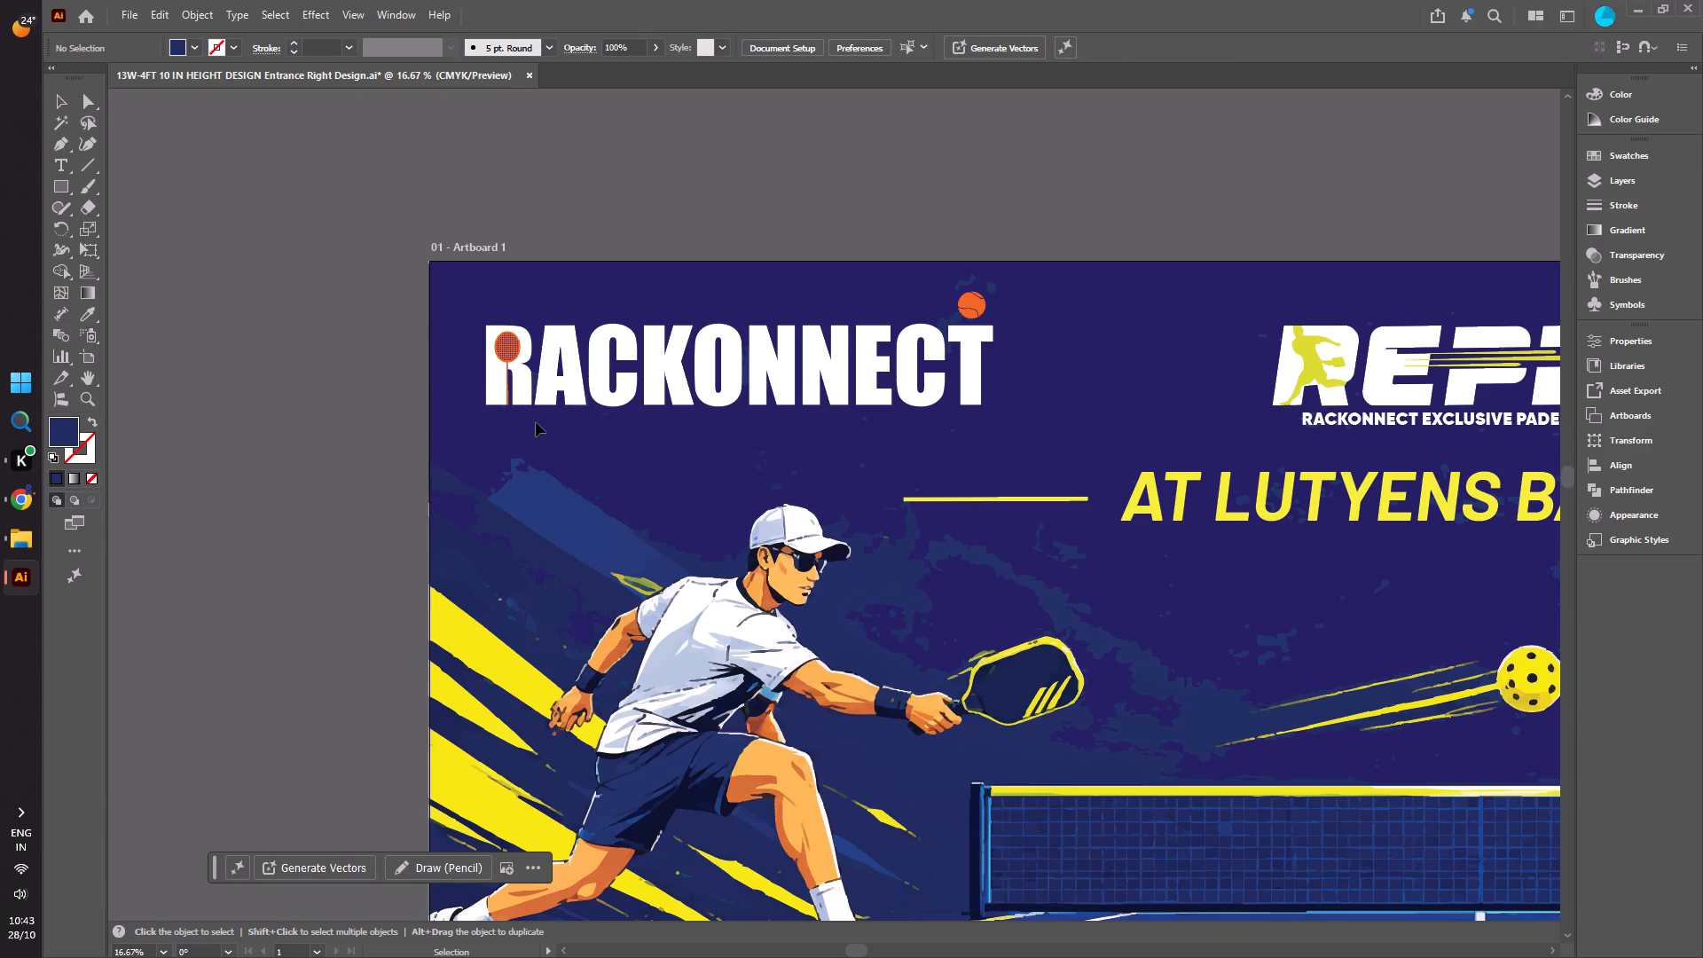
# Delete the blue diagonal bands, yellow streaks and leftover fragments behind the male player along the banner's left side.
pyautogui.moveTo(642, 457); pyautogui.dragTo(382, 585)
pyautogui.moveTo(382, 585); pyautogui.dragTo(382, 582)
pyautogui.press('Delete')
pyautogui.scroll(-4, 482, 553)
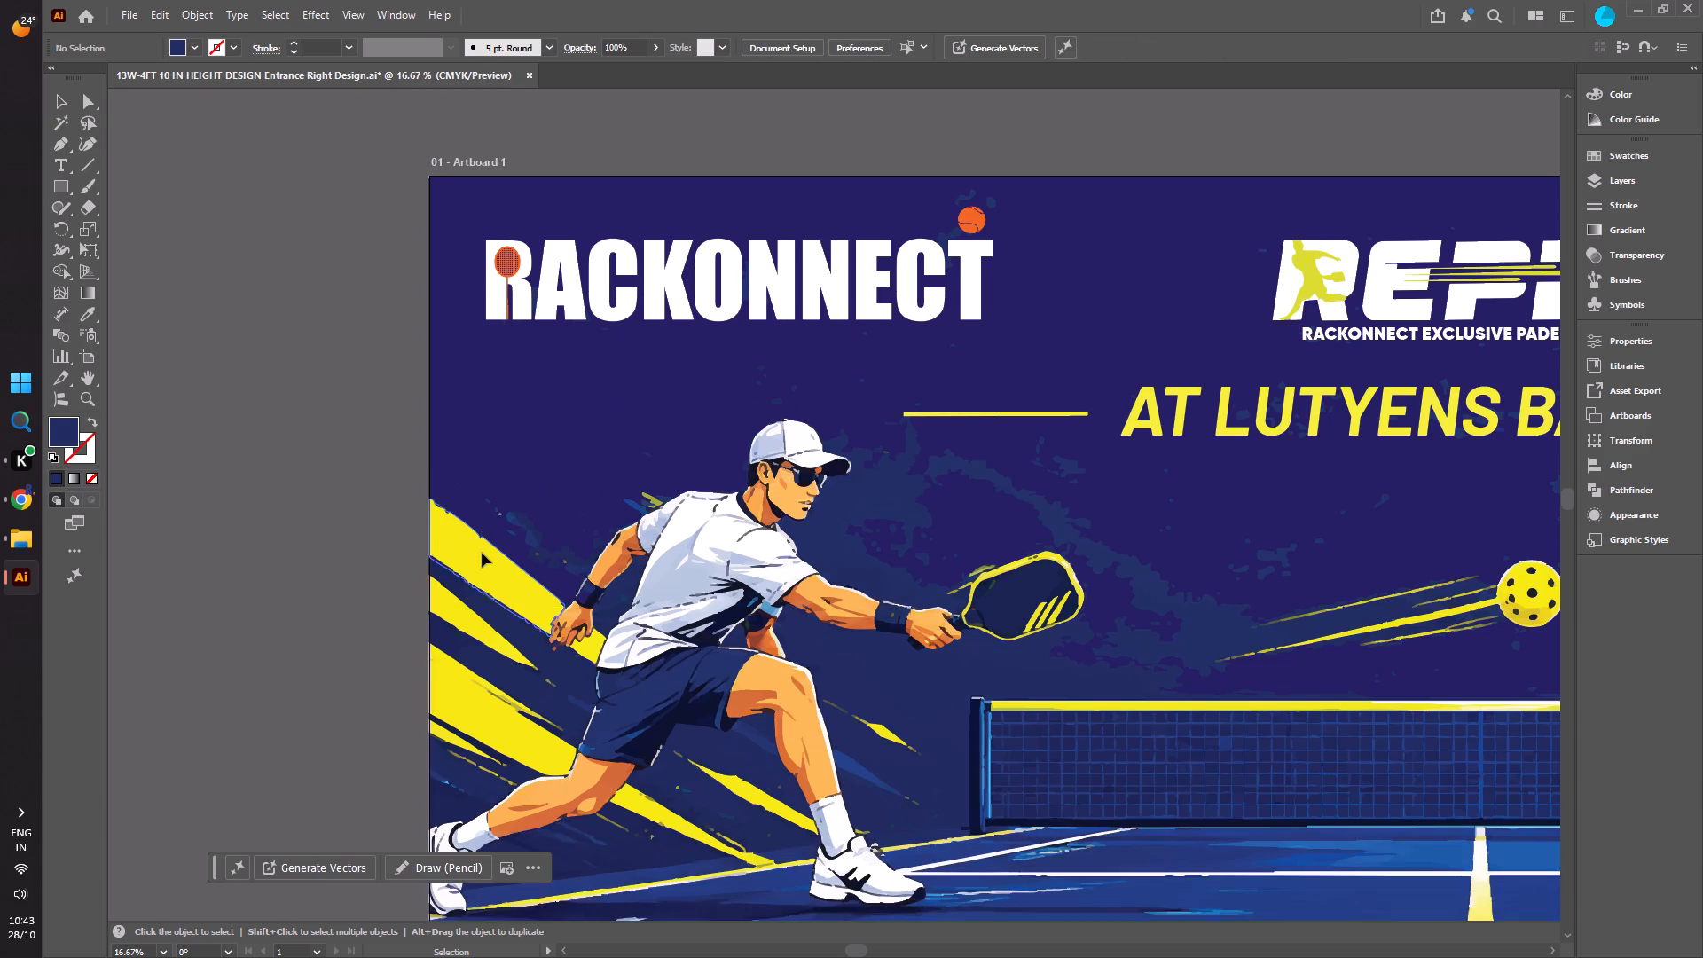
pyautogui.moveTo(495, 436); pyautogui.dragTo(367, 746)
pyautogui.press('Delete')
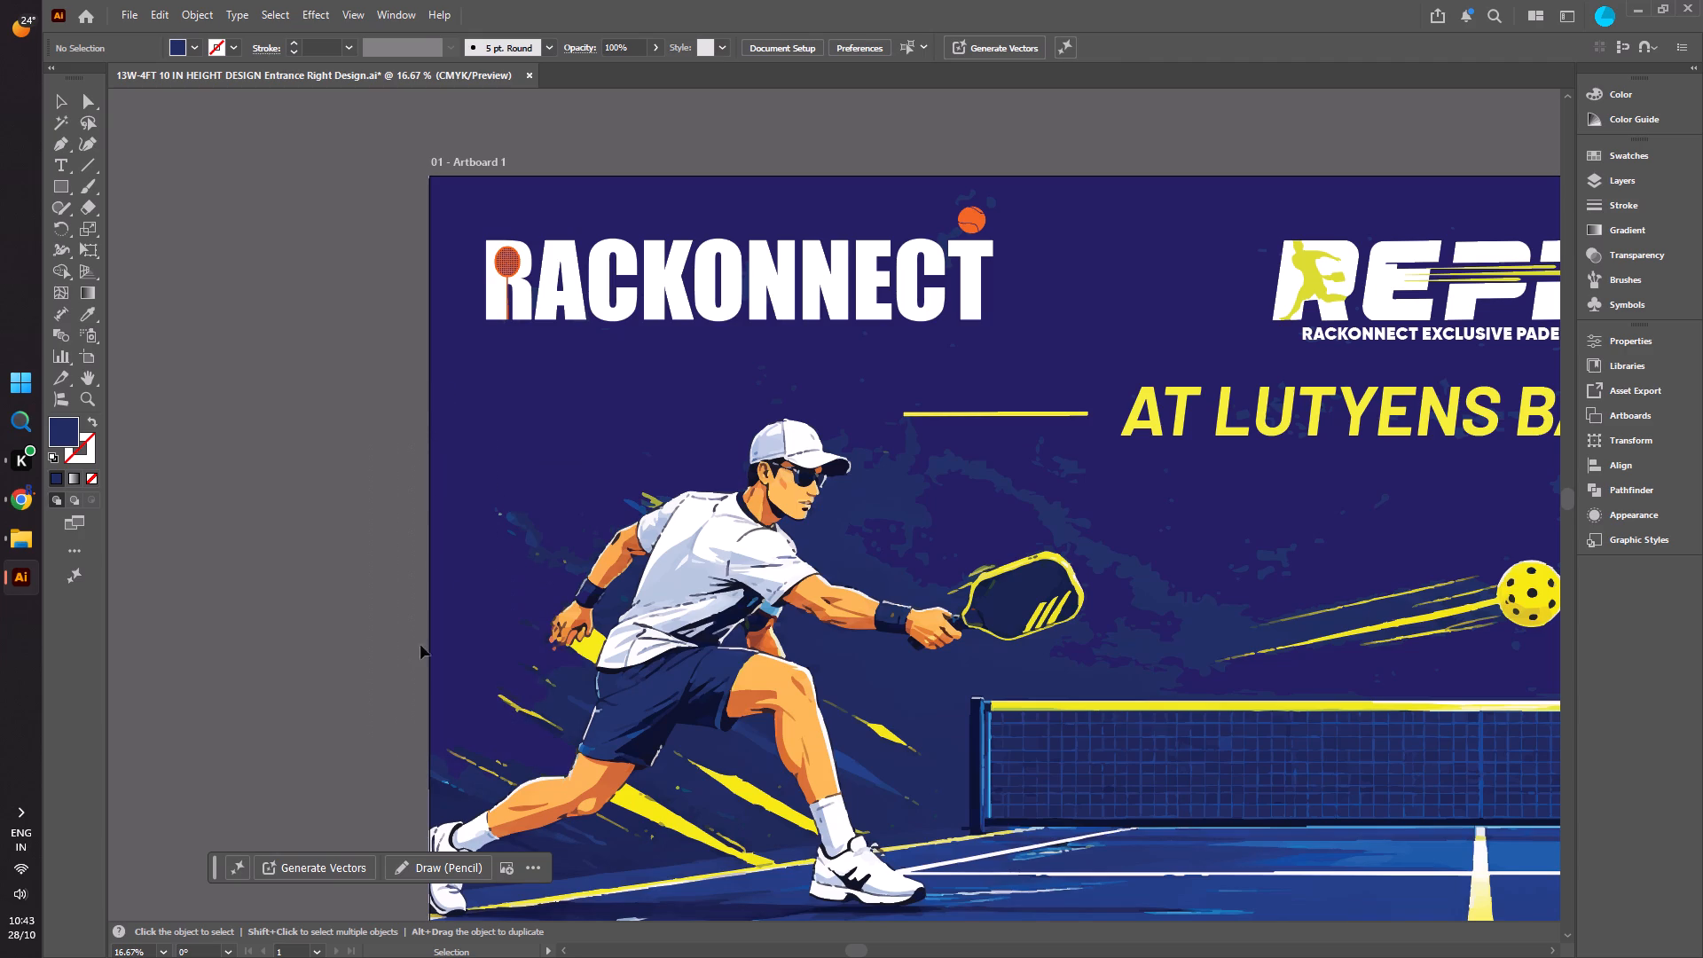
pyautogui.moveTo(511, 432); pyautogui.dragTo(570, 599)
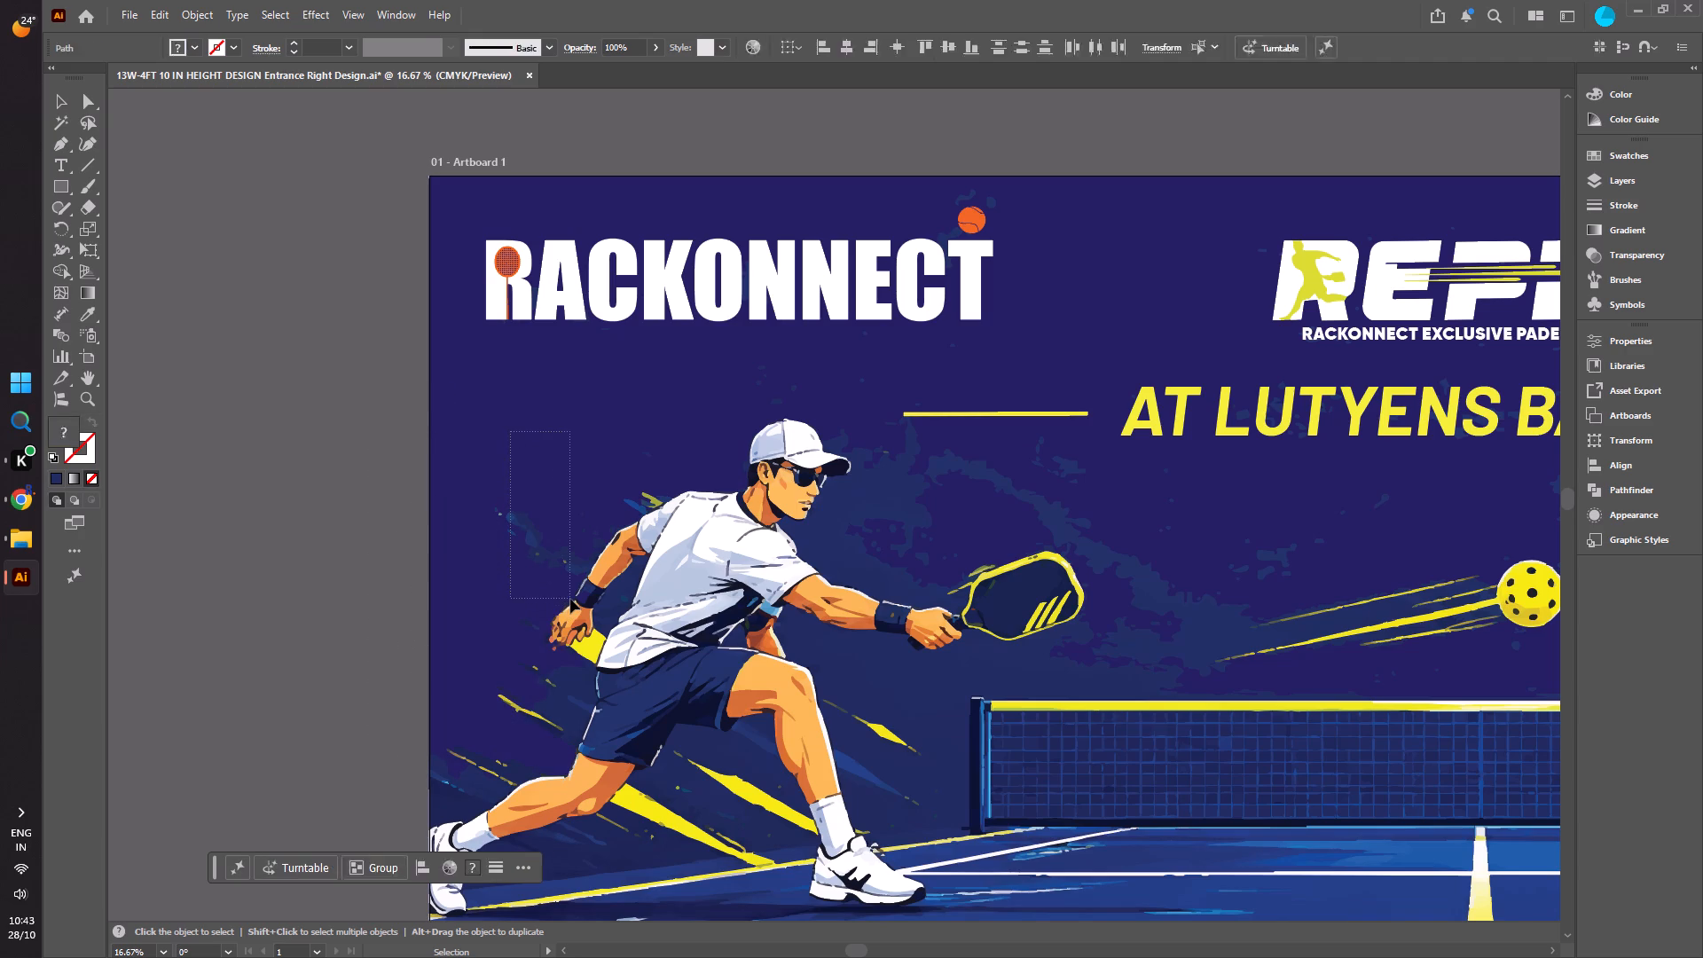
pyautogui.press('Delete')
pyautogui.moveTo(476, 476); pyautogui.dragTo(517, 591)
pyautogui.press('Delete')
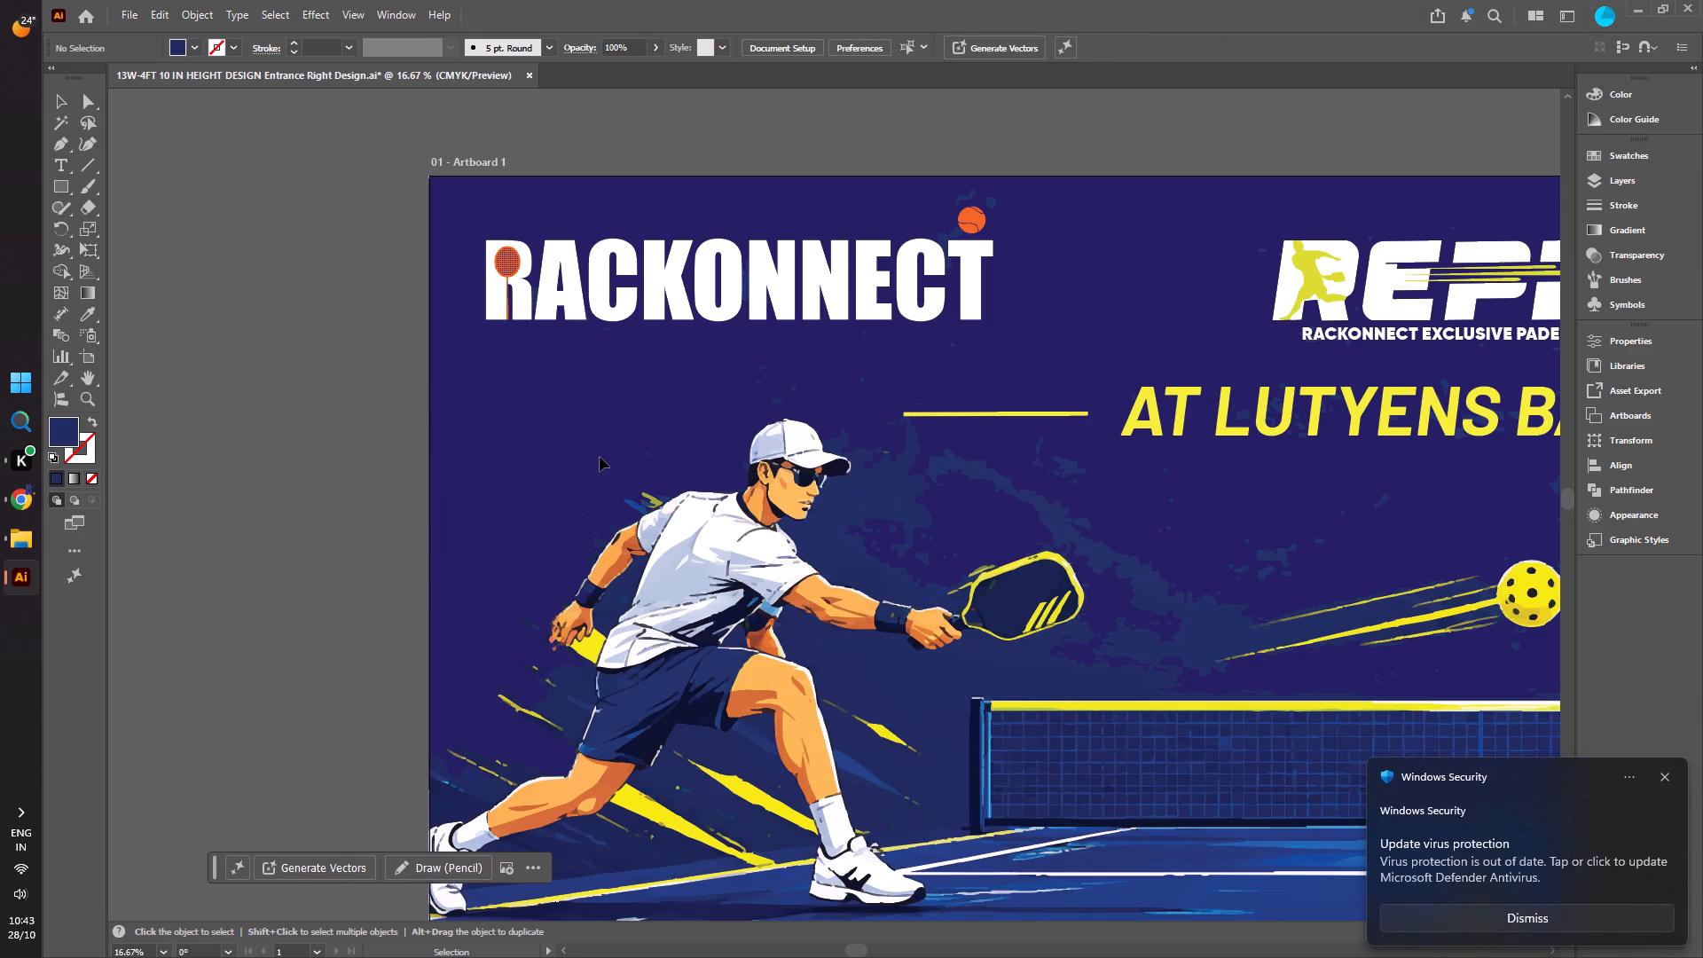
pyautogui.moveTo(603, 452); pyautogui.dragTo(663, 517)
pyautogui.press('Delete')
# Delete the male player's arm, torso, shorts, front leg and head, plus the shapes behind them, with area selections.
pyautogui.scroll(-5, 663, 517)
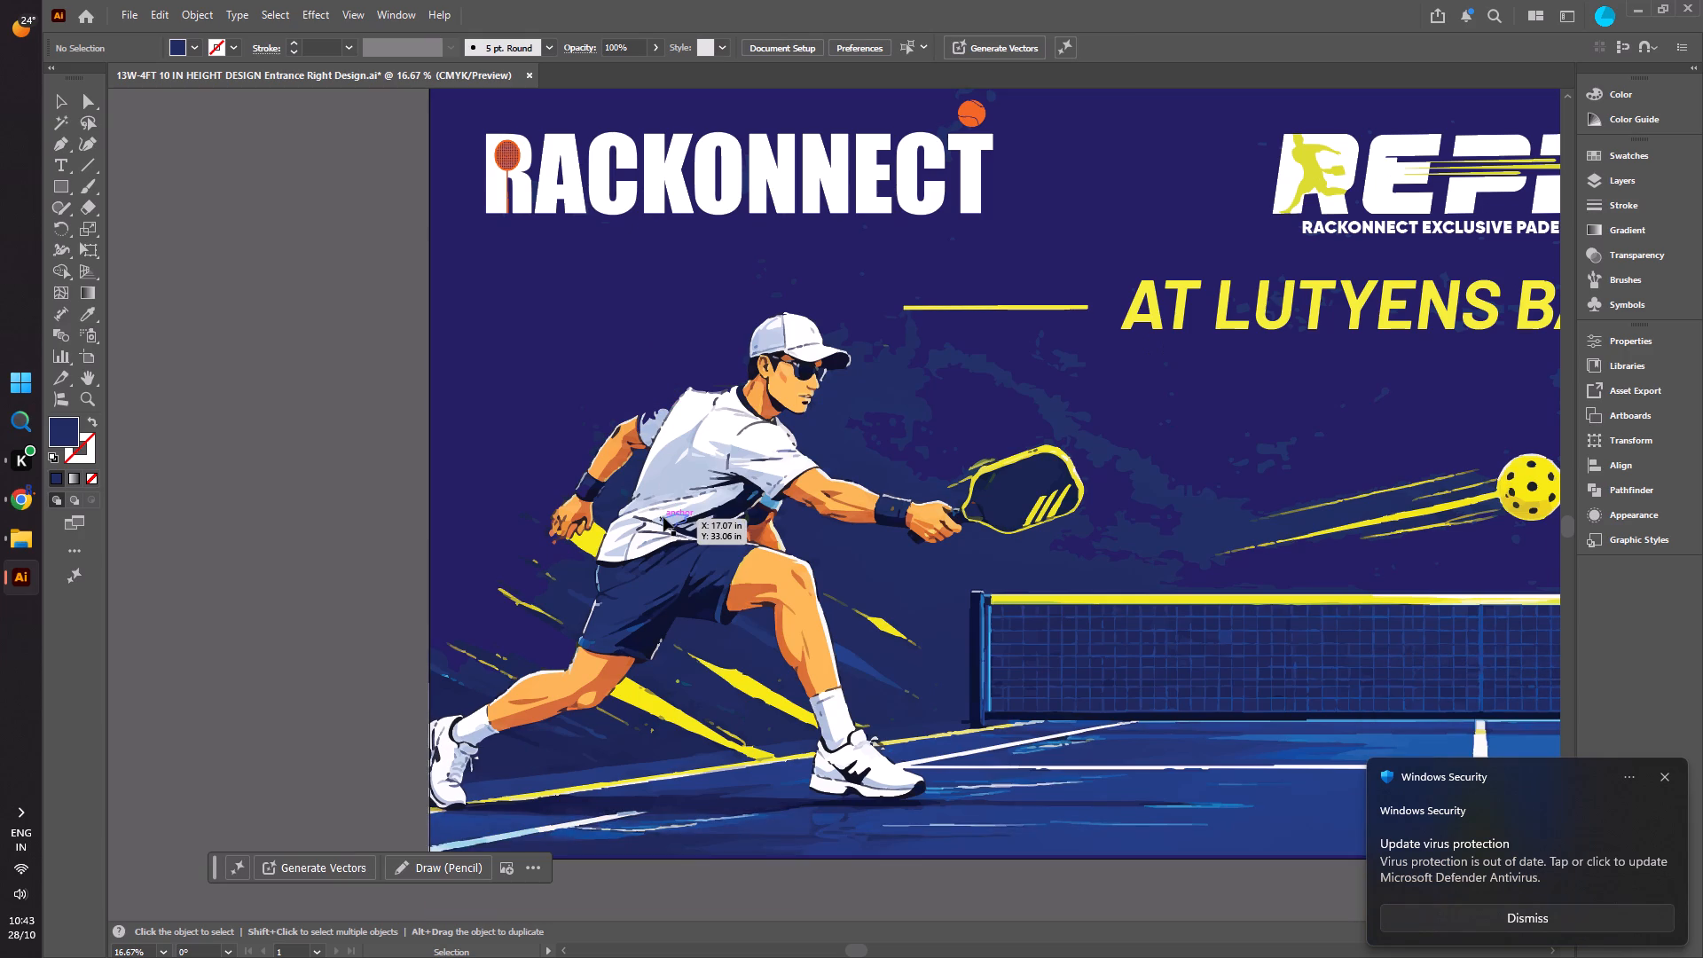
pyautogui.moveTo(526, 380); pyautogui.dragTo(653, 510)
pyautogui.press('Delete')
pyautogui.moveTo(588, 355); pyautogui.dragTo(738, 642)
pyautogui.press('Delete')
pyautogui.moveTo(661, 448); pyautogui.dragTo(852, 726)
pyautogui.press('Delete')
pyautogui.press('Delete')
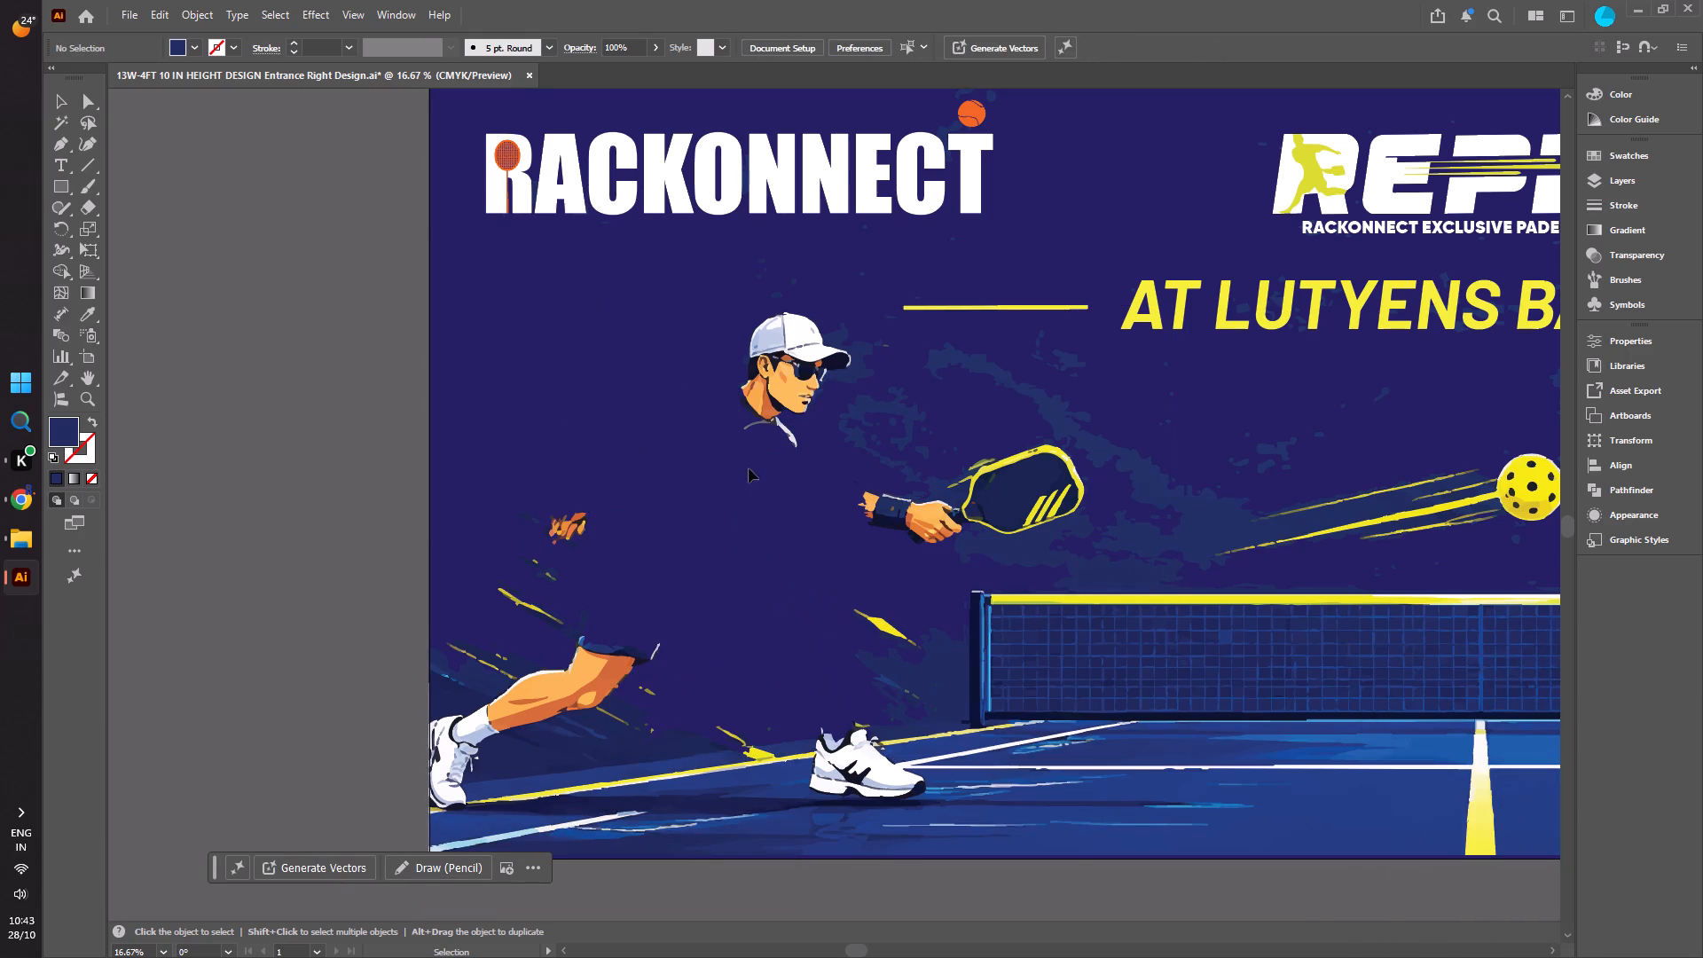
pyautogui.moveTo(718, 327); pyautogui.dragTo(874, 543)
pyautogui.press('Delete')
# Delete the male player's hand and paddle, the AT LUTYENS headline with its leading yellow line, and the blue texture around them.
pyautogui.moveTo(752, 325); pyautogui.dragTo(1158, 617)
pyautogui.press('Delete')
pyautogui.moveTo(755, 295); pyautogui.dragTo(1144, 338)
pyautogui.press('Delete')
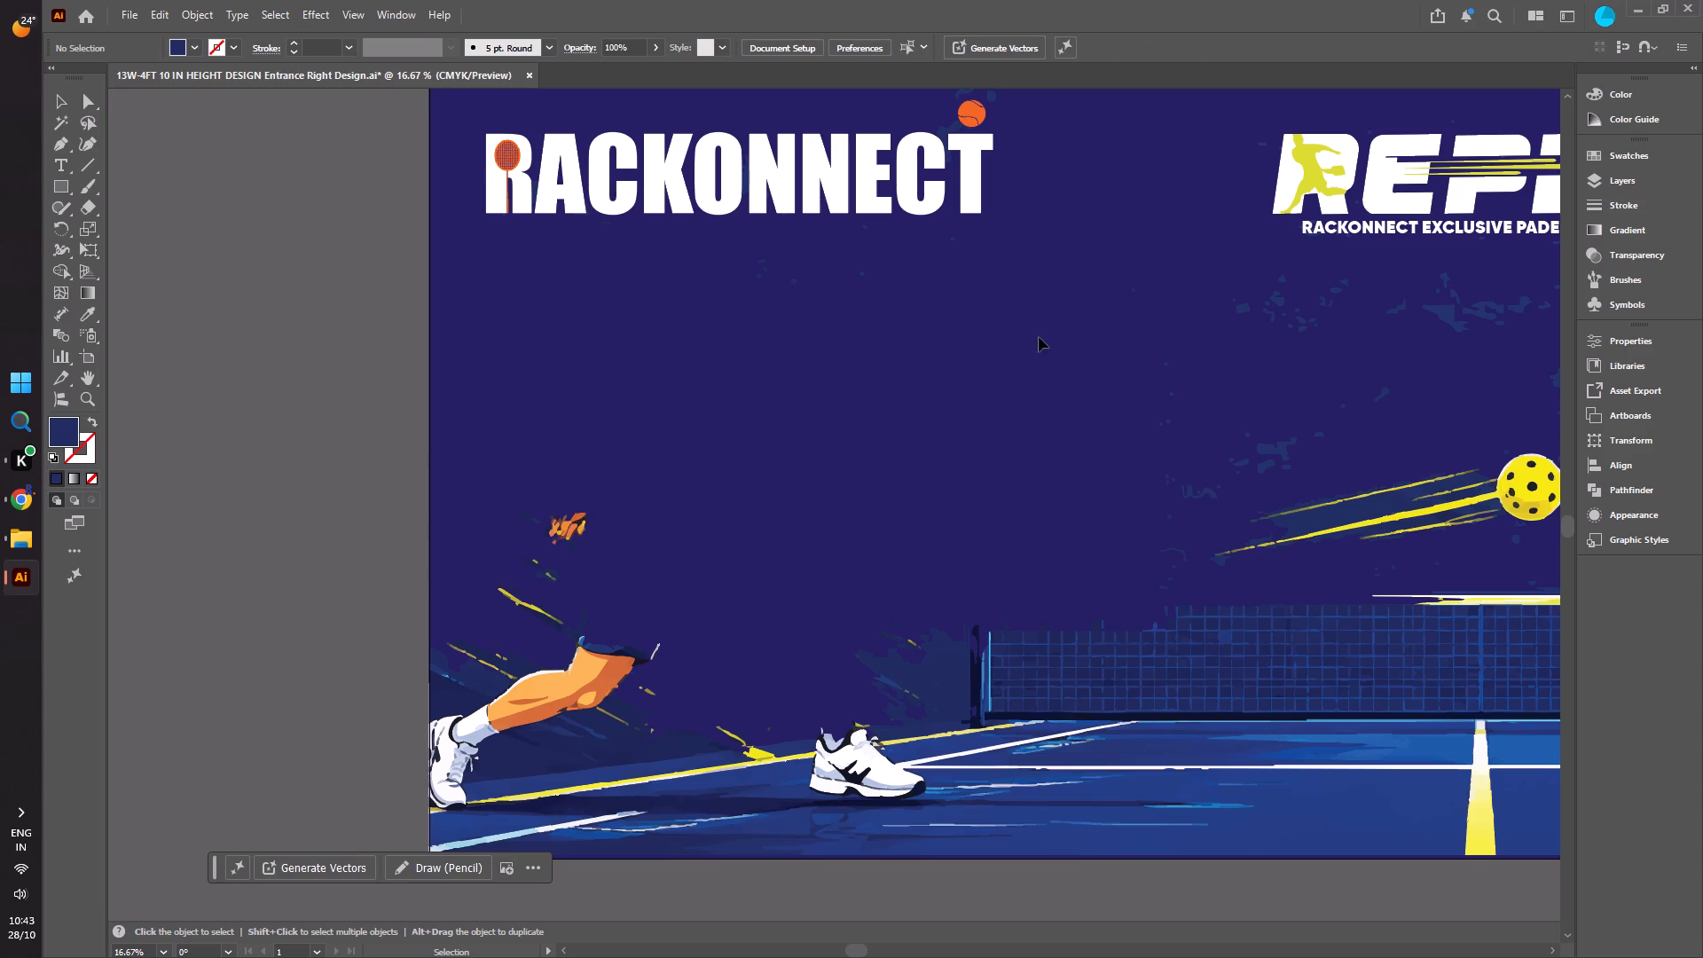
pyautogui.moveTo(713, 243); pyautogui.dragTo(932, 298)
pyautogui.press('Delete')
# Delete the male player's remaining hand, rear leg and shoes, plus the left section of the net and court and its leftover fragments.
pyautogui.scroll(-4, 744, 349)
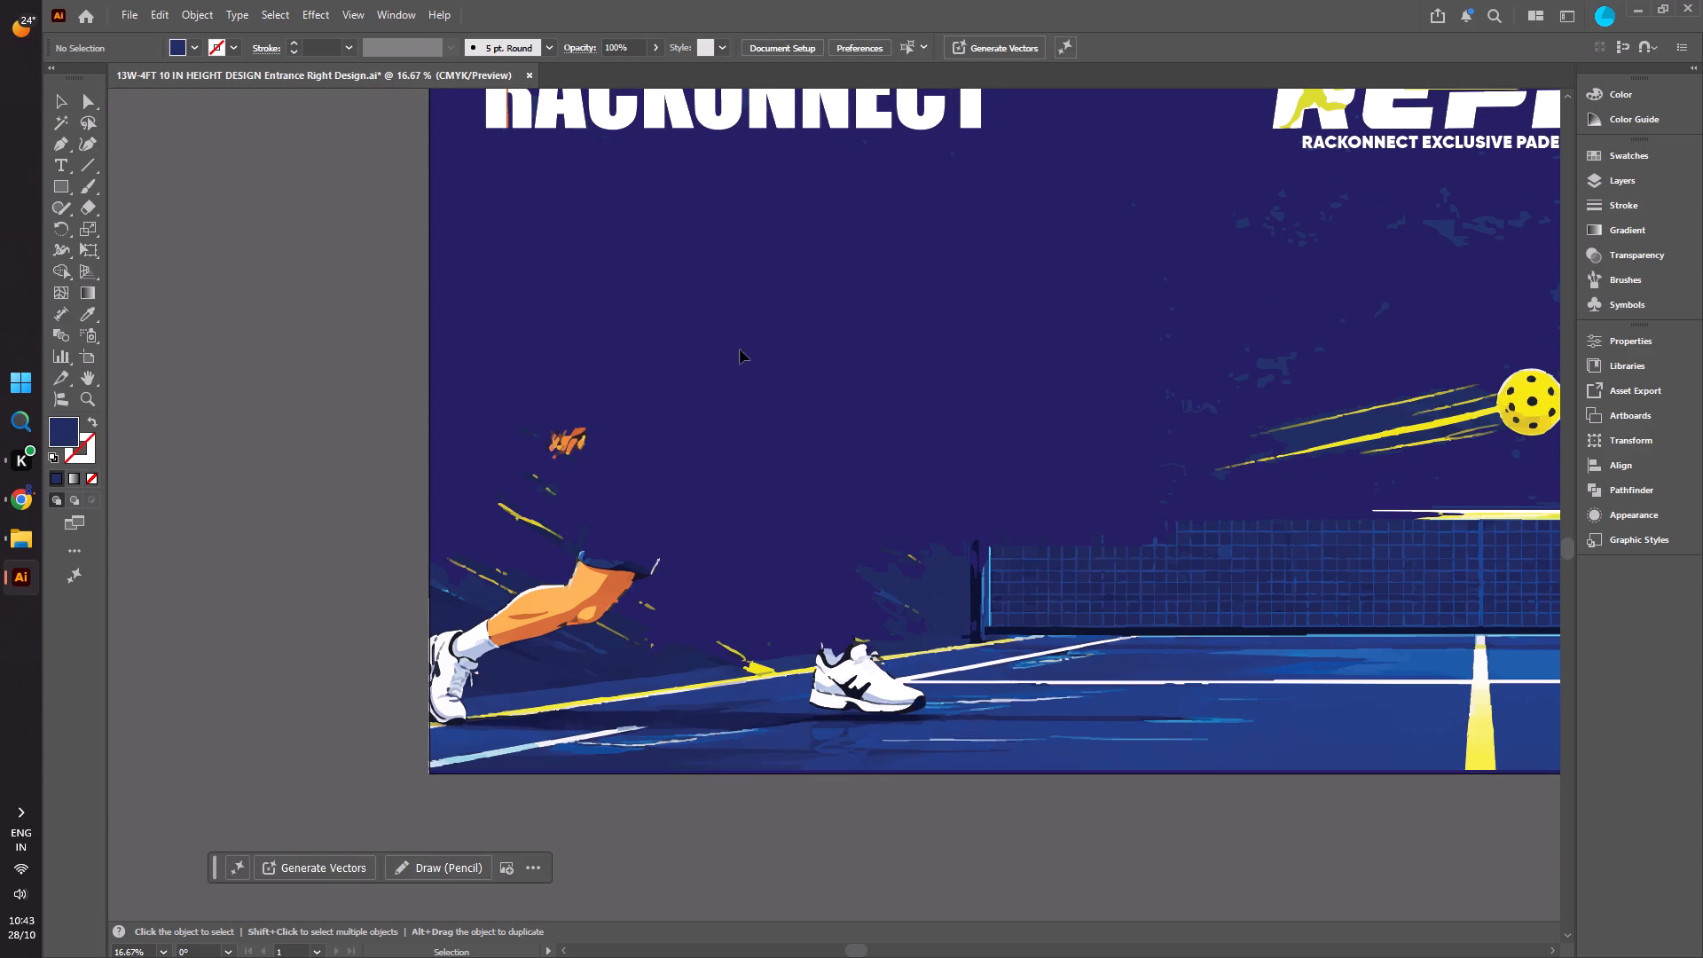
pyautogui.moveTo(451, 353); pyautogui.dragTo(878, 743)
pyautogui.press('Delete')
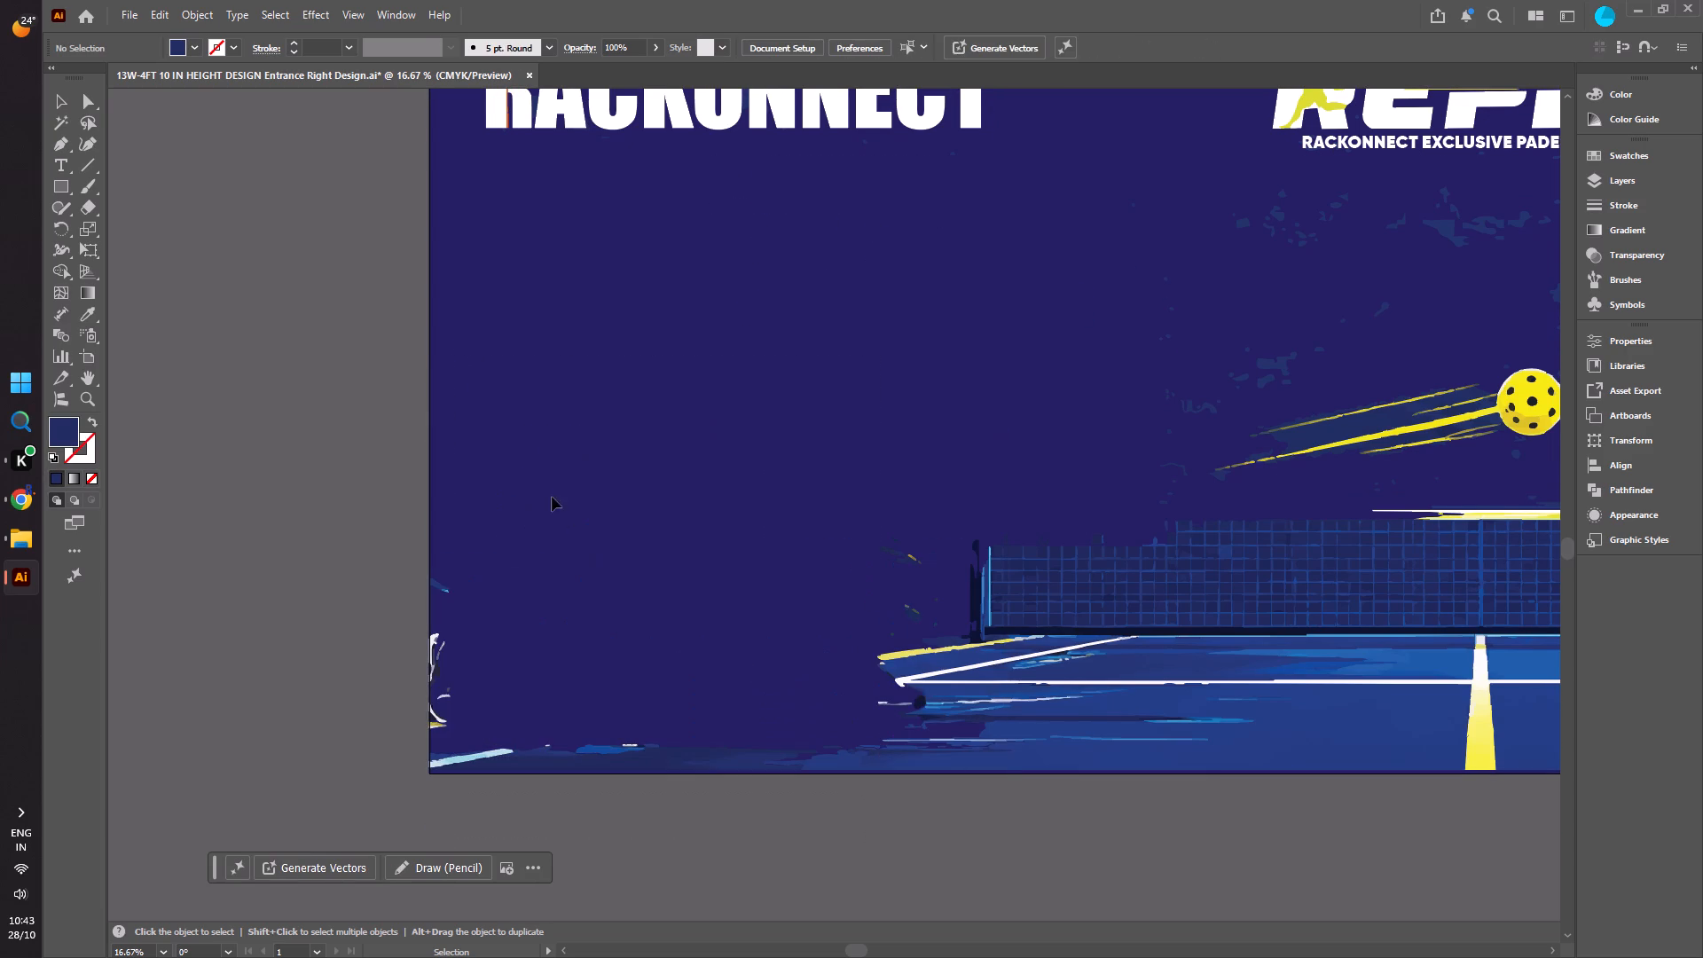
pyautogui.moveTo(561, 548); pyautogui.dragTo(1037, 758)
pyautogui.press('Delete')
pyautogui.moveTo(765, 465); pyautogui.dragTo(1028, 700)
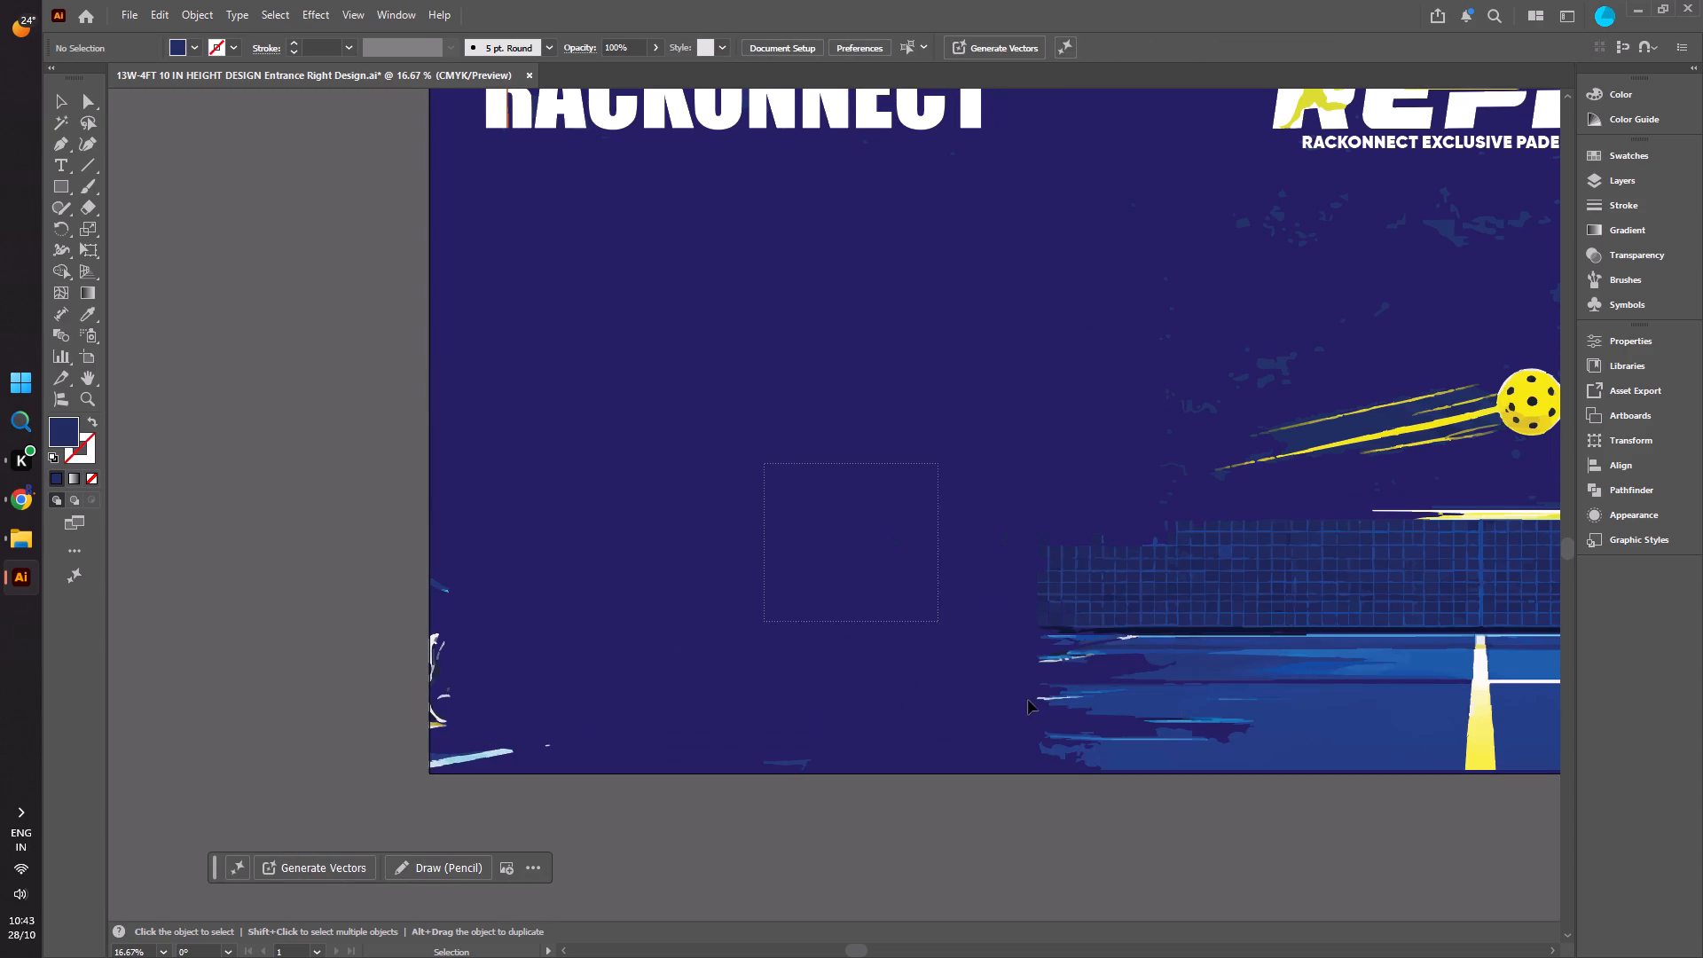
pyautogui.moveTo(1028, 700); pyautogui.dragTo(1276, 772)
pyautogui.press('Delete')
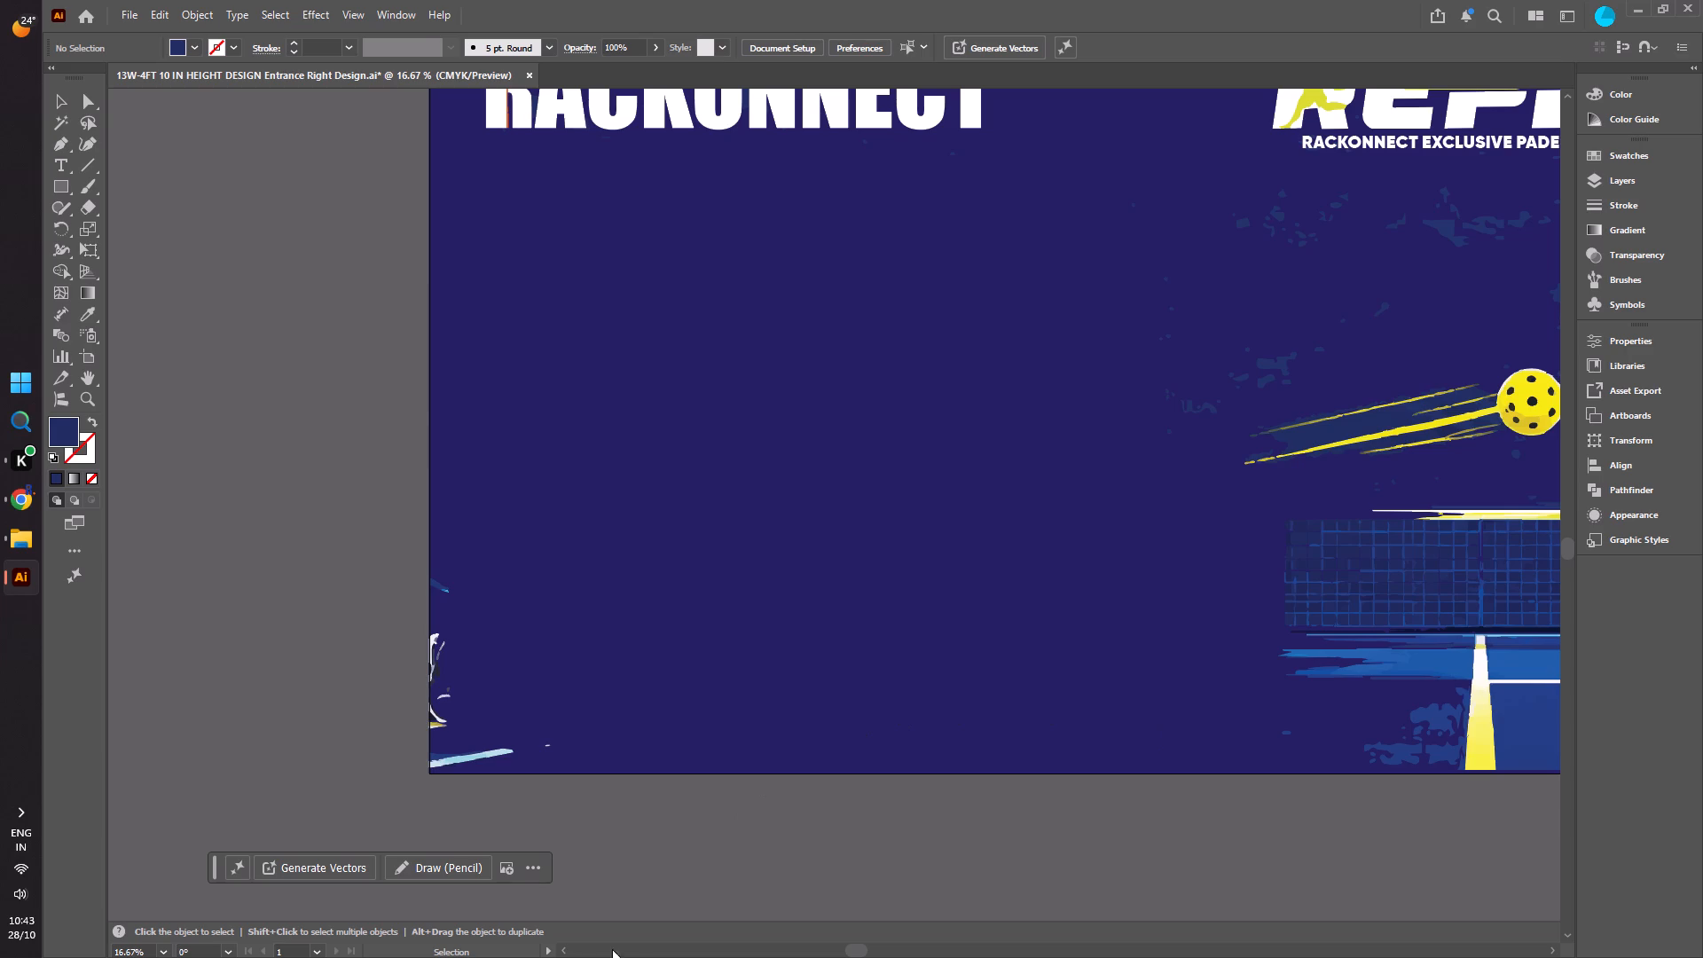
pyautogui.moveTo(656, 478); pyautogui.dragTo(296, 796)
pyautogui.press('Delete')
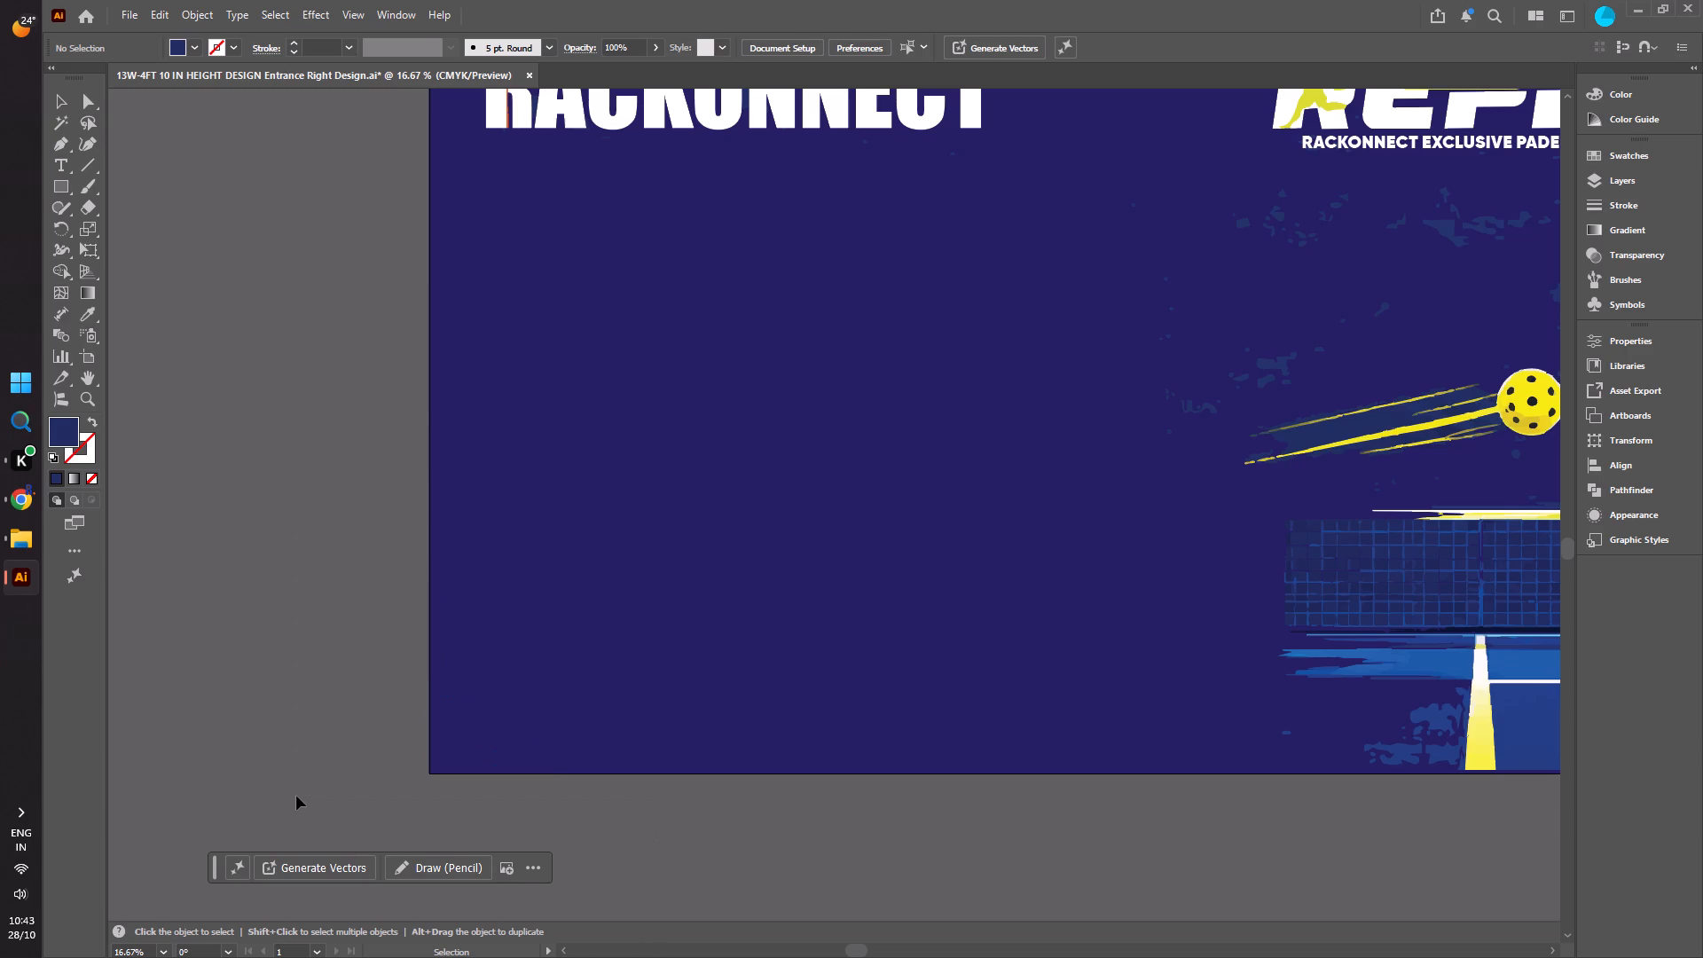
pyautogui.moveTo(1033, 261); pyautogui.dragTo(257, 776)
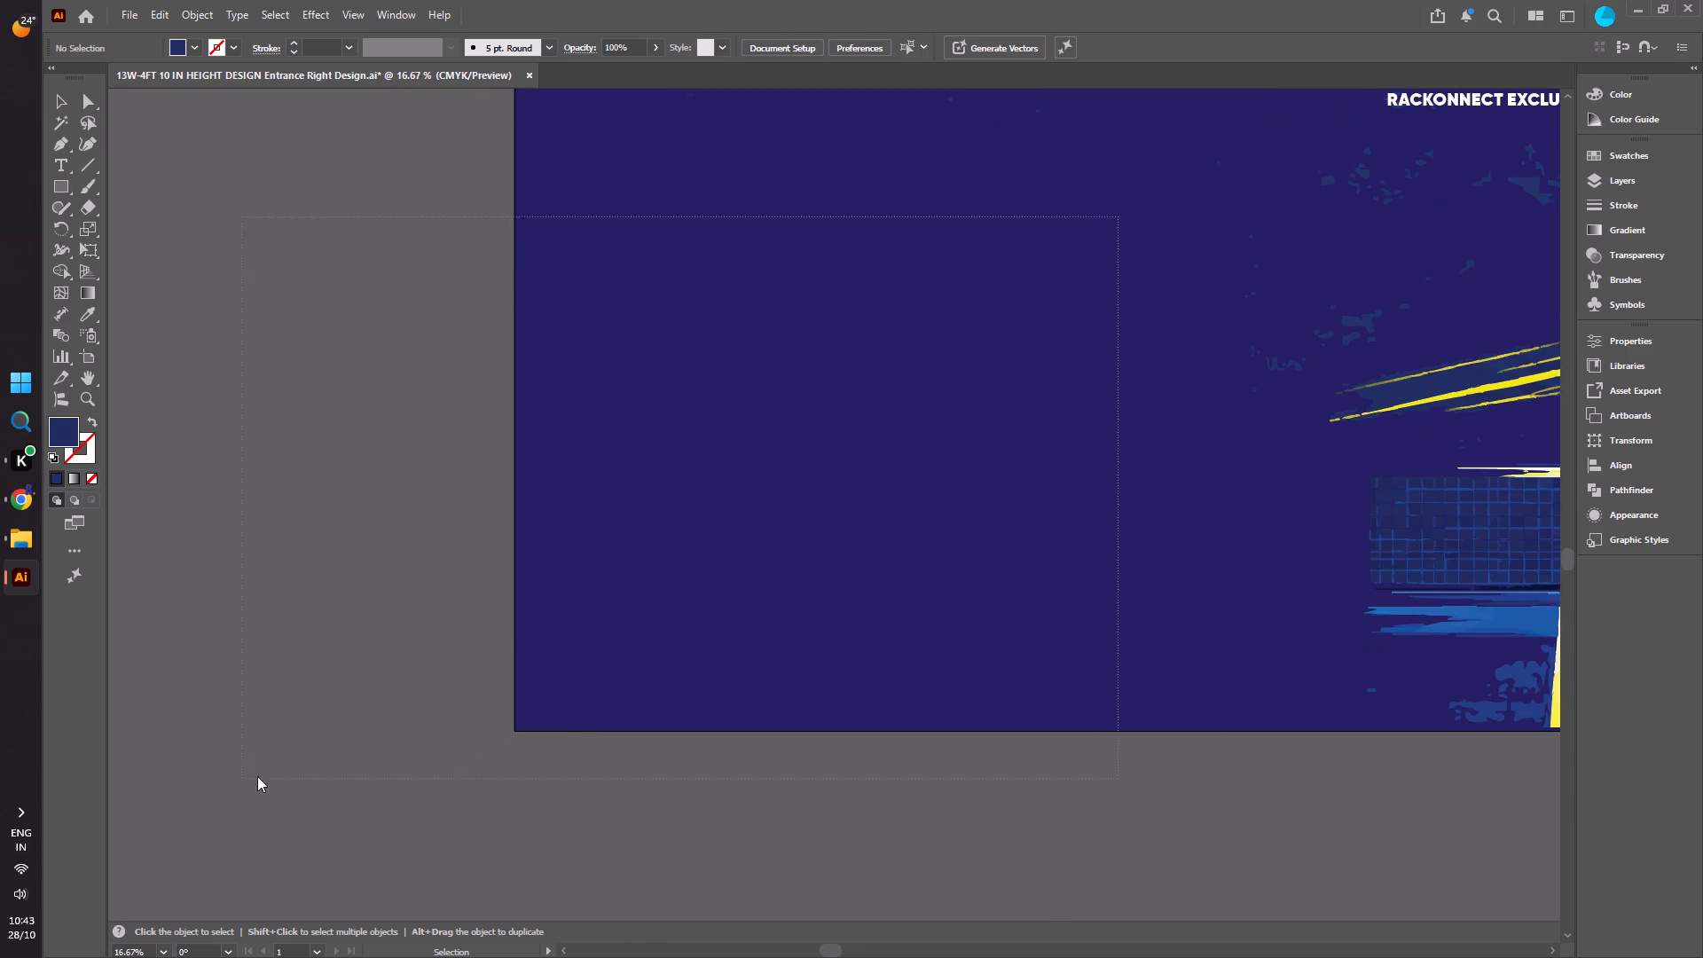
pyautogui.moveTo(257, 776); pyautogui.dragTo(347, 760)
pyautogui.press('Delete')
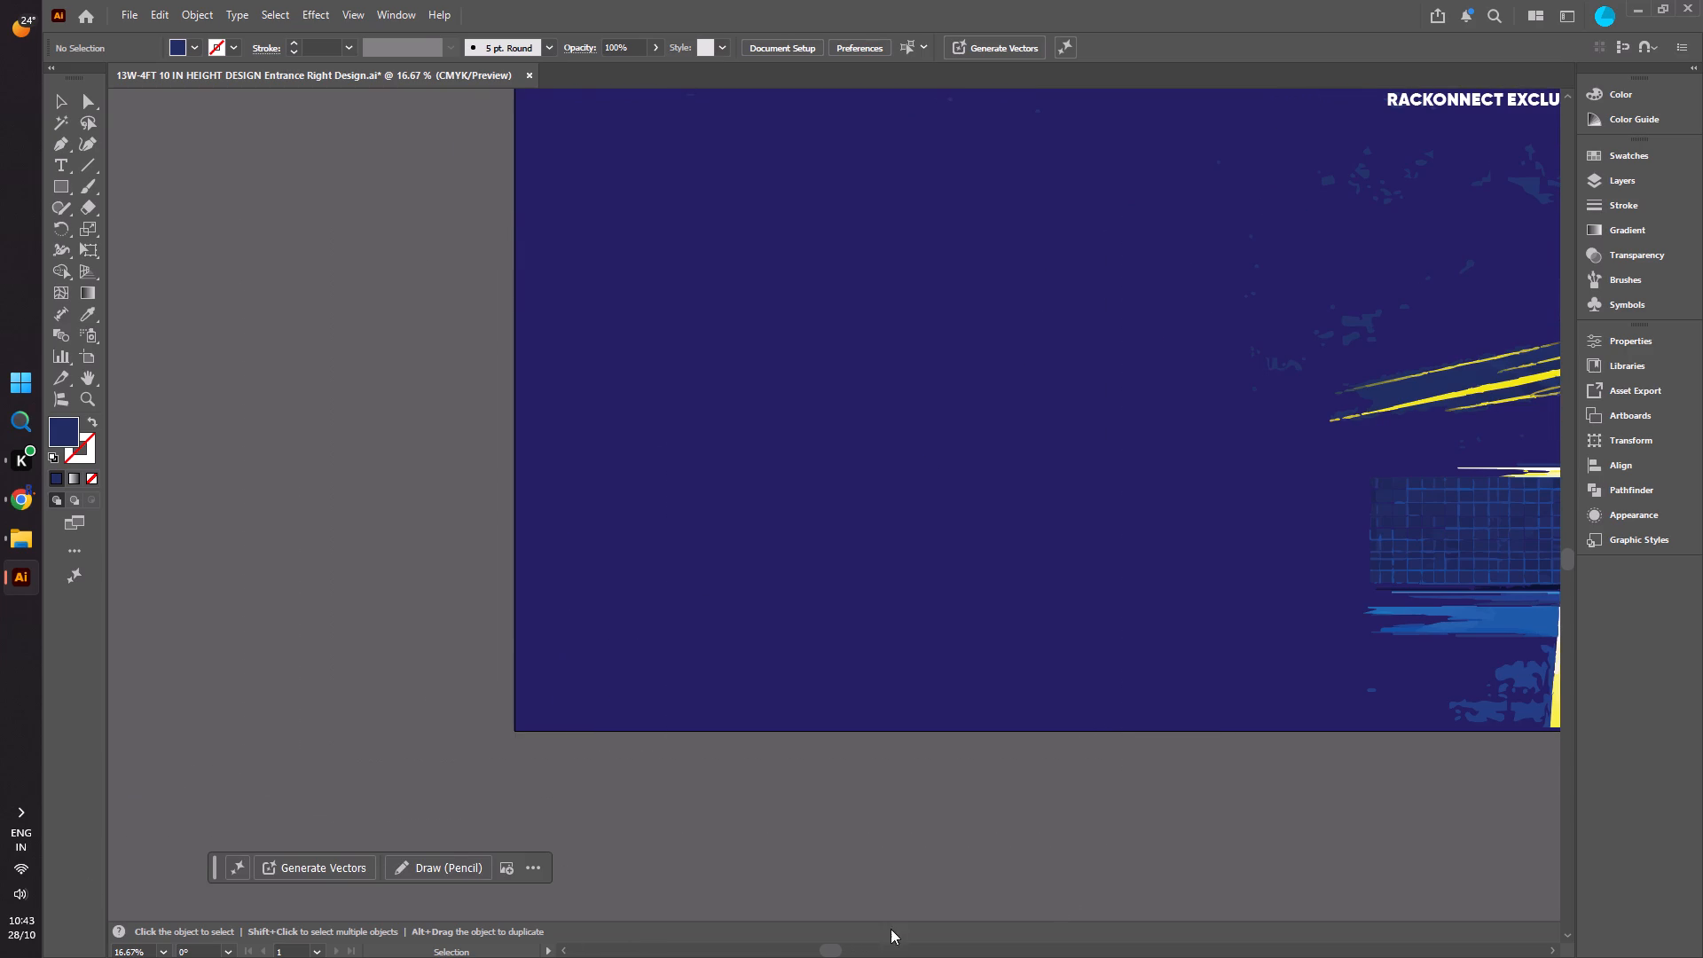
# Delete the yellow ball and its trails, the remaining net and central court, and the female player's paddle with one area selection.
pyautogui.moveTo(829, 954); pyautogui.dragTo(1031, 953)
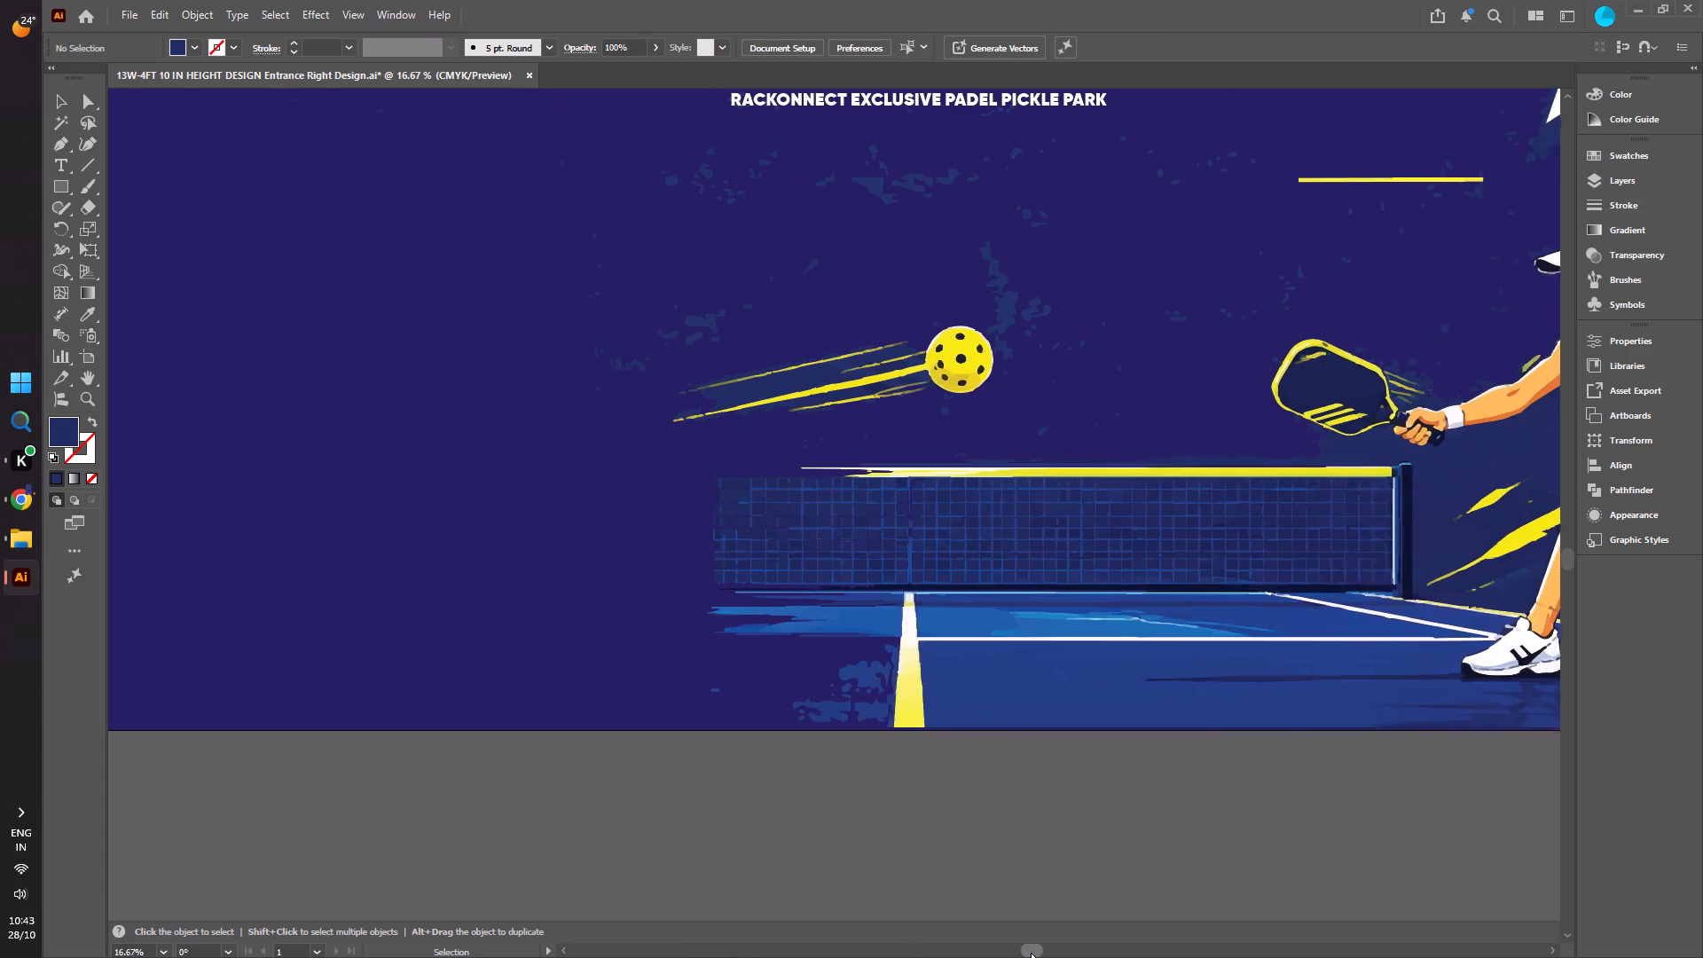
pyautogui.moveTo(1031, 953); pyautogui.dragTo(1086, 954)
pyautogui.moveTo(311, 256); pyautogui.dragTo(1051, 609)
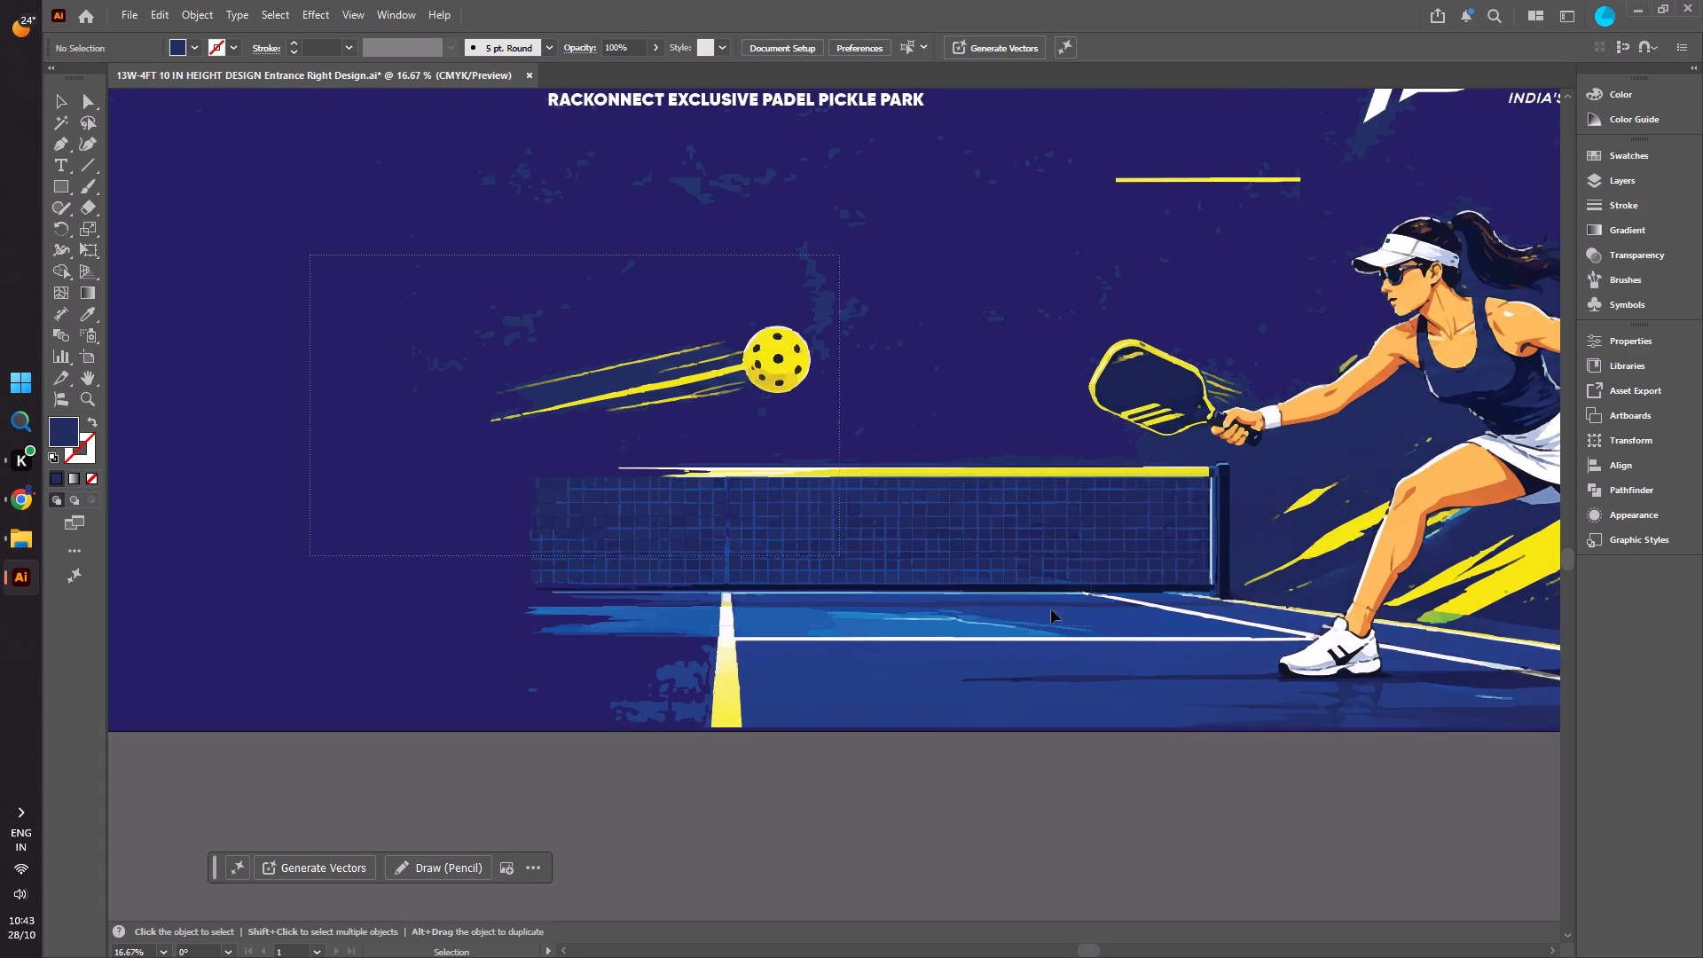
pyautogui.moveTo(1051, 609); pyautogui.dragTo(1319, 739)
pyautogui.press('Delete')
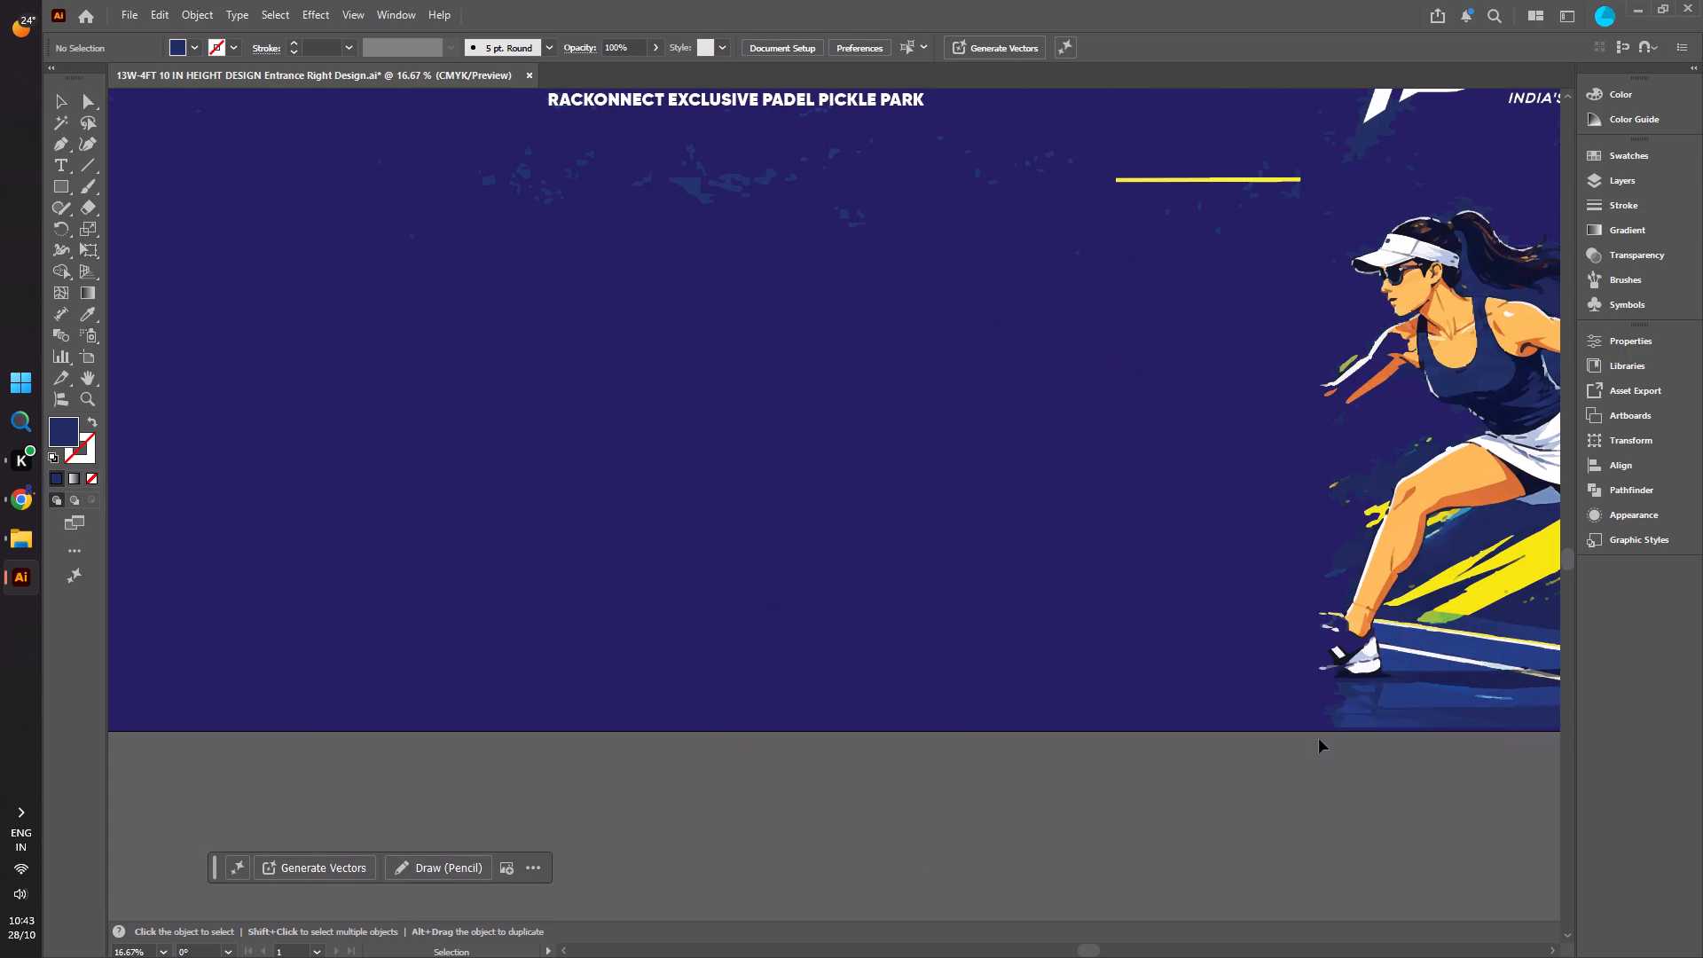
# Delete the female player together with the yellow and blue streaks and court shapes around her.
pyautogui.click(1080, 942)
pyautogui.moveTo(1080, 944); pyautogui.dragTo(1217, 947)
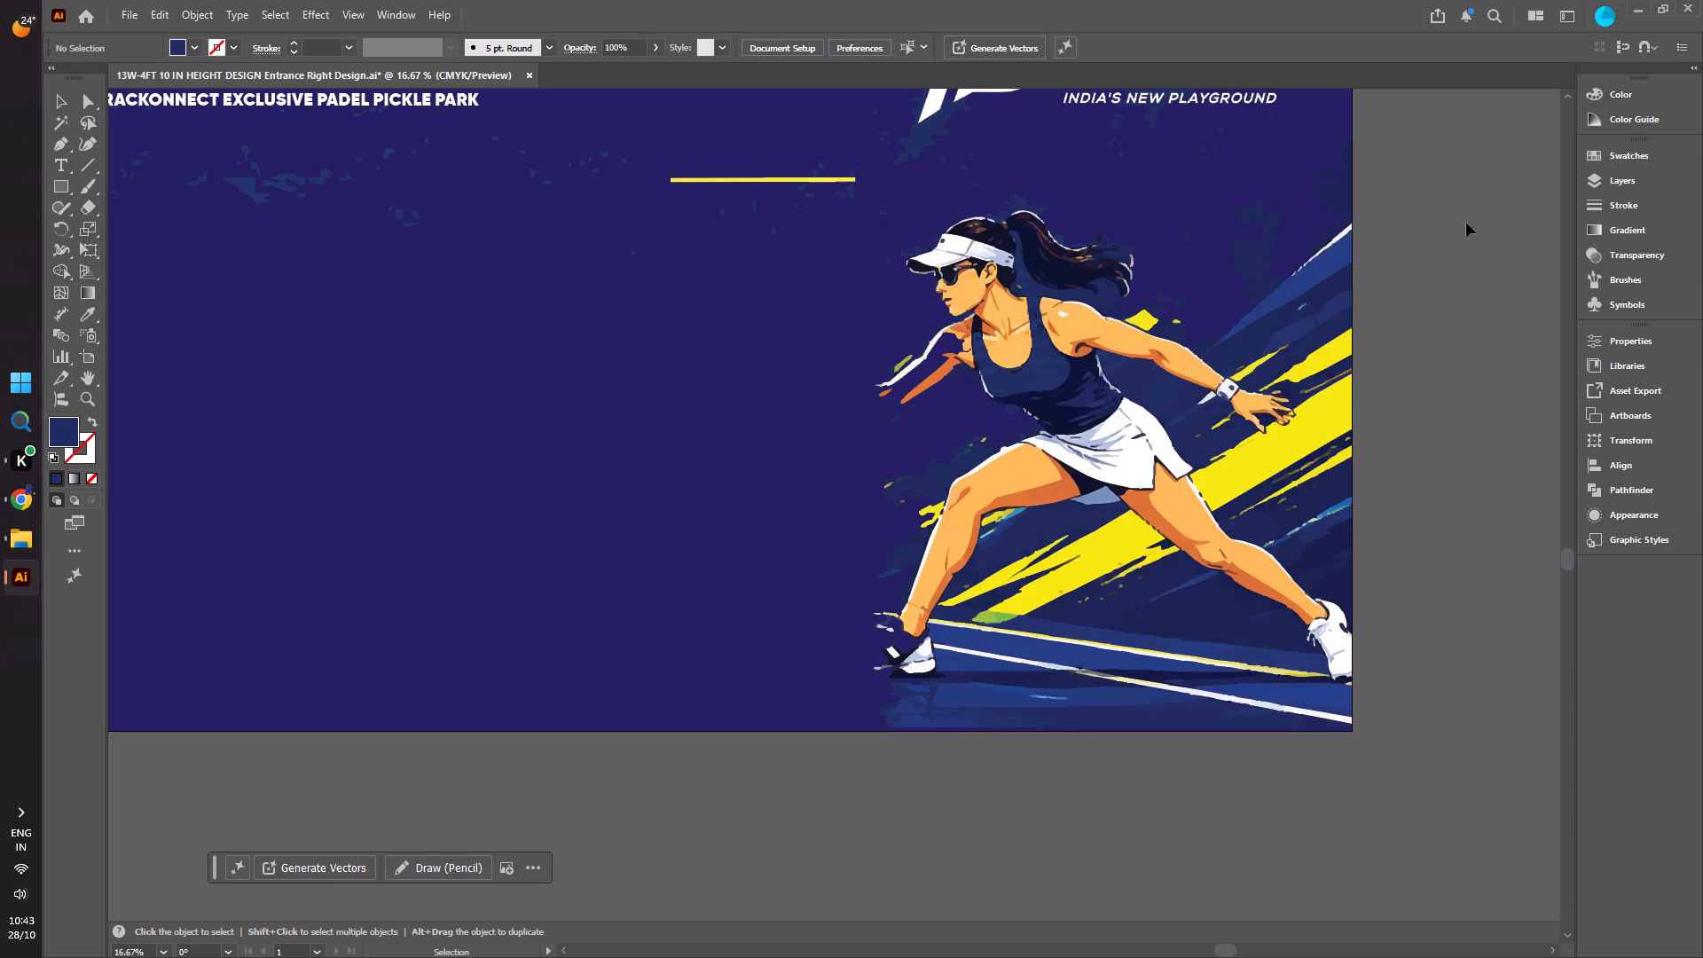
pyautogui.moveTo(1457, 197); pyautogui.dragTo(792, 732)
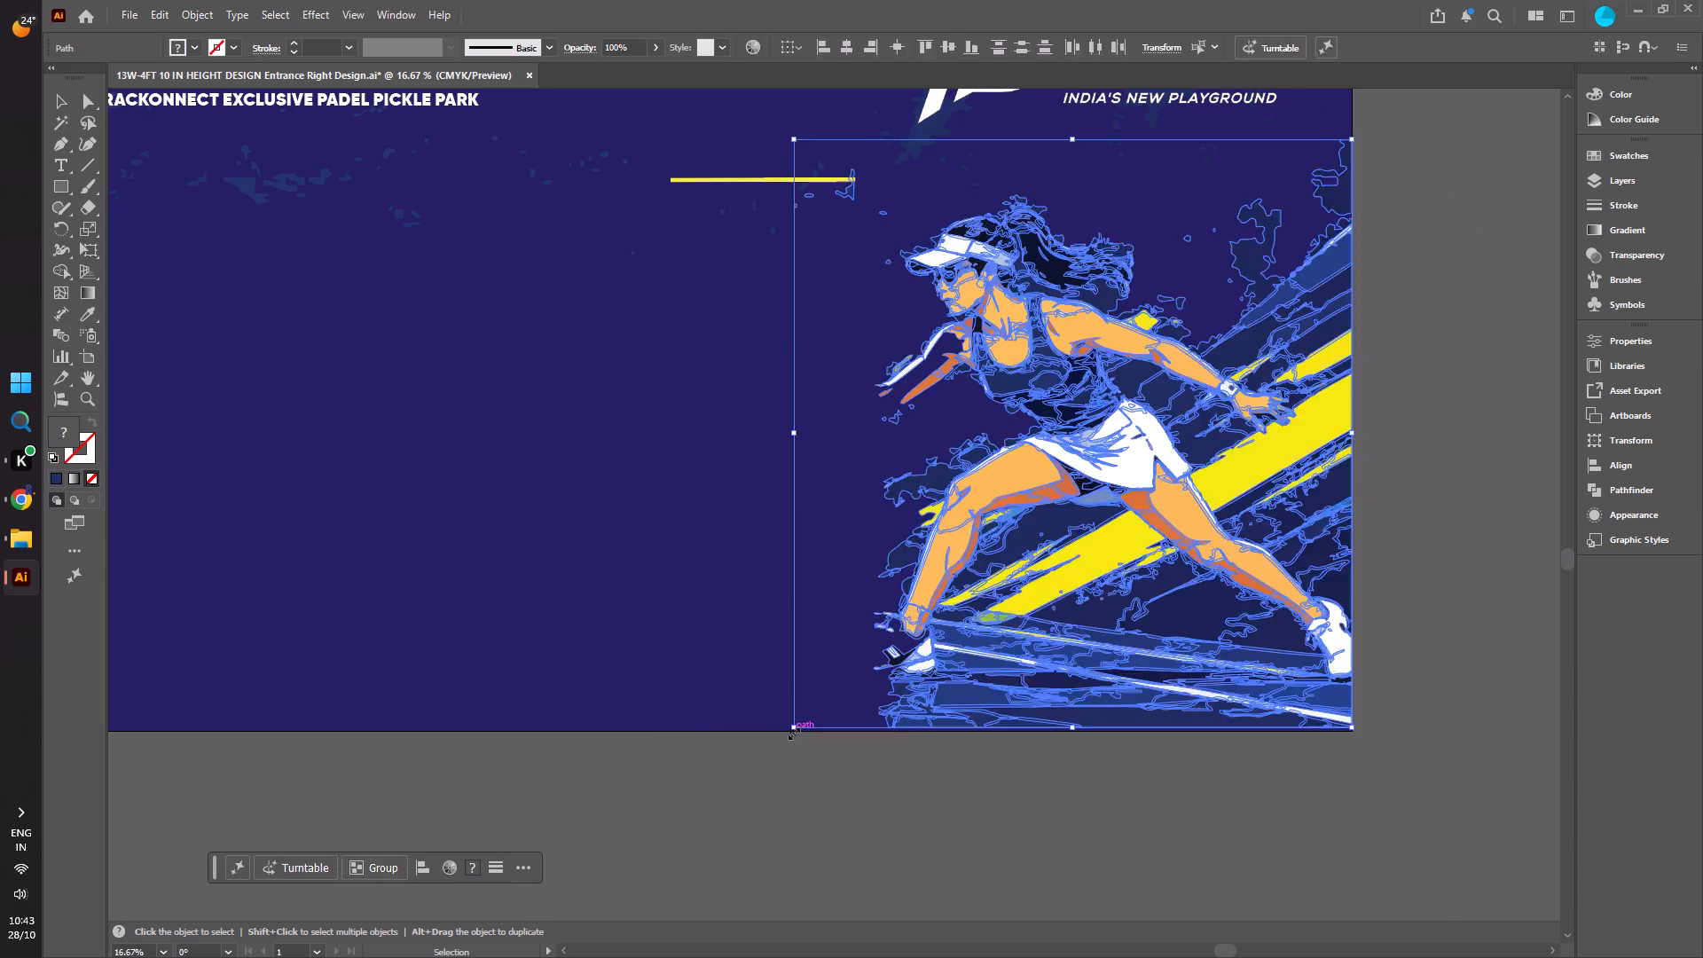
pyautogui.press('Delete')
# Delete the headline's trailing yellow line and the blue fragments in the area between and beneath the REPPP and Push Sports logos.
pyautogui.scroll(9, 837, 674)
pyautogui.moveTo(1048, 379); pyautogui.dragTo(647, 388)
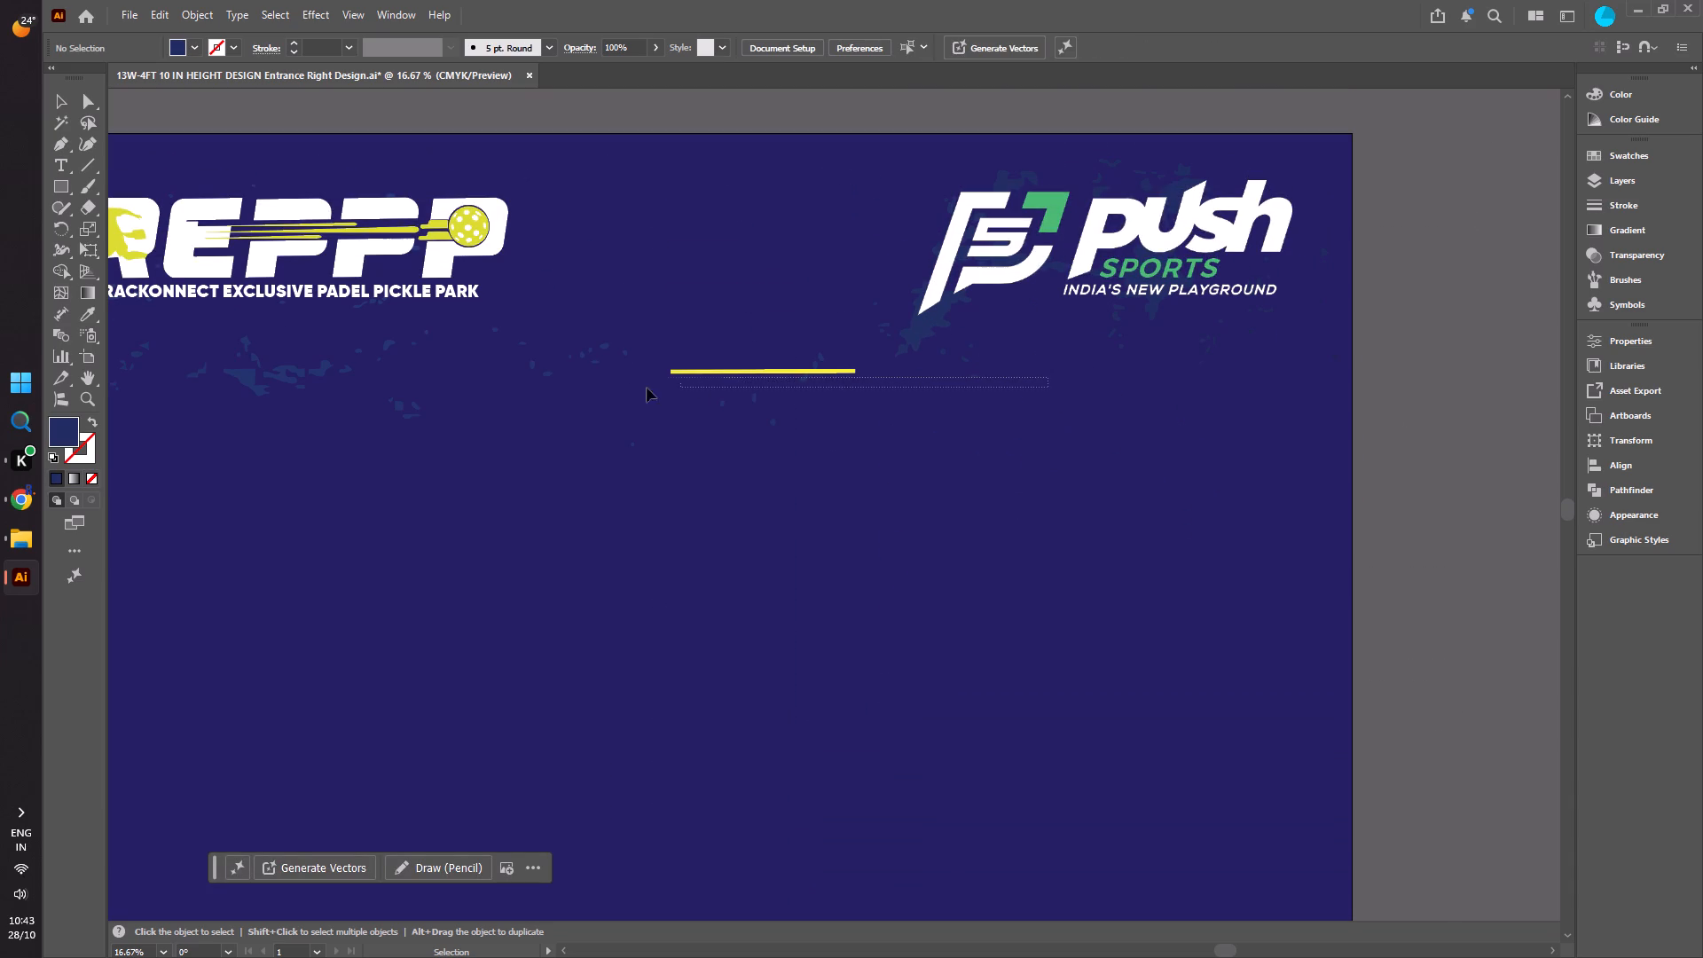
pyautogui.moveTo(647, 388); pyautogui.dragTo(141, 479)
pyautogui.press('Delete')
pyautogui.moveTo(1092, 320); pyautogui.dragTo(1063, 334)
pyautogui.moveTo(1074, 364); pyautogui.dragTo(279, 460)
pyautogui.press('Delete')
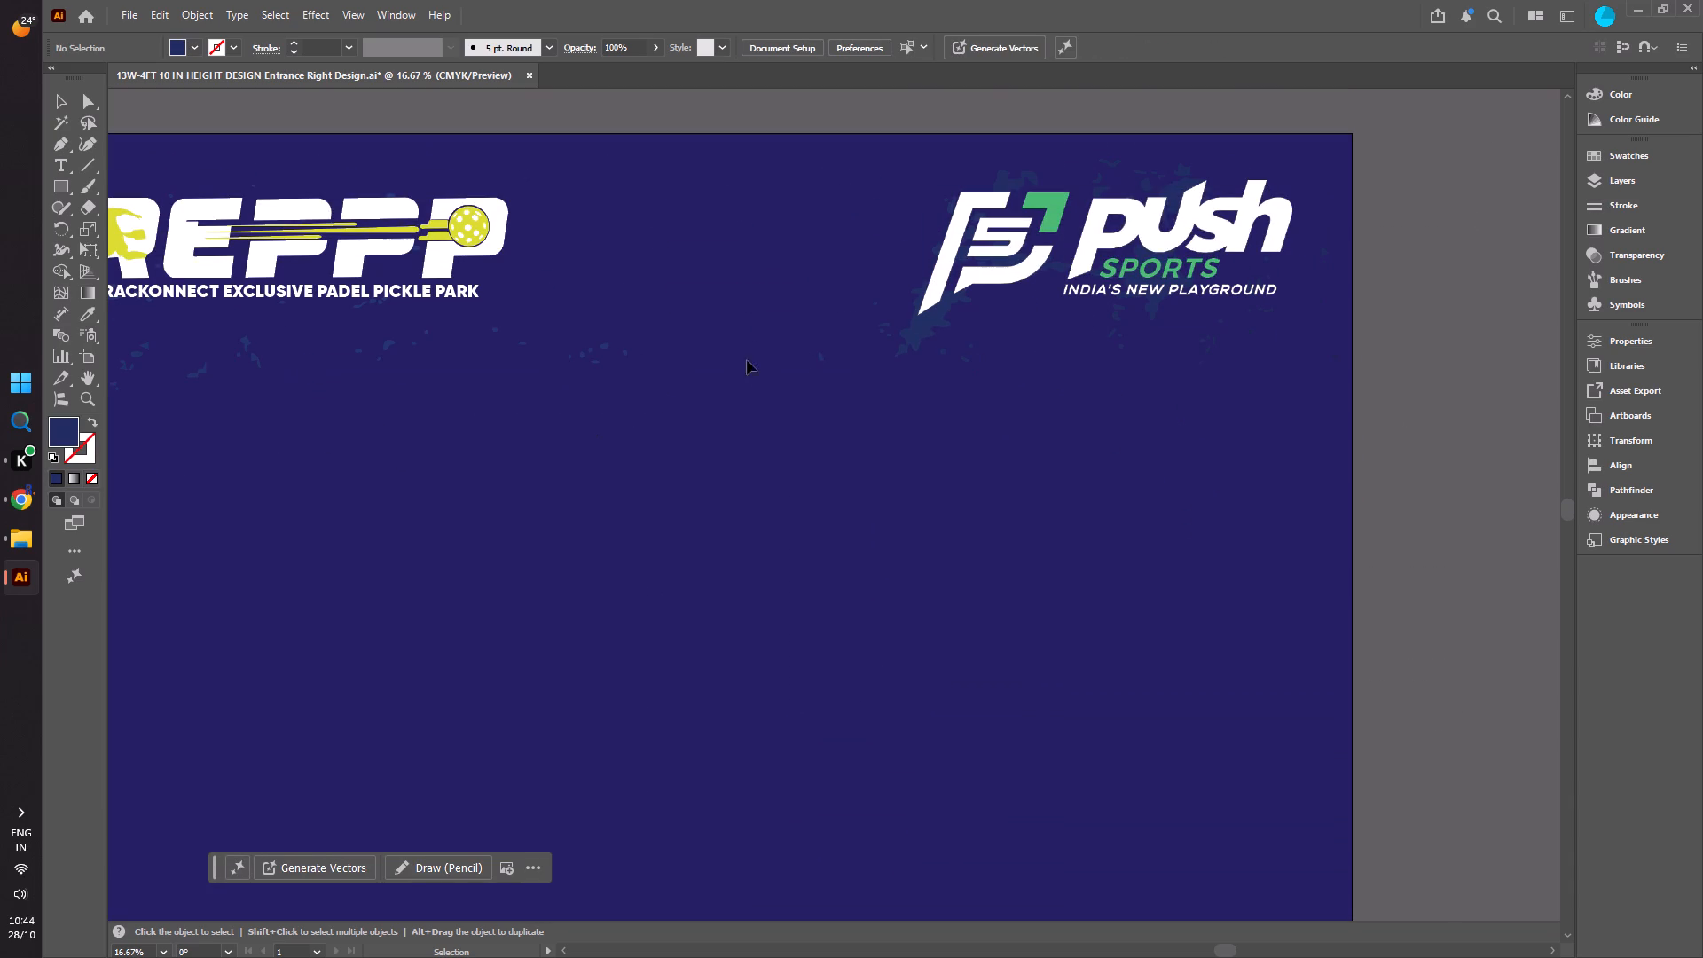
pyautogui.moveTo(1034, 357); pyautogui.dragTo(159, 467)
pyautogui.press('Delete')
# Delete the remaining blue fragments beneath the REPPP logo and across the empty area below the RACKONNECT logo.
pyautogui.moveTo(1223, 947); pyautogui.dragTo(962, 957)
pyautogui.moveTo(1513, 314); pyautogui.dragTo(1079, 449)
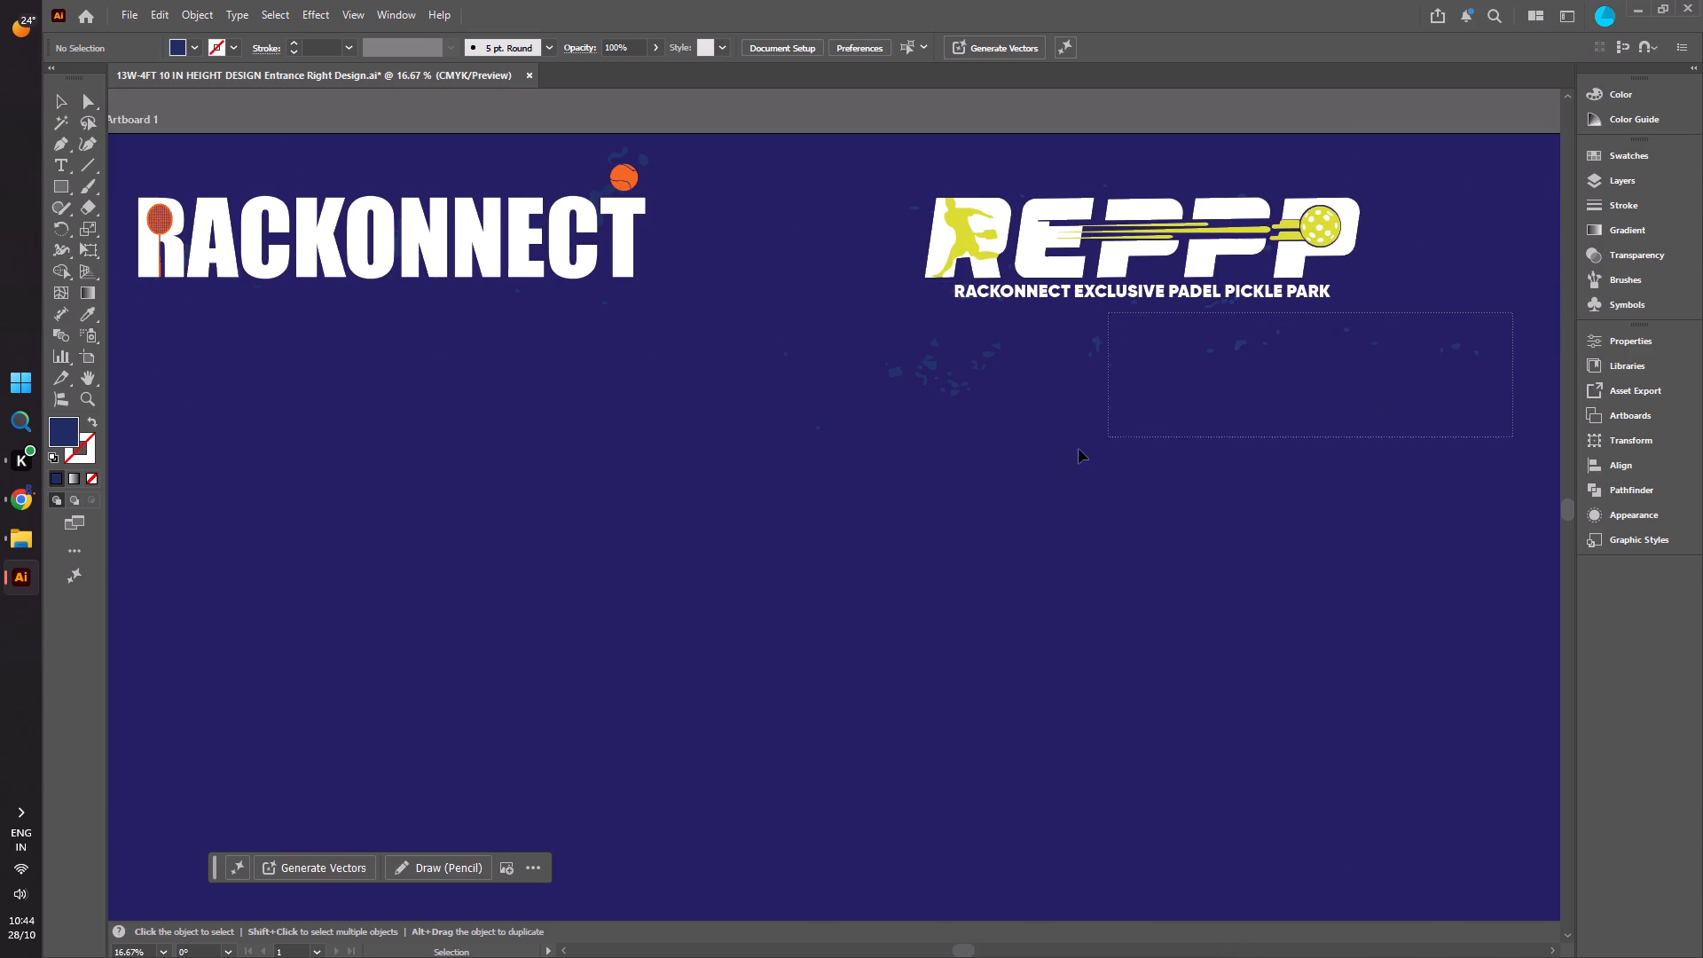
pyautogui.moveTo(1079, 449); pyautogui.dragTo(758, 484)
pyautogui.press('Delete')
pyautogui.moveTo(1209, 349); pyautogui.dragTo(58, 651)
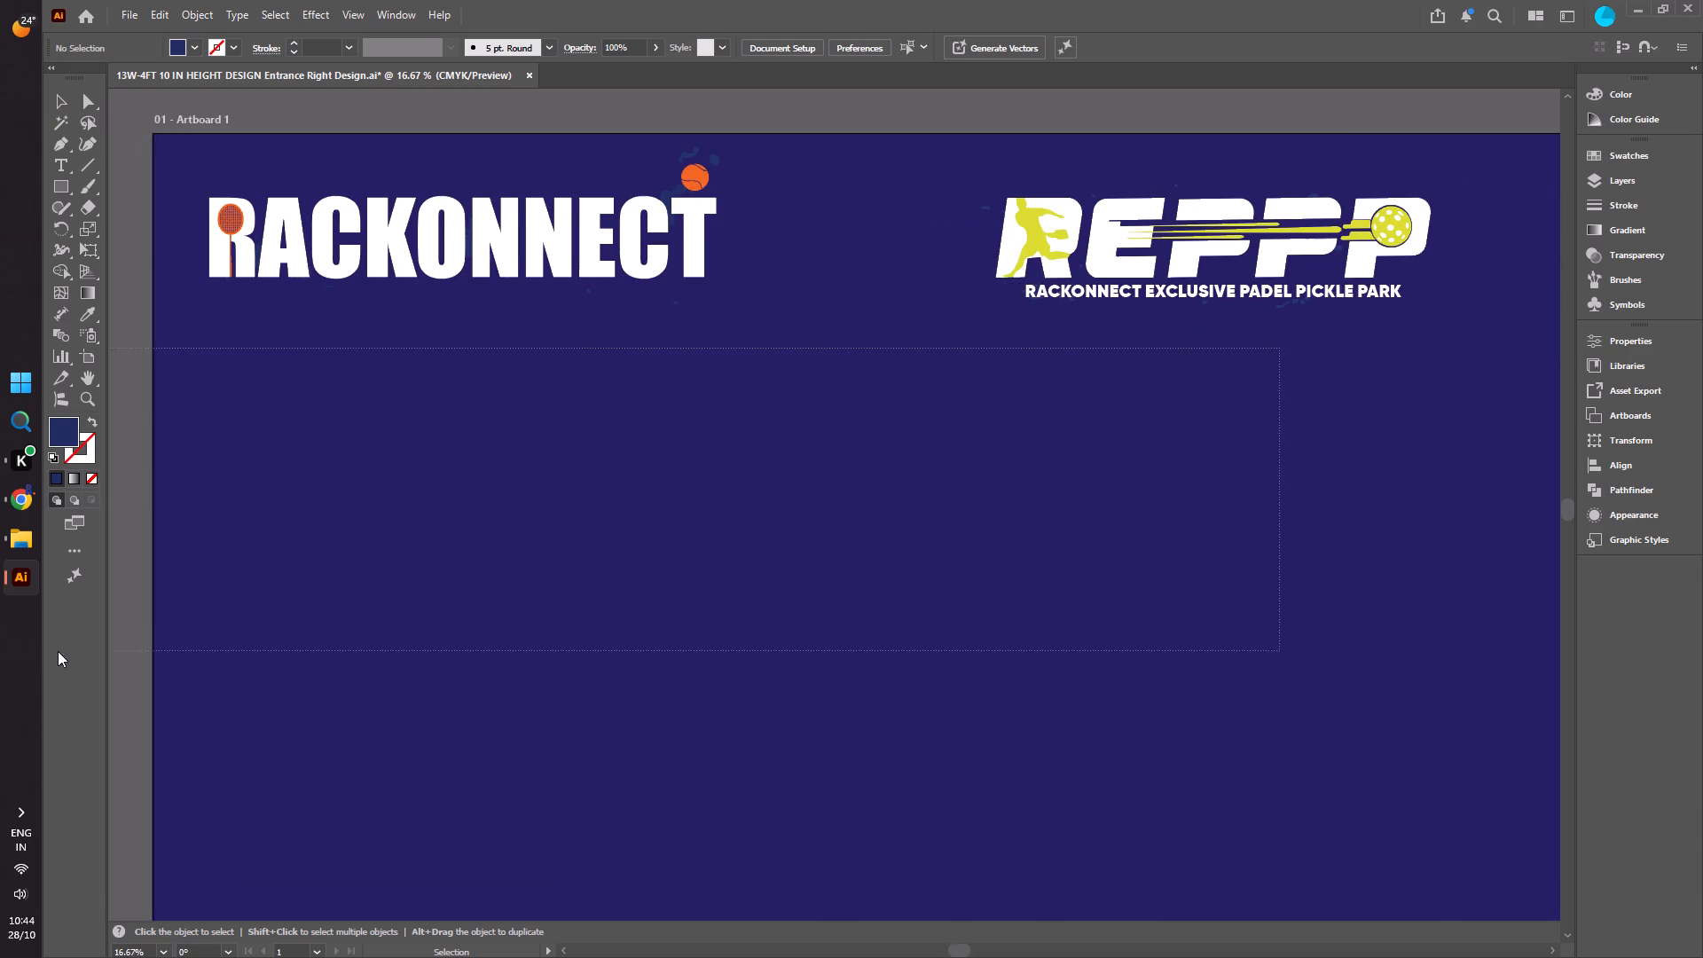
pyautogui.moveTo(58, 651); pyautogui.dragTo(426, 643)
pyautogui.press('Delete')
# Delete the blue texture beneath and behind the Push Sports logo, moving the logo down onto the empty background to keep it clear.
pyautogui.moveTo(919, 950); pyautogui.dragTo(1346, 937)
pyautogui.moveTo(785, 361); pyautogui.dragTo(643, 369)
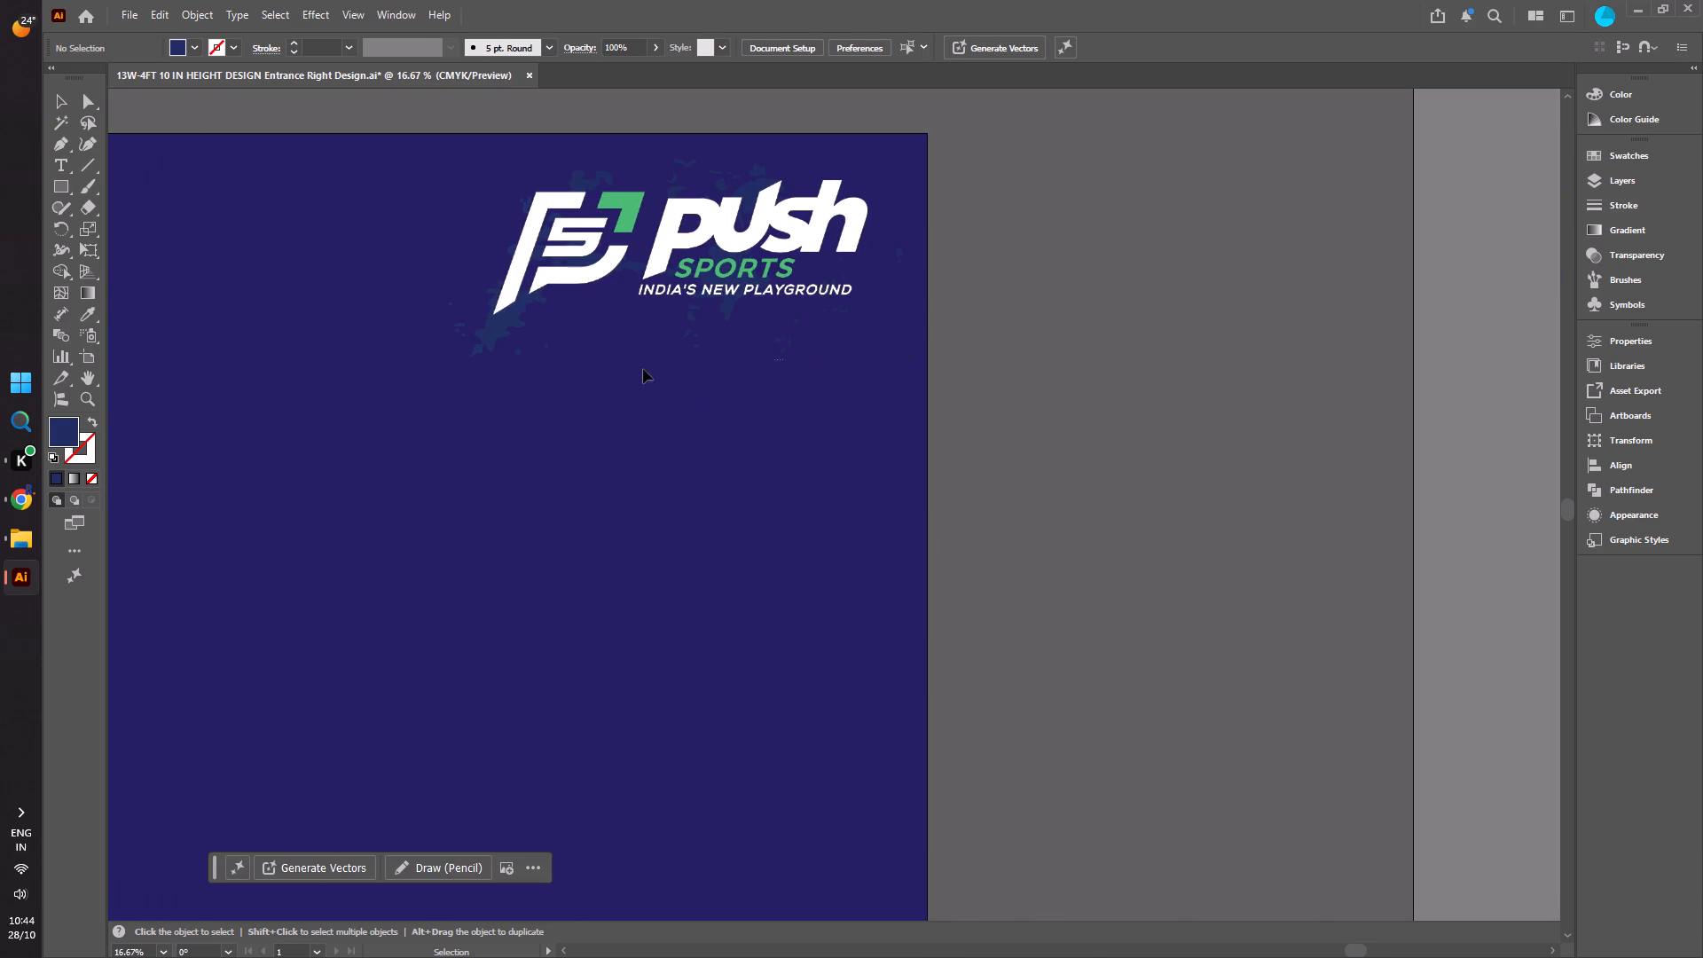
pyautogui.moveTo(643, 369); pyautogui.dragTo(388, 324)
pyautogui.press('Delete')
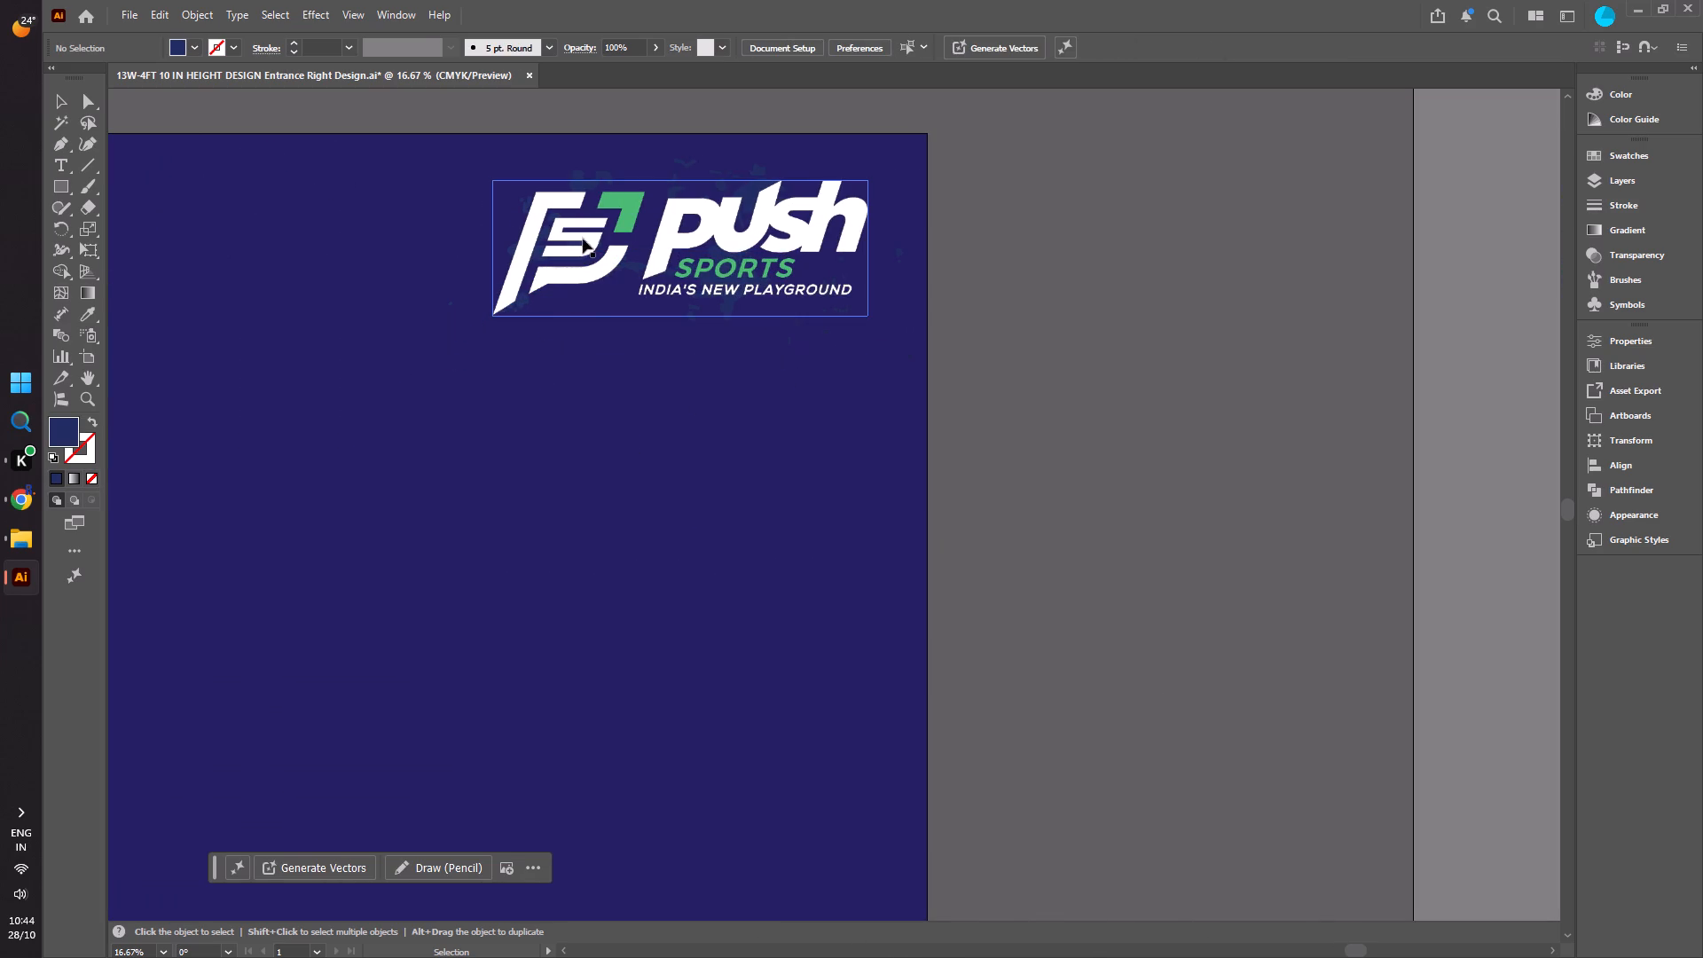
pyautogui.moveTo(584, 237); pyautogui.dragTo(556, 515)
pyautogui.moveTo(1064, 144); pyautogui.dragTo(352, 378)
pyautogui.press('Delete')
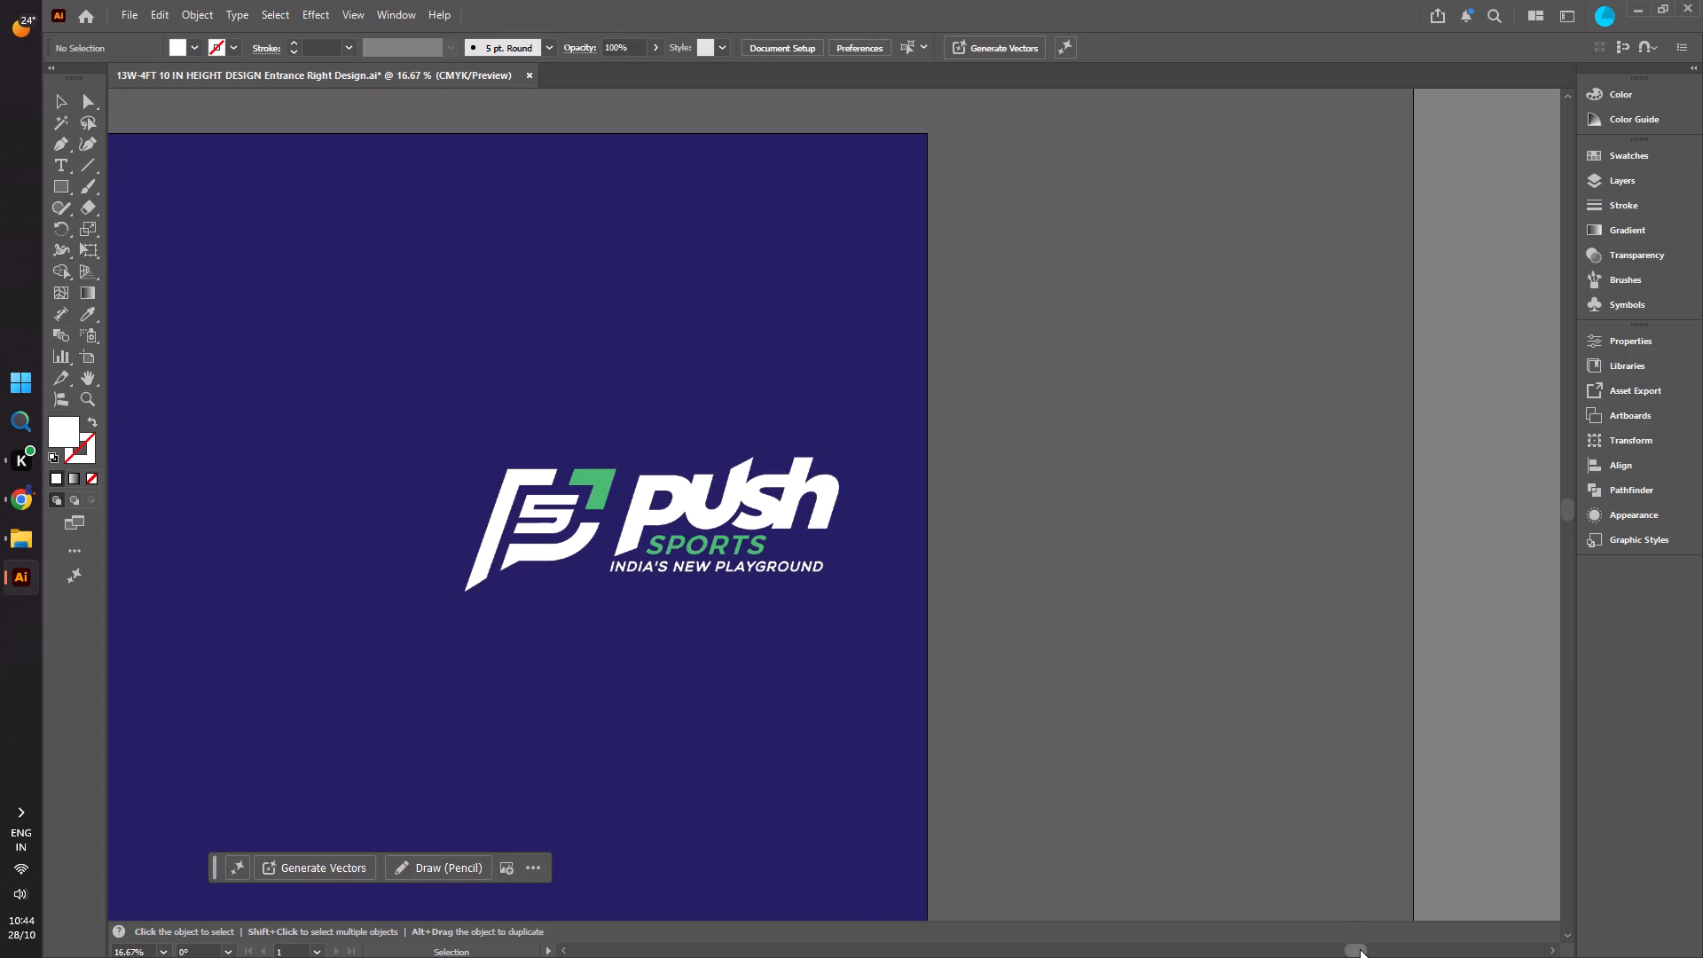
# Move the REPPP logo down onto the empty background and delete the blue texture fragments left where it stood.
pyautogui.moveTo(1357, 950); pyautogui.dragTo(1056, 957)
pyautogui.moveTo(819, 243); pyautogui.dragTo(819, 264)
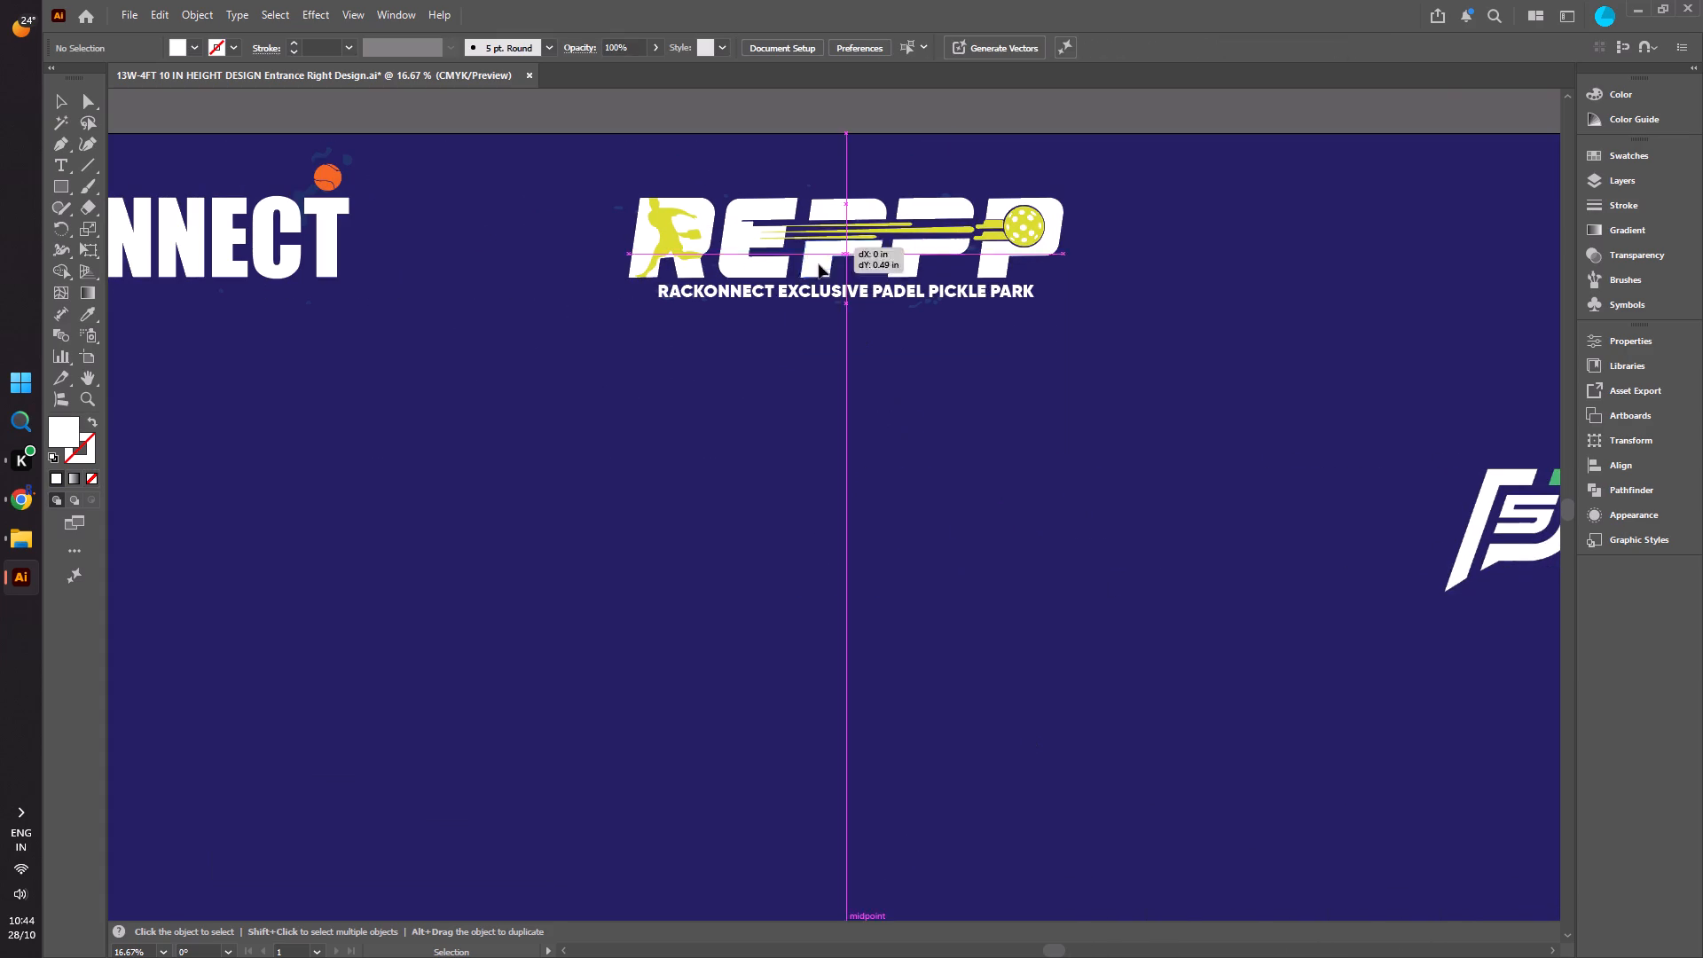
pyautogui.moveTo(819, 264); pyautogui.dragTo(821, 494)
pyautogui.moveTo(1178, 177); pyautogui.dragTo(513, 389)
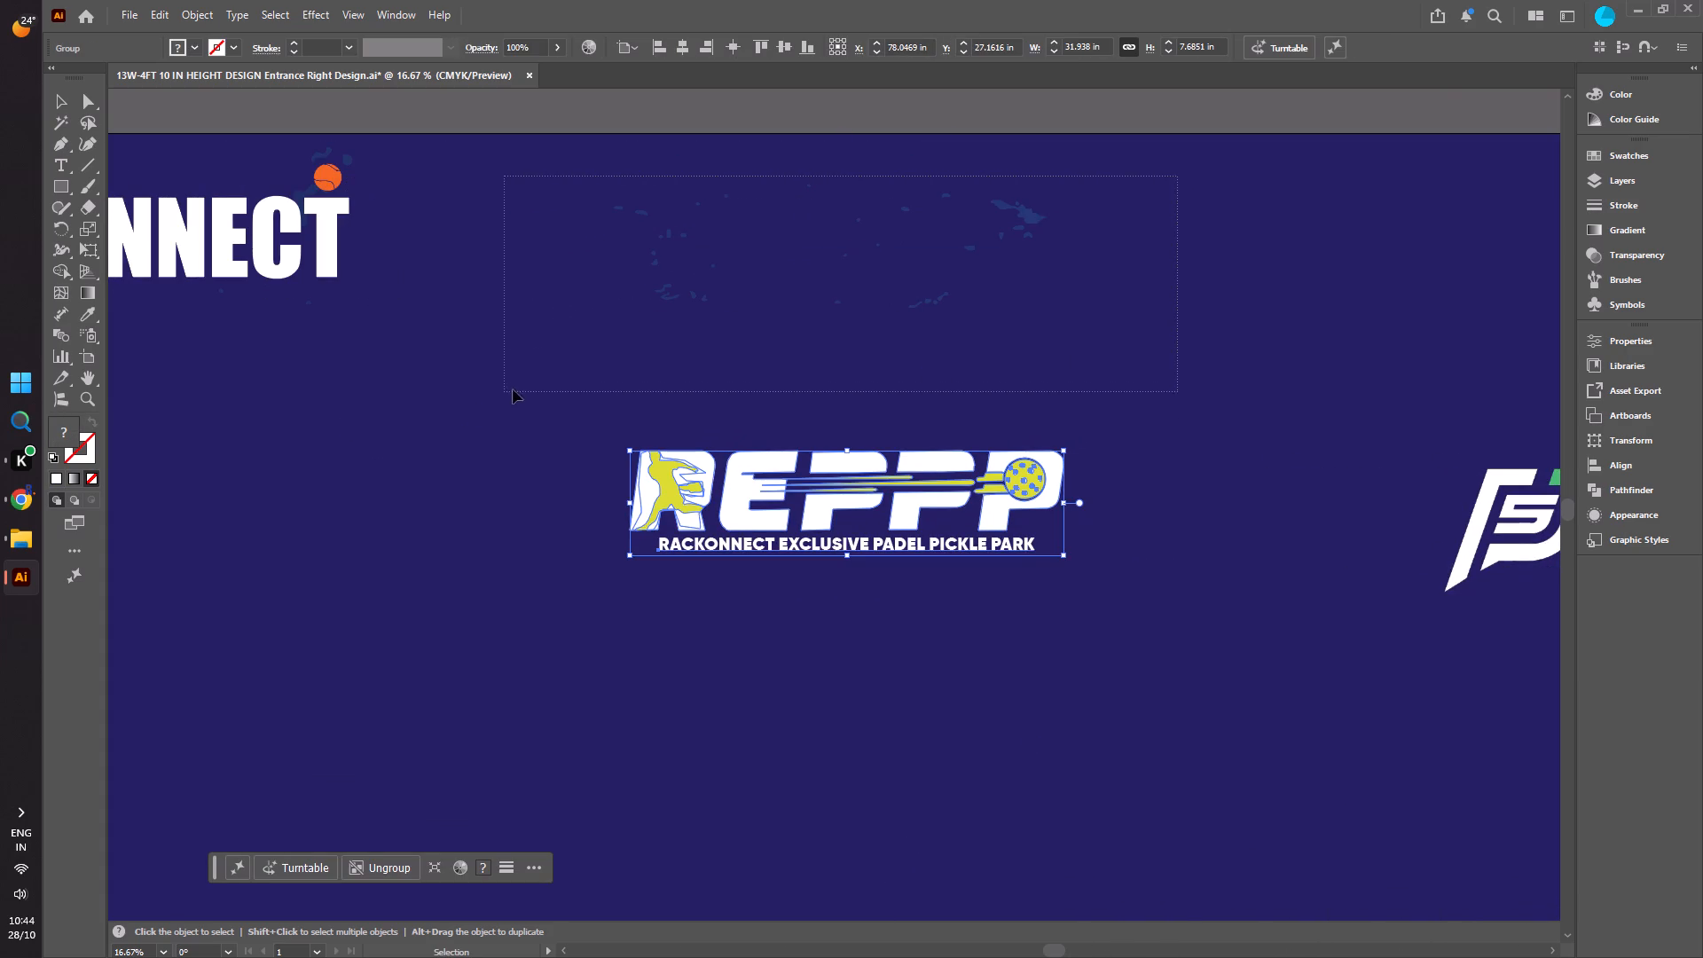
pyautogui.moveTo(513, 389); pyautogui.dragTo(579, 380)
pyautogui.press('Delete')
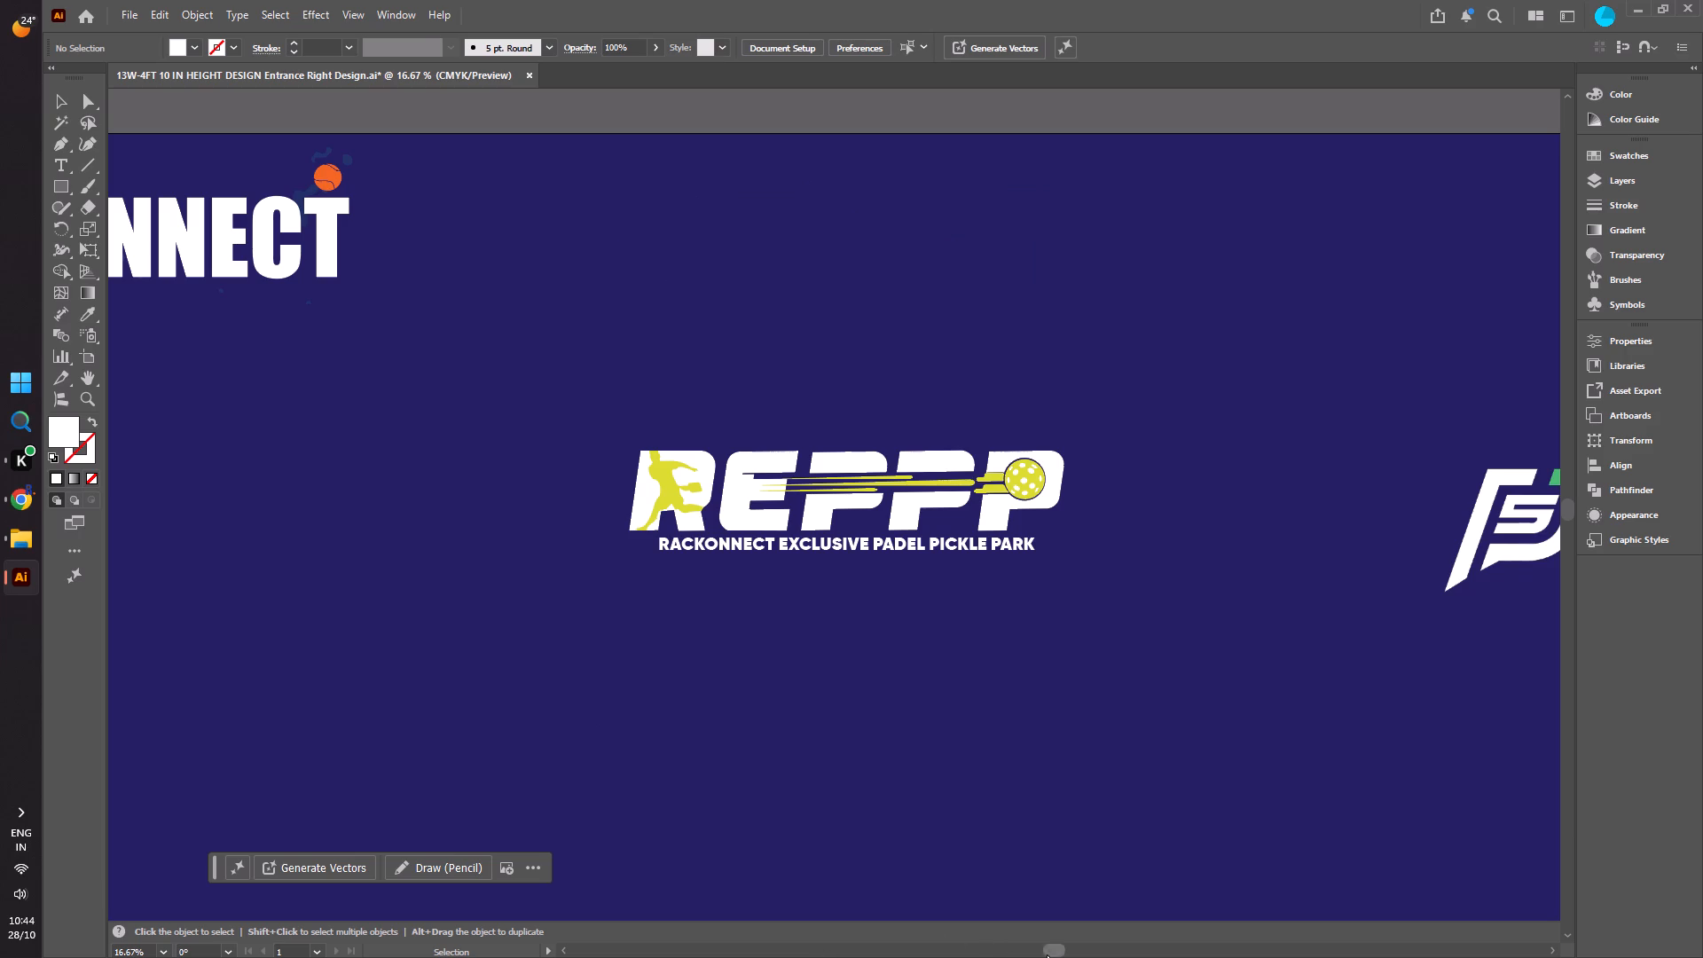
# Move the RACKONNECT logo down onto the empty background and delete the blue texture fragments left where it stood.
pyautogui.moveTo(1061, 955); pyautogui.dragTo(774, 955)
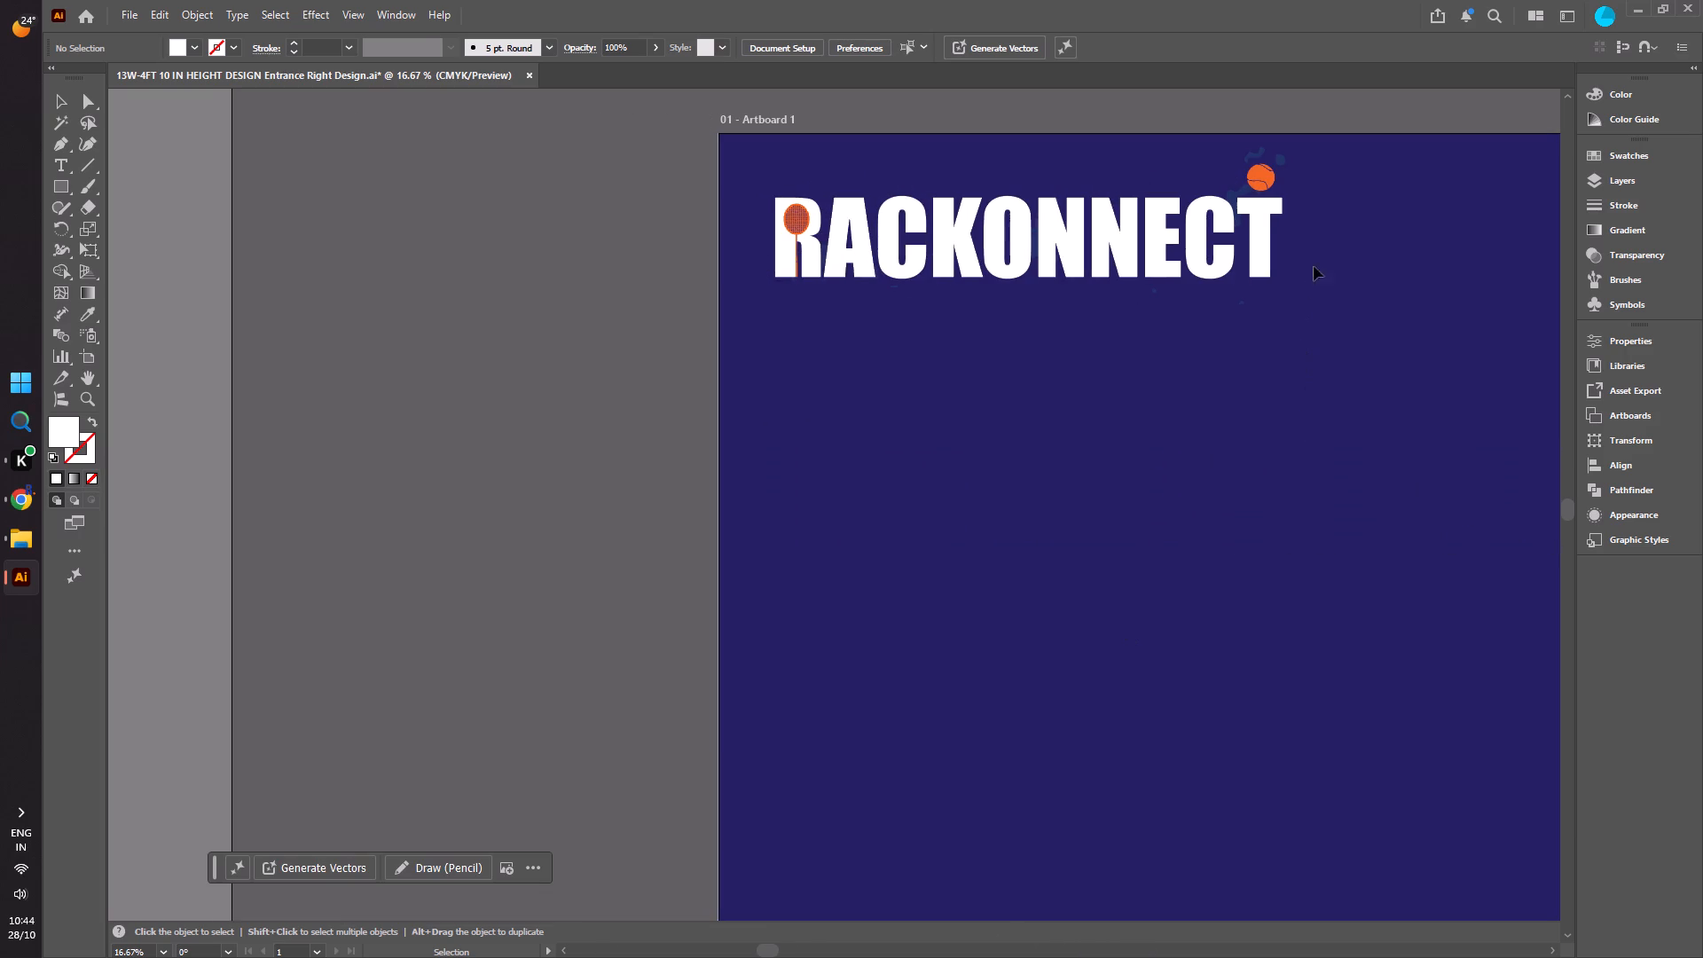
pyautogui.moveTo(1189, 244); pyautogui.dragTo(1187, 468)
pyautogui.moveTo(1406, 145); pyautogui.dragTo(689, 362)
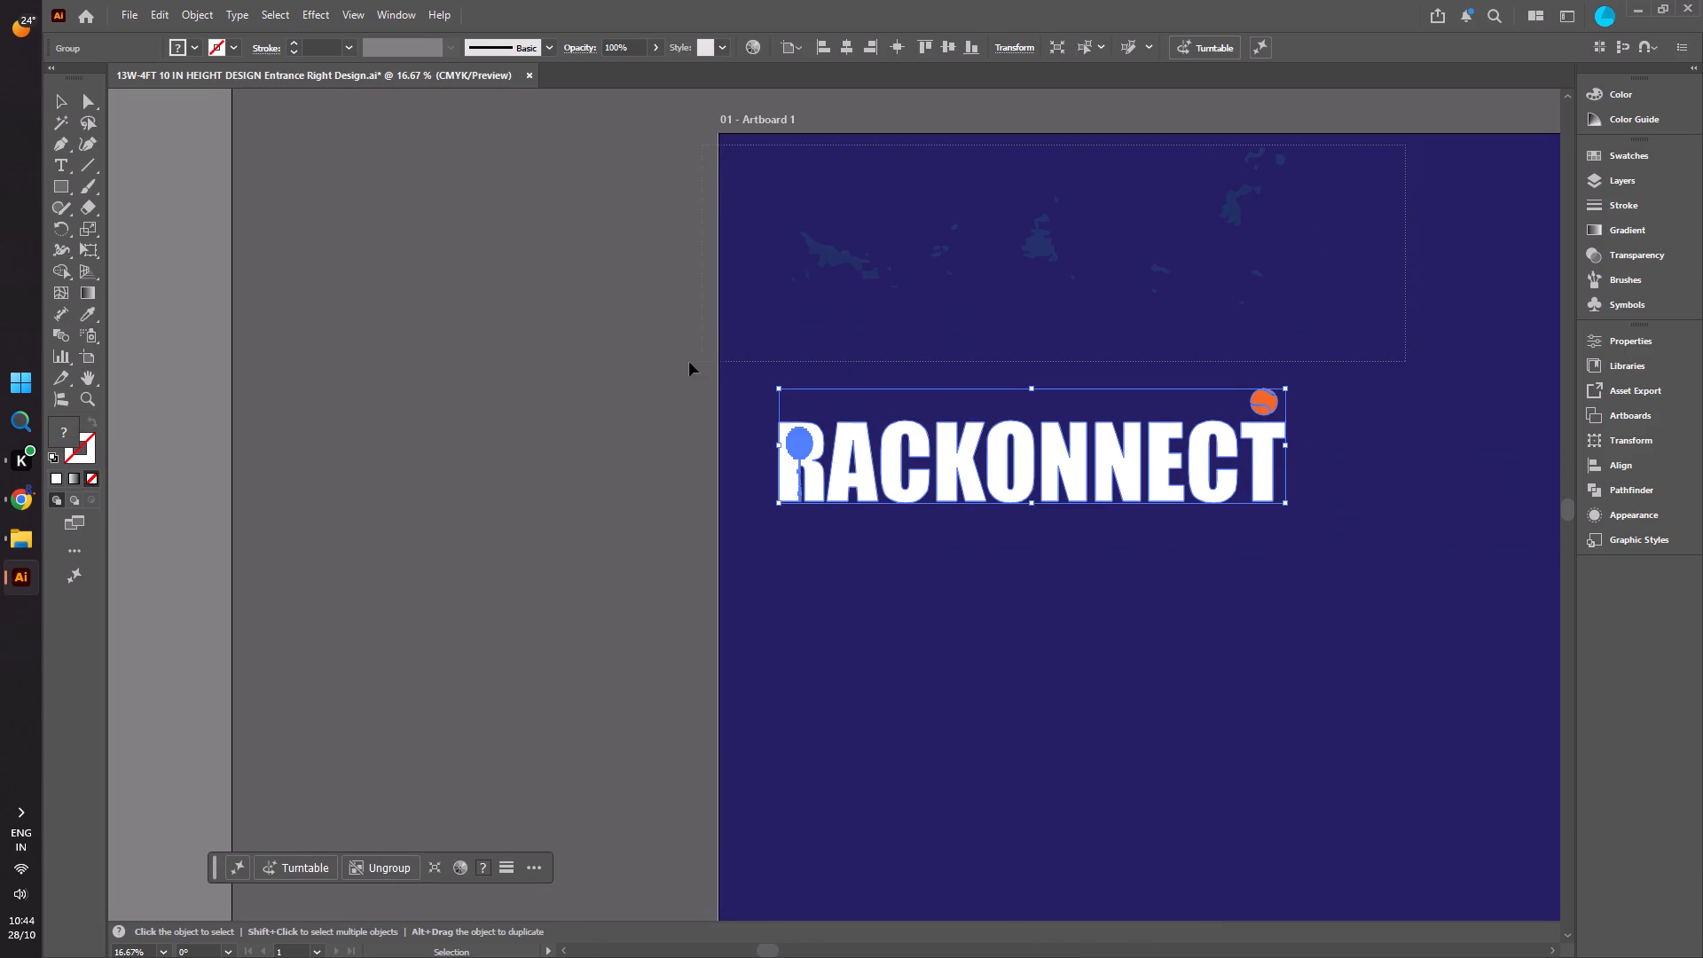
pyautogui.moveTo(689, 362); pyautogui.dragTo(681, 362)
pyautogui.press('Delete')
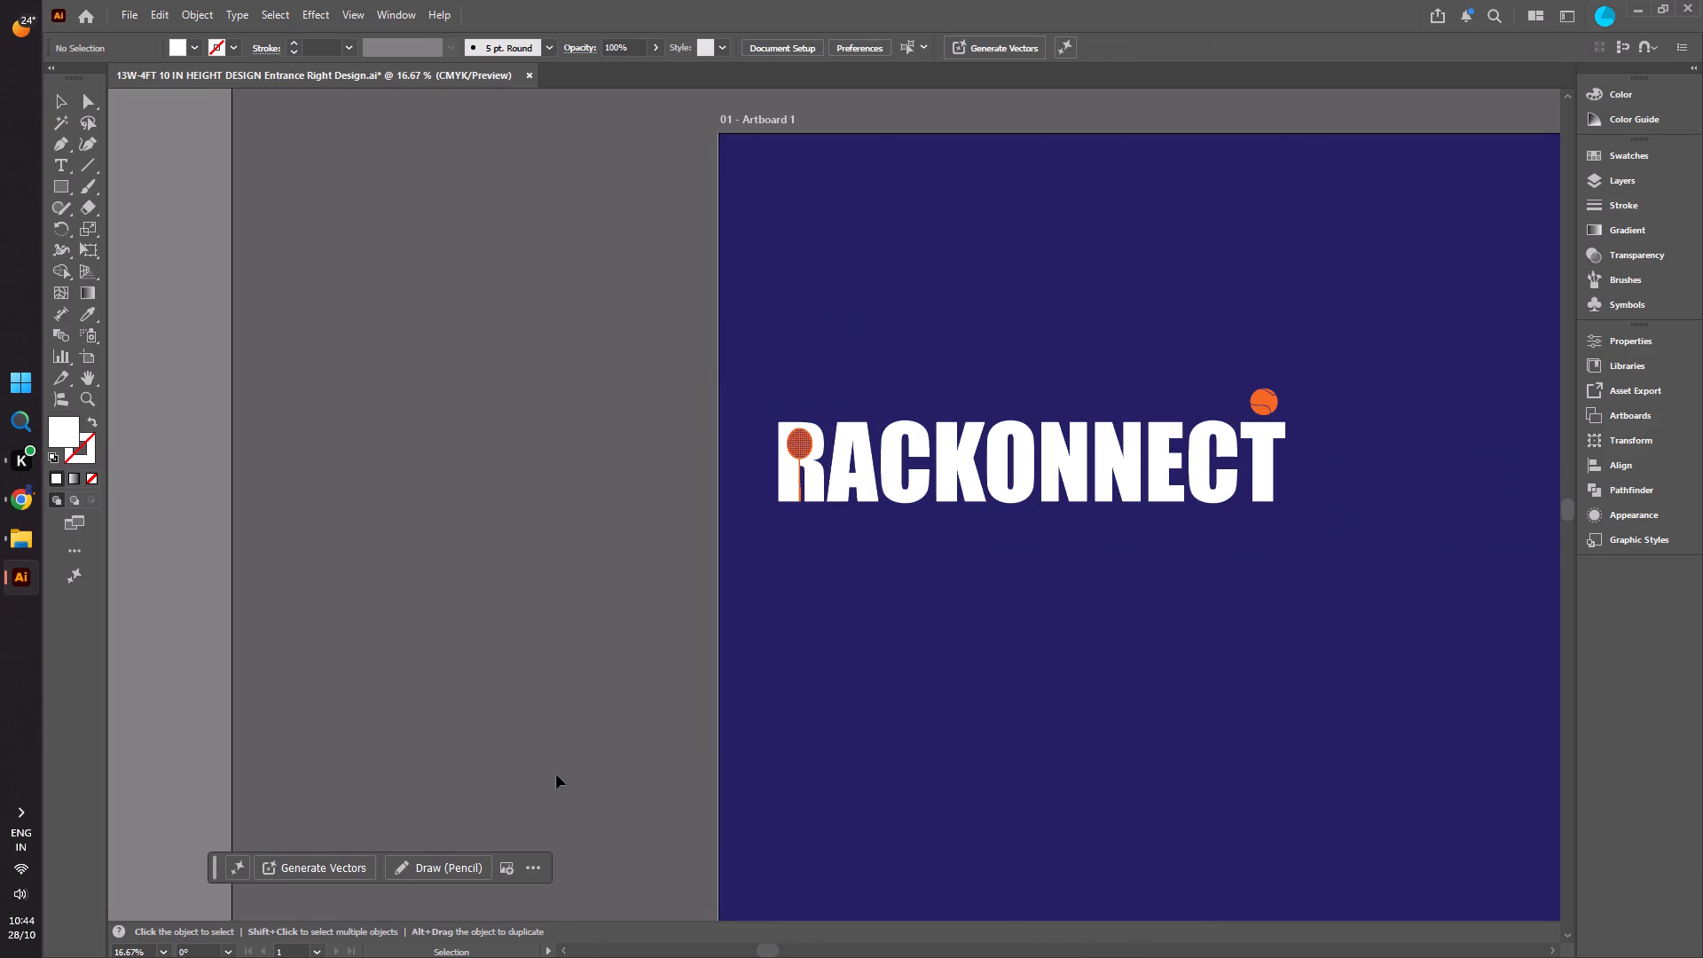
# Move the RACKONNECT, REPPP and Push Sports logos back up into a row near the banner's top edge.
pyautogui.keyDown('alt'); pyautogui.scroll(-4, 447, 718); pyautogui.keyUp('alt')
pyautogui.keyDown('alt'); pyautogui.scroll(2, 600, 786); pyautogui.keyUp('alt')
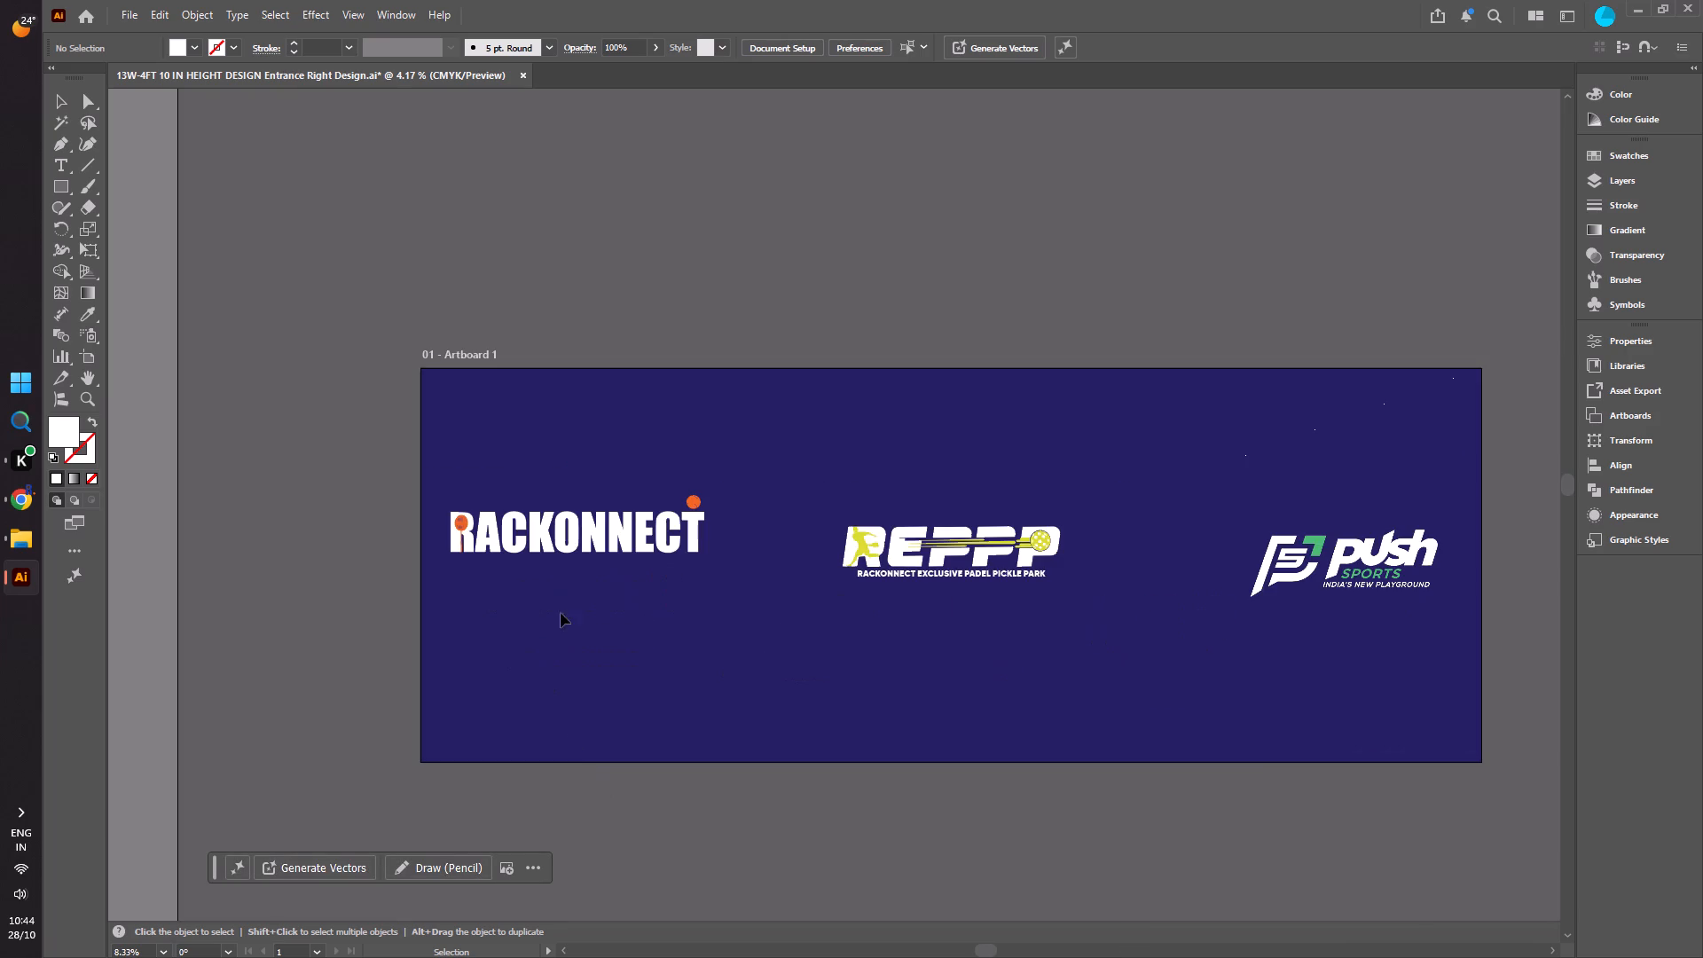
pyautogui.moveTo(575, 527); pyautogui.dragTo(567, 430)
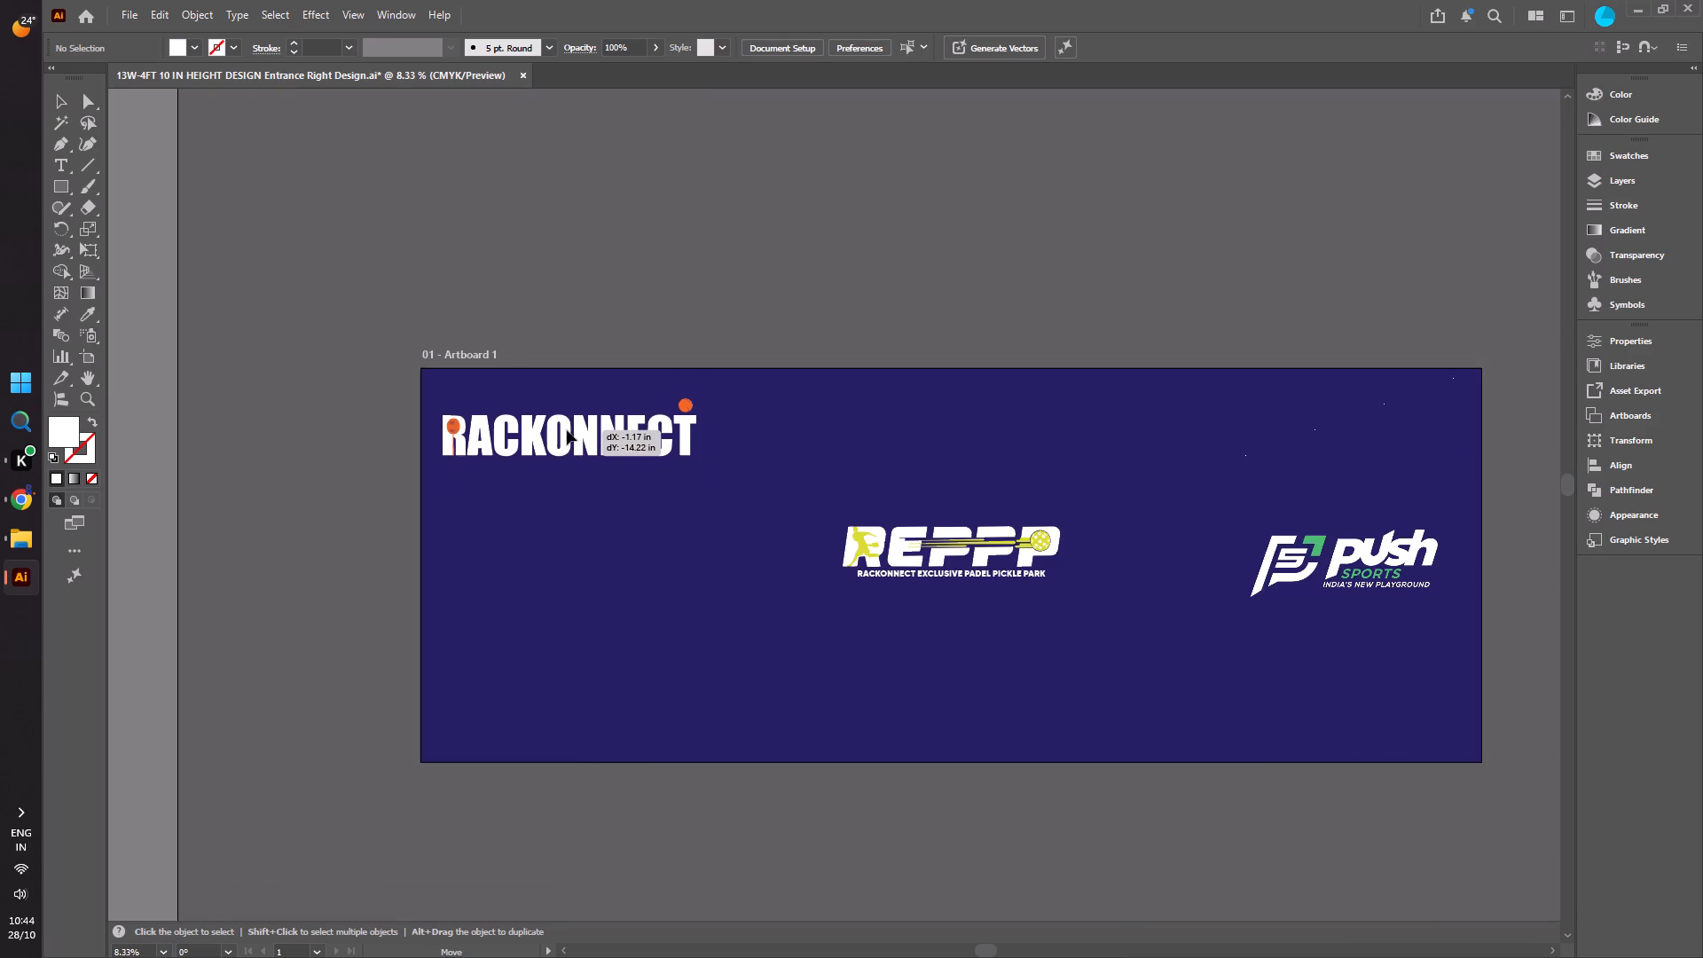
pyautogui.moveTo(567, 430); pyautogui.dragTo(571, 416)
pyautogui.moveTo(950, 569); pyautogui.dragTo(944, 474)
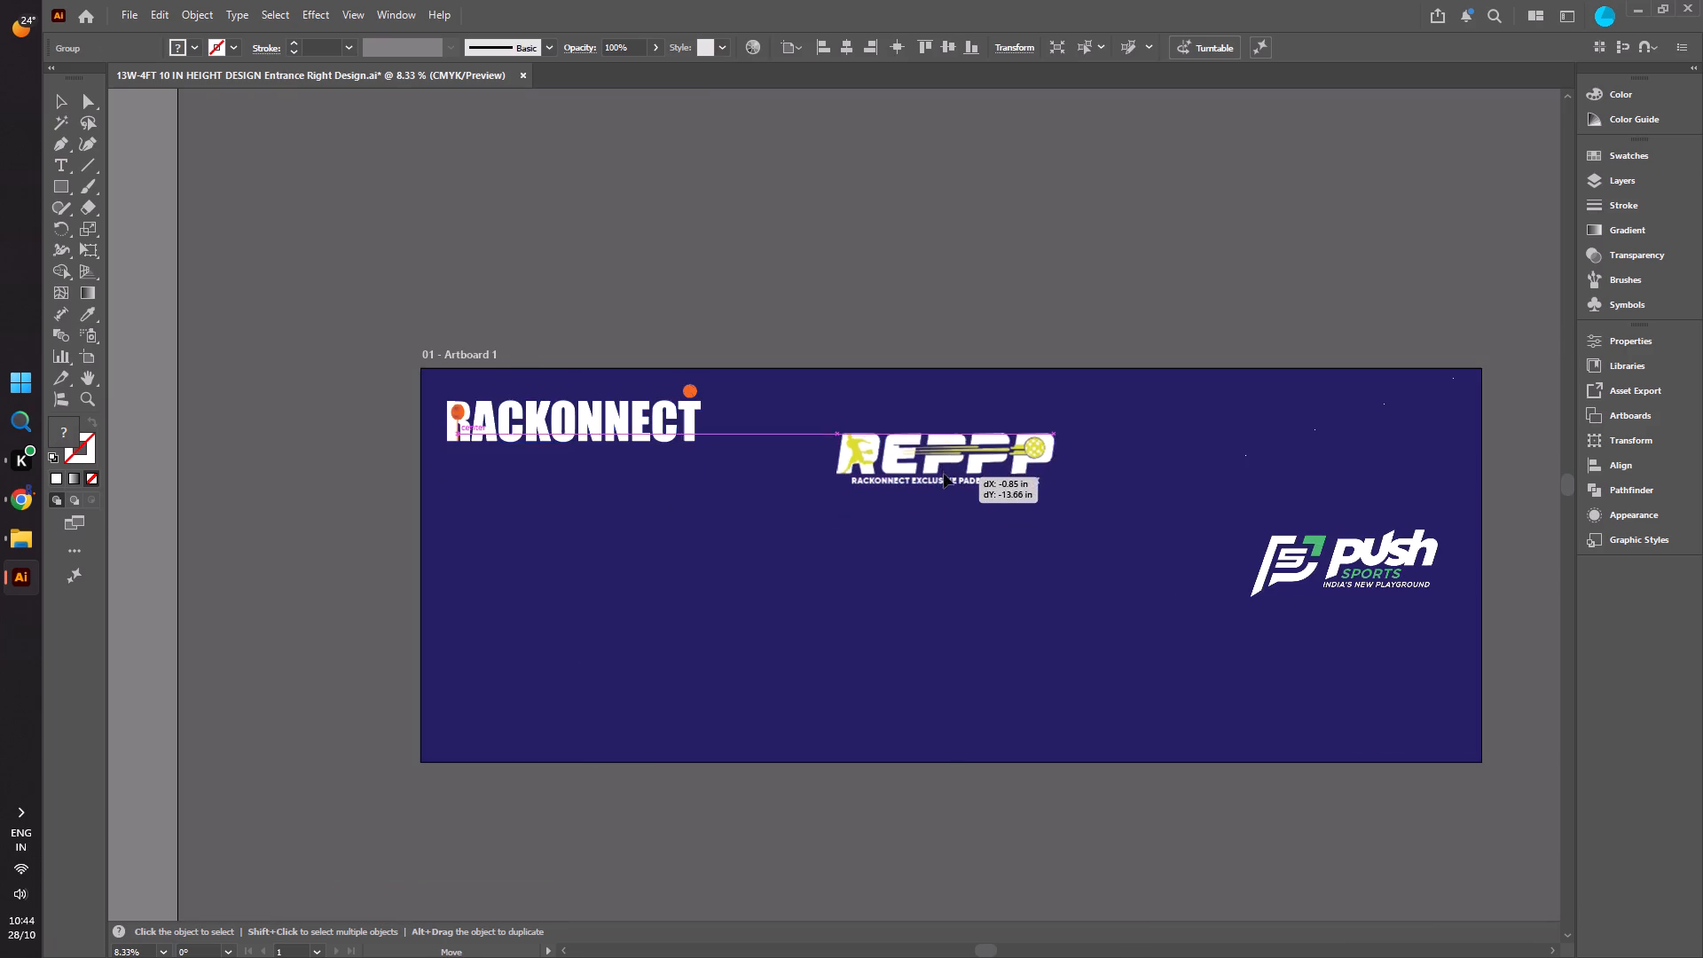
pyautogui.moveTo(944, 474); pyautogui.dragTo(943, 445)
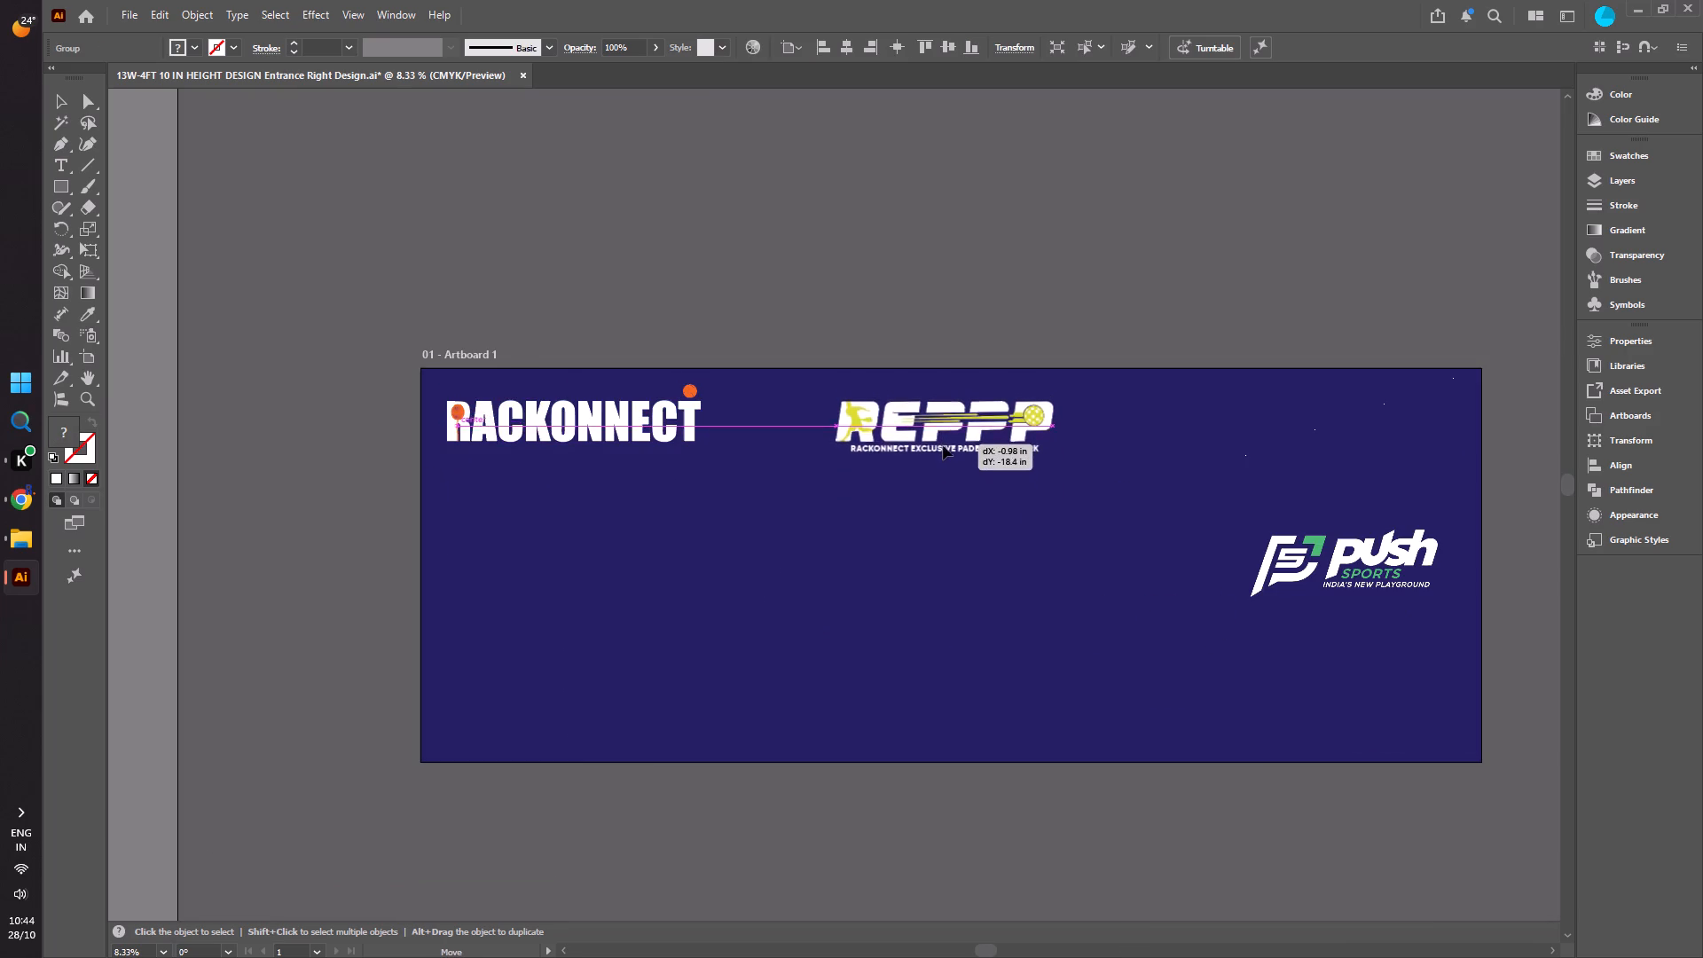
pyautogui.moveTo(943, 445); pyautogui.dragTo(943, 448)
pyautogui.moveTo(1298, 573); pyautogui.dragTo(1298, 444)
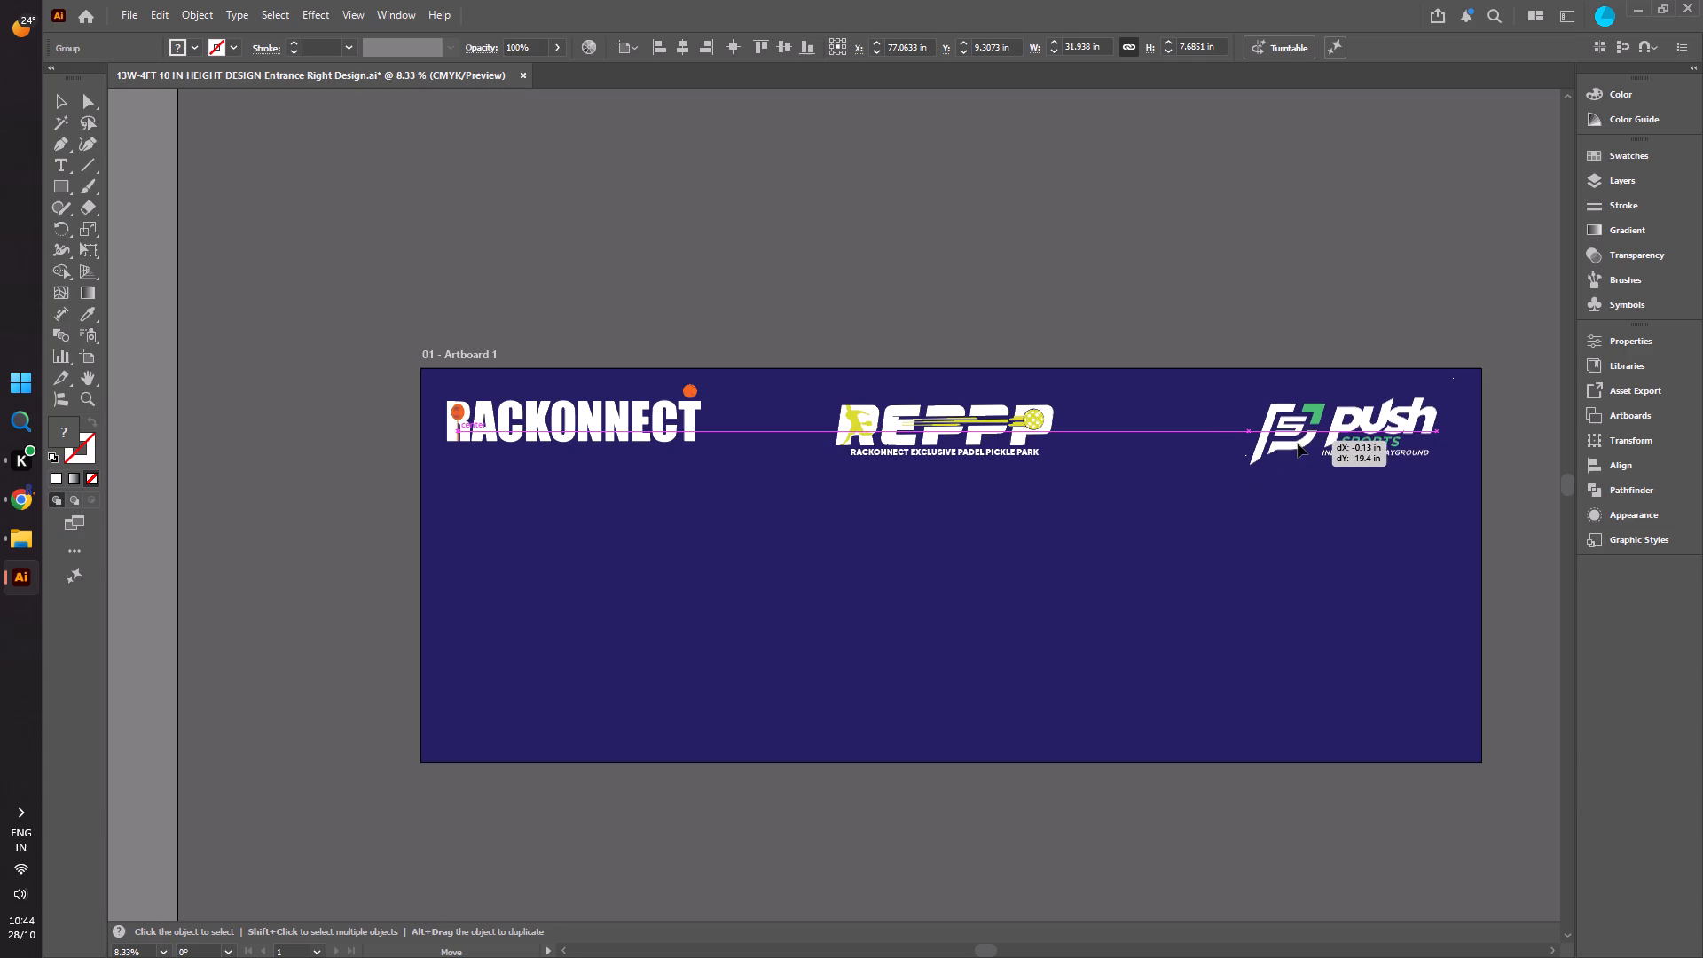
pyautogui.moveTo(1298, 444); pyautogui.dragTo(1301, 442)
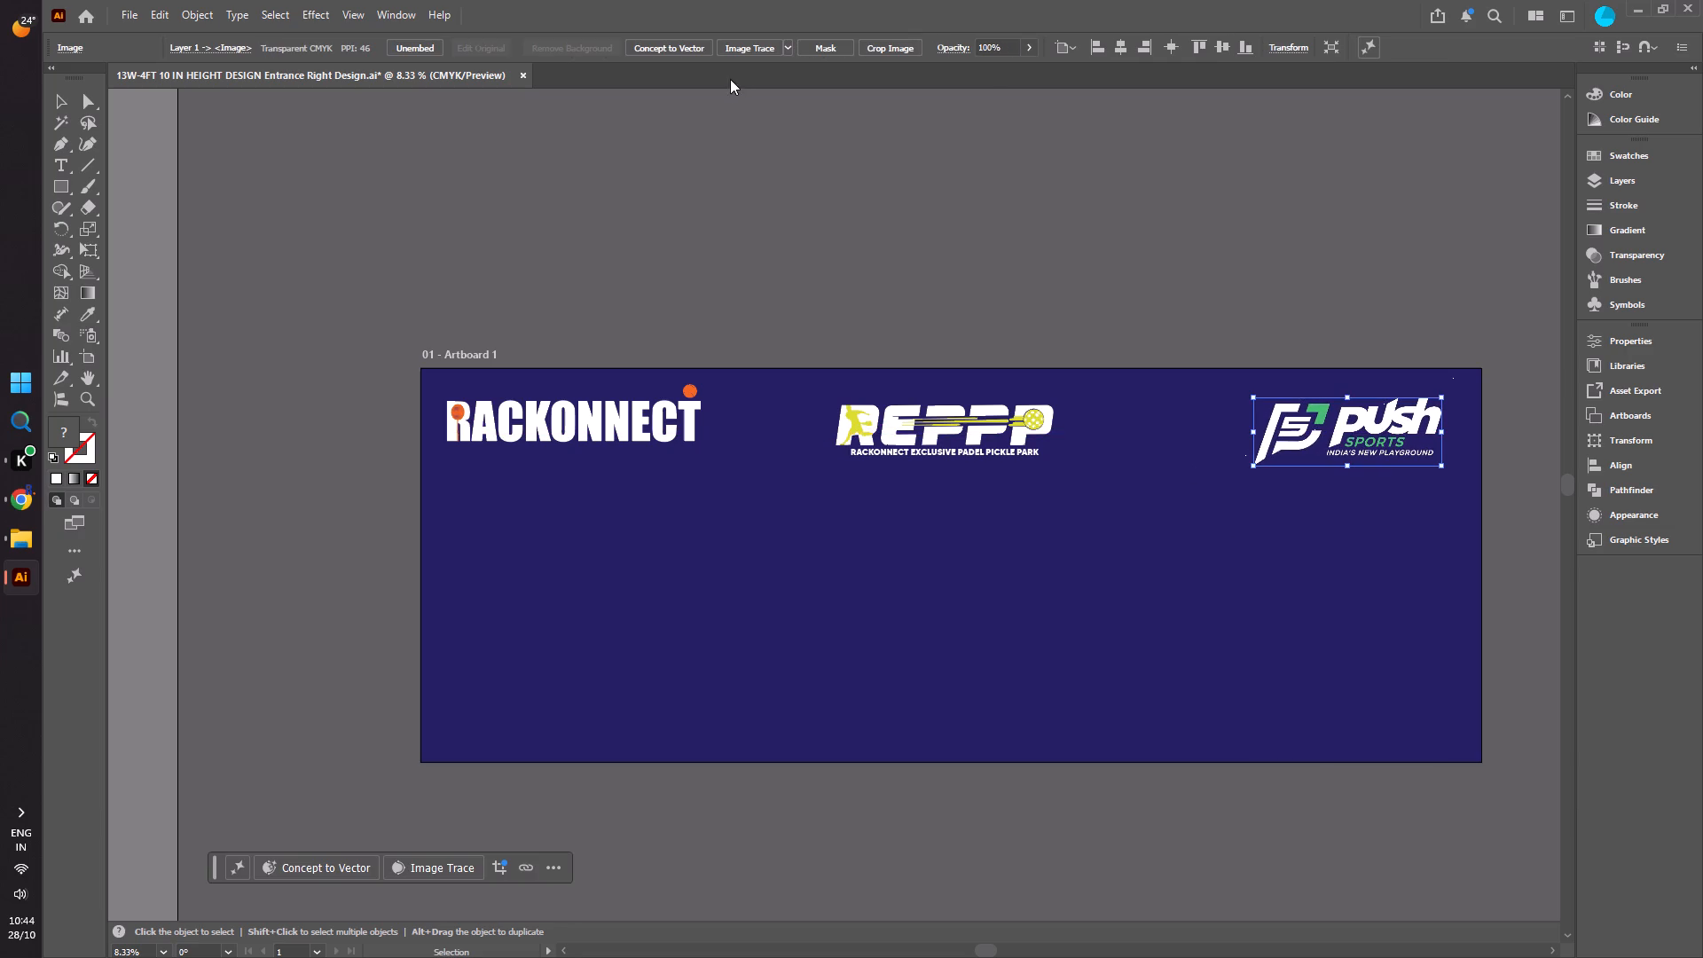
# Show the rulers and place a horizontal guide along the top of the RACKONNECT lettering.
pyautogui.hotkey('ctrl', 'r')
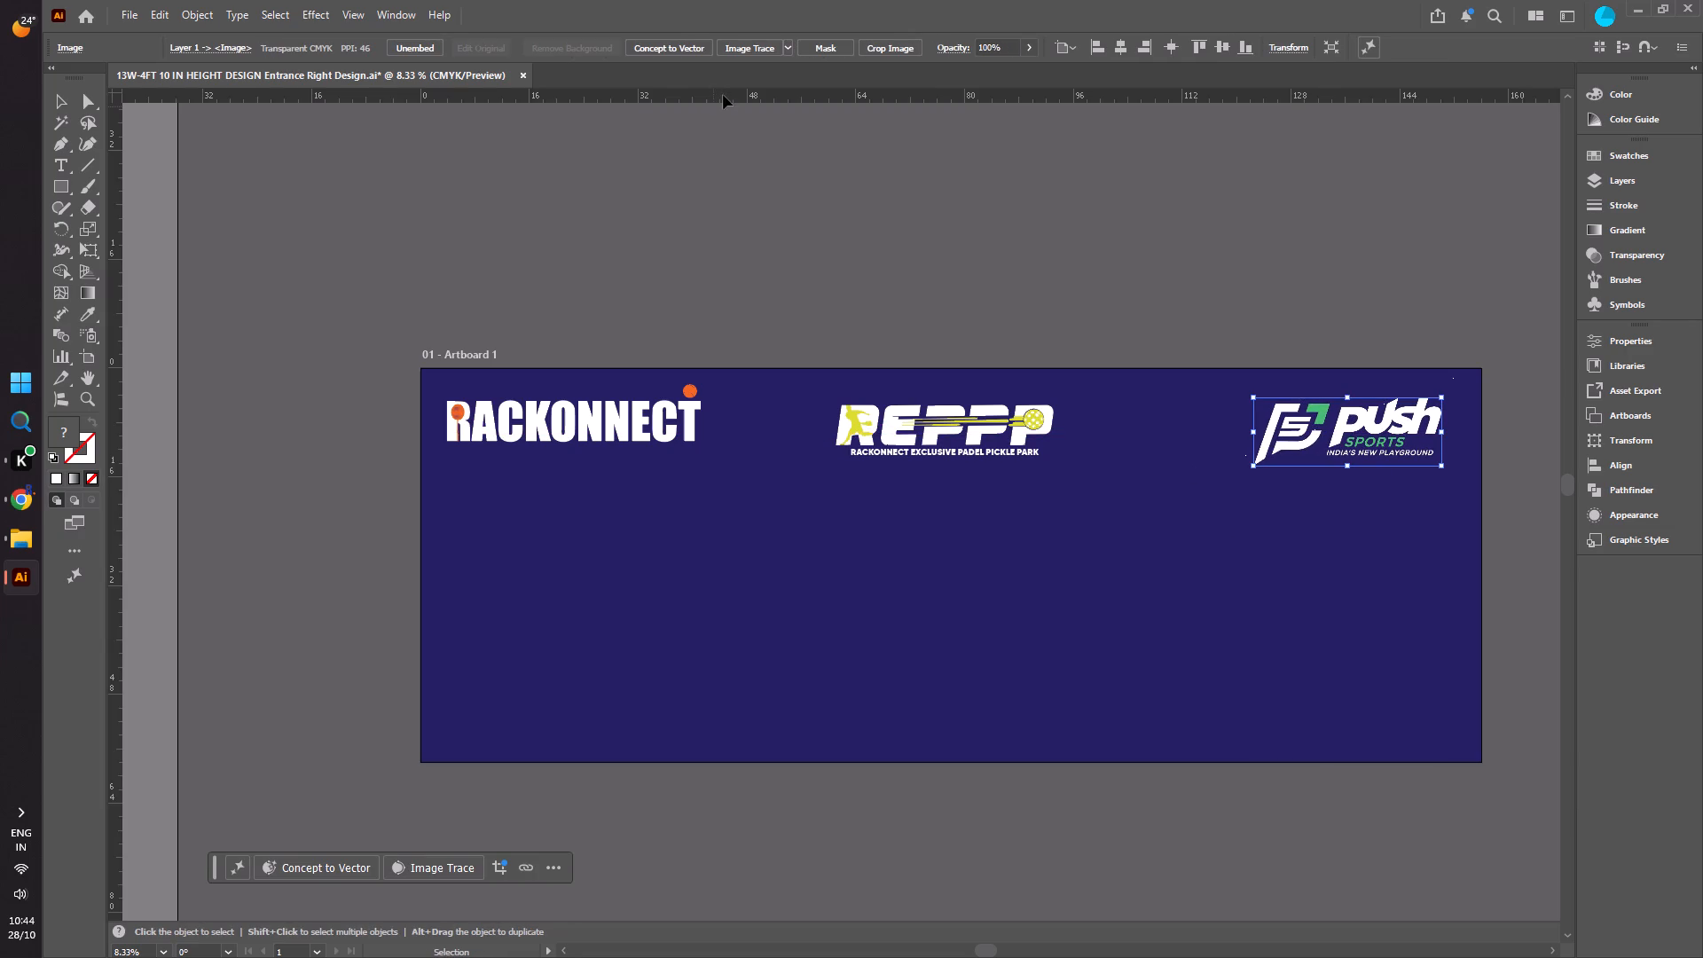
pyautogui.moveTo(723, 94); pyautogui.dragTo(699, 402)
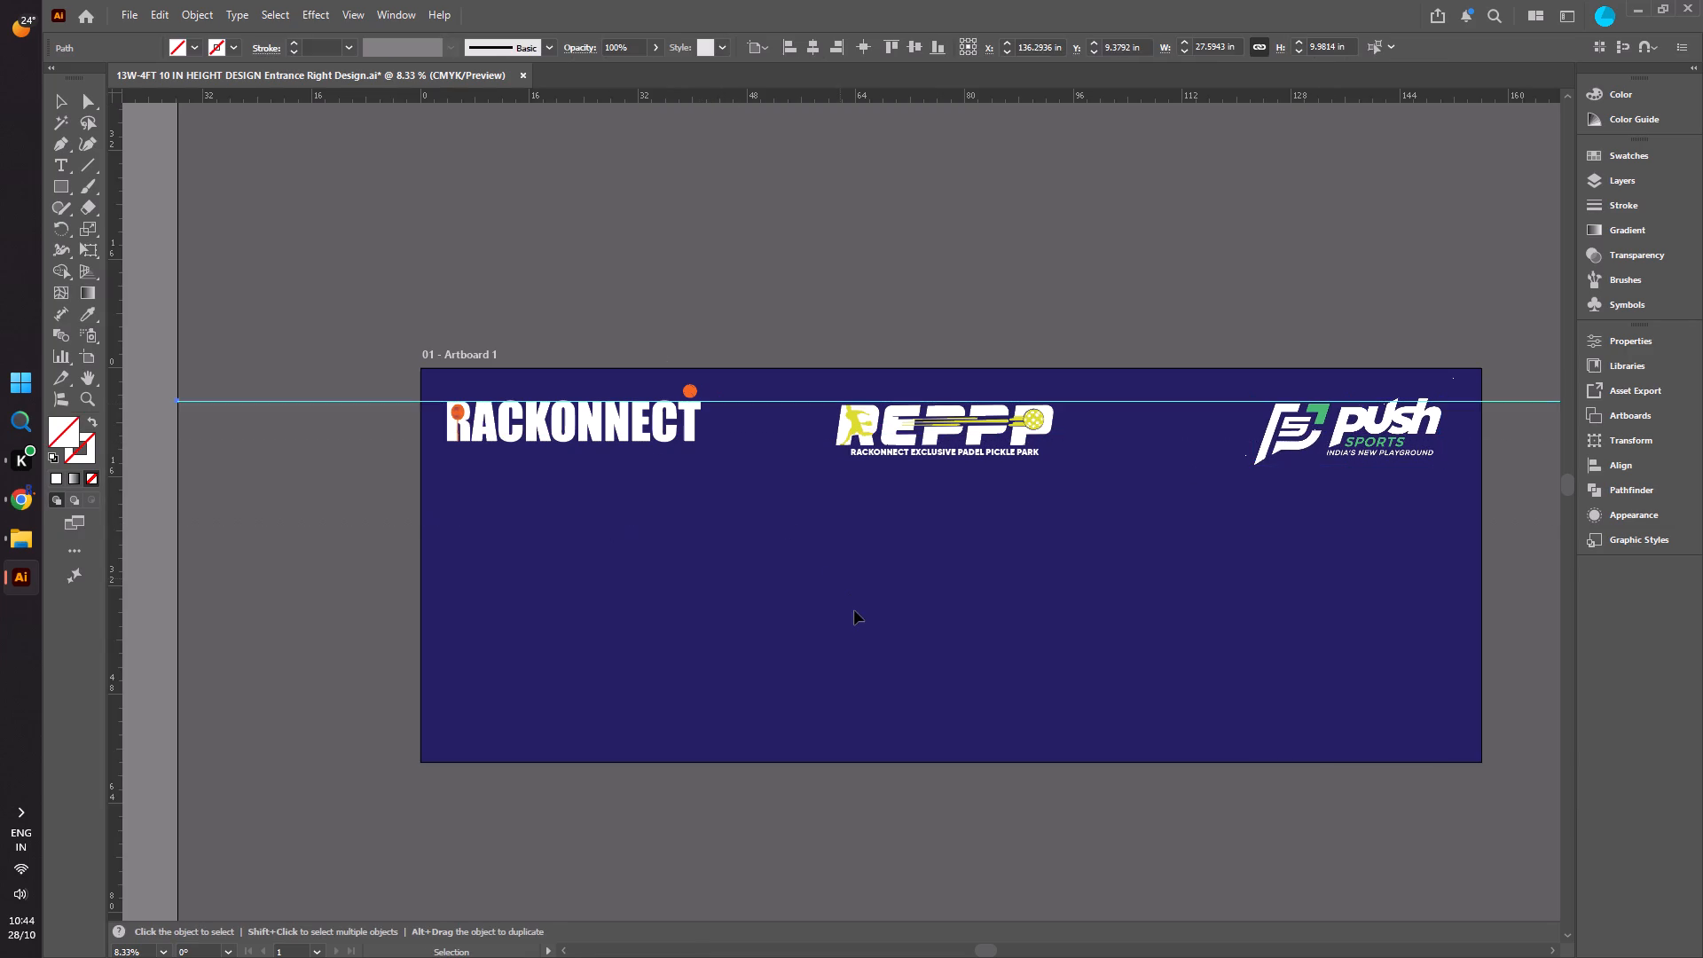
# Nudge the REPPP logo up so the top of its lettering meets the horizontal guide.
pyautogui.click(934, 442)
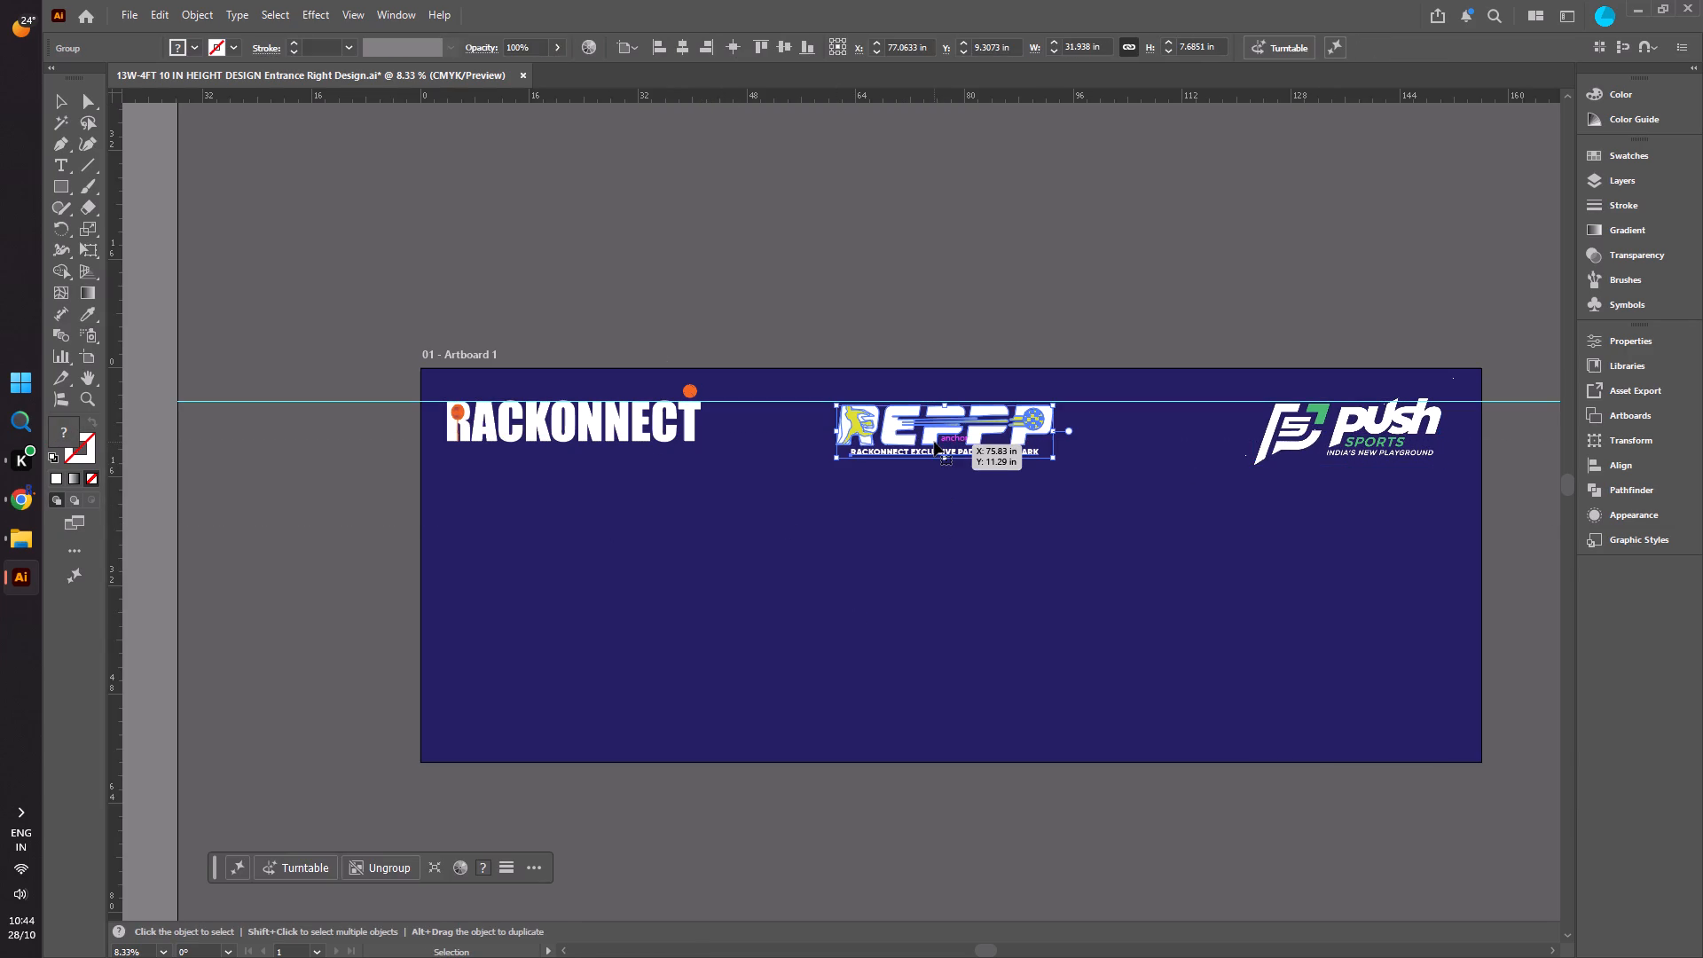
pyautogui.press('Up')
pyautogui.press('Up')
pyautogui.press('Up')
pyautogui.press('Up')
pyautogui.press('Up')
pyautogui.press('Up')
pyautogui.press('Up')
pyautogui.press('Up')
pyautogui.press('Up')
pyautogui.press('Up')
pyautogui.press('Up')
pyautogui.press('Up')
pyautogui.press('Up')
pyautogui.press('Up')
pyautogui.press('Up')
pyautogui.press('Up')
pyautogui.press('Up')
pyautogui.press('Up')
pyautogui.press('Up')
pyautogui.press('Up')
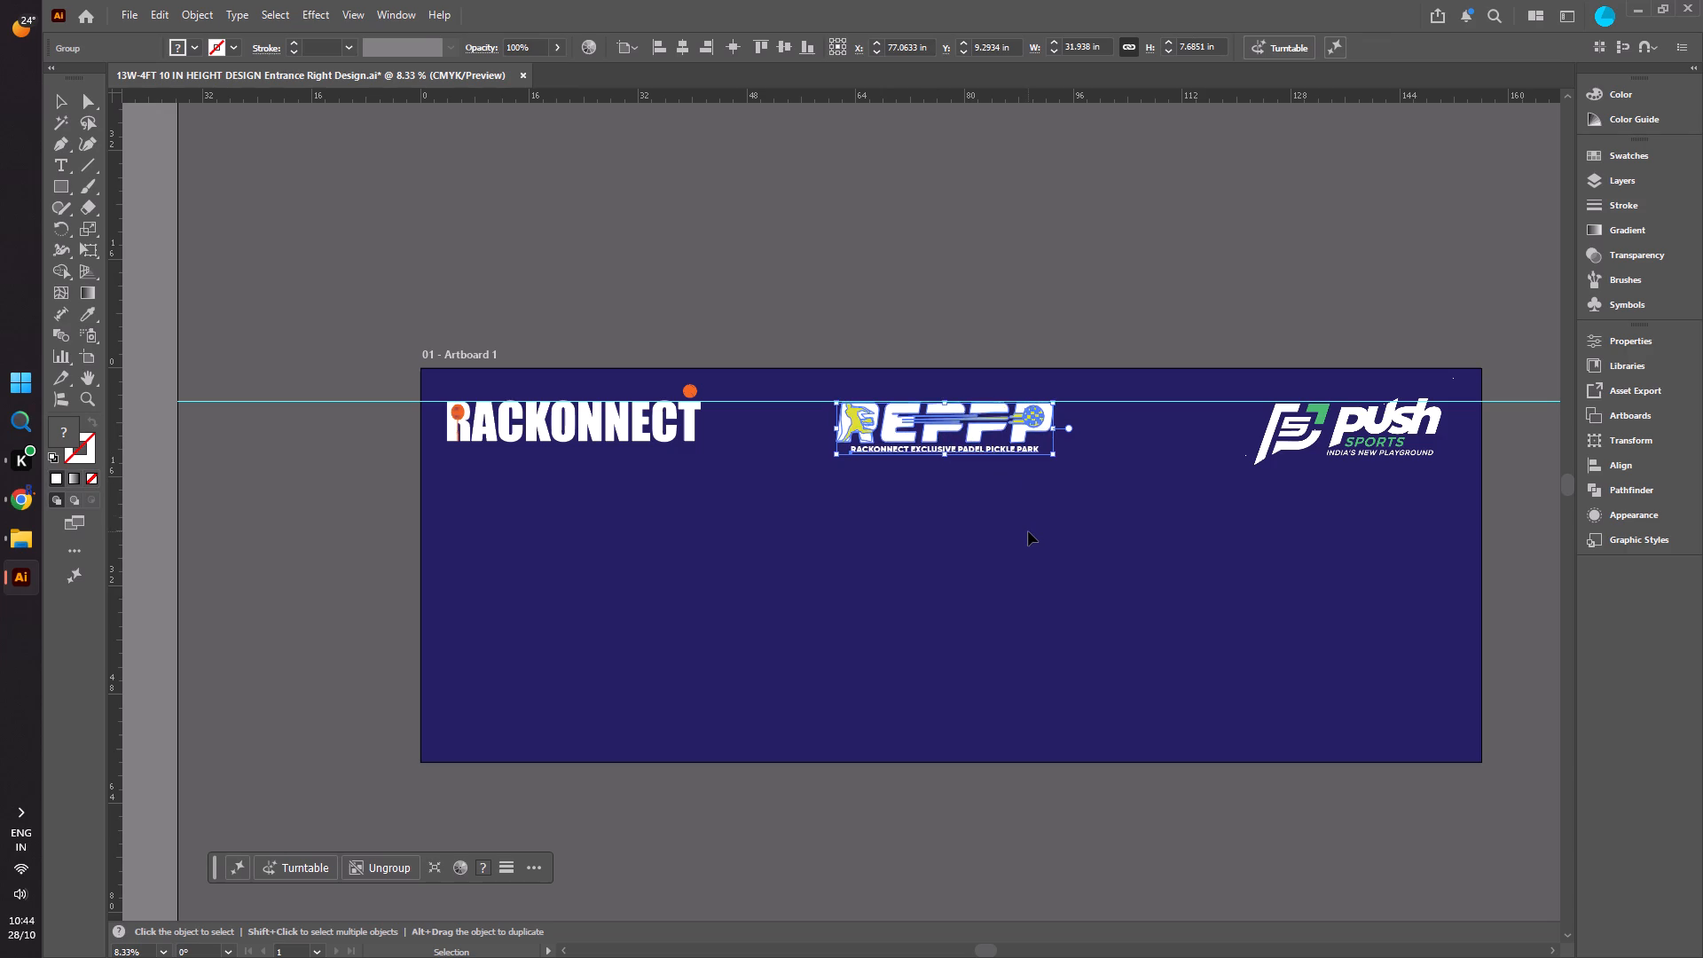
pyautogui.click(983, 289)
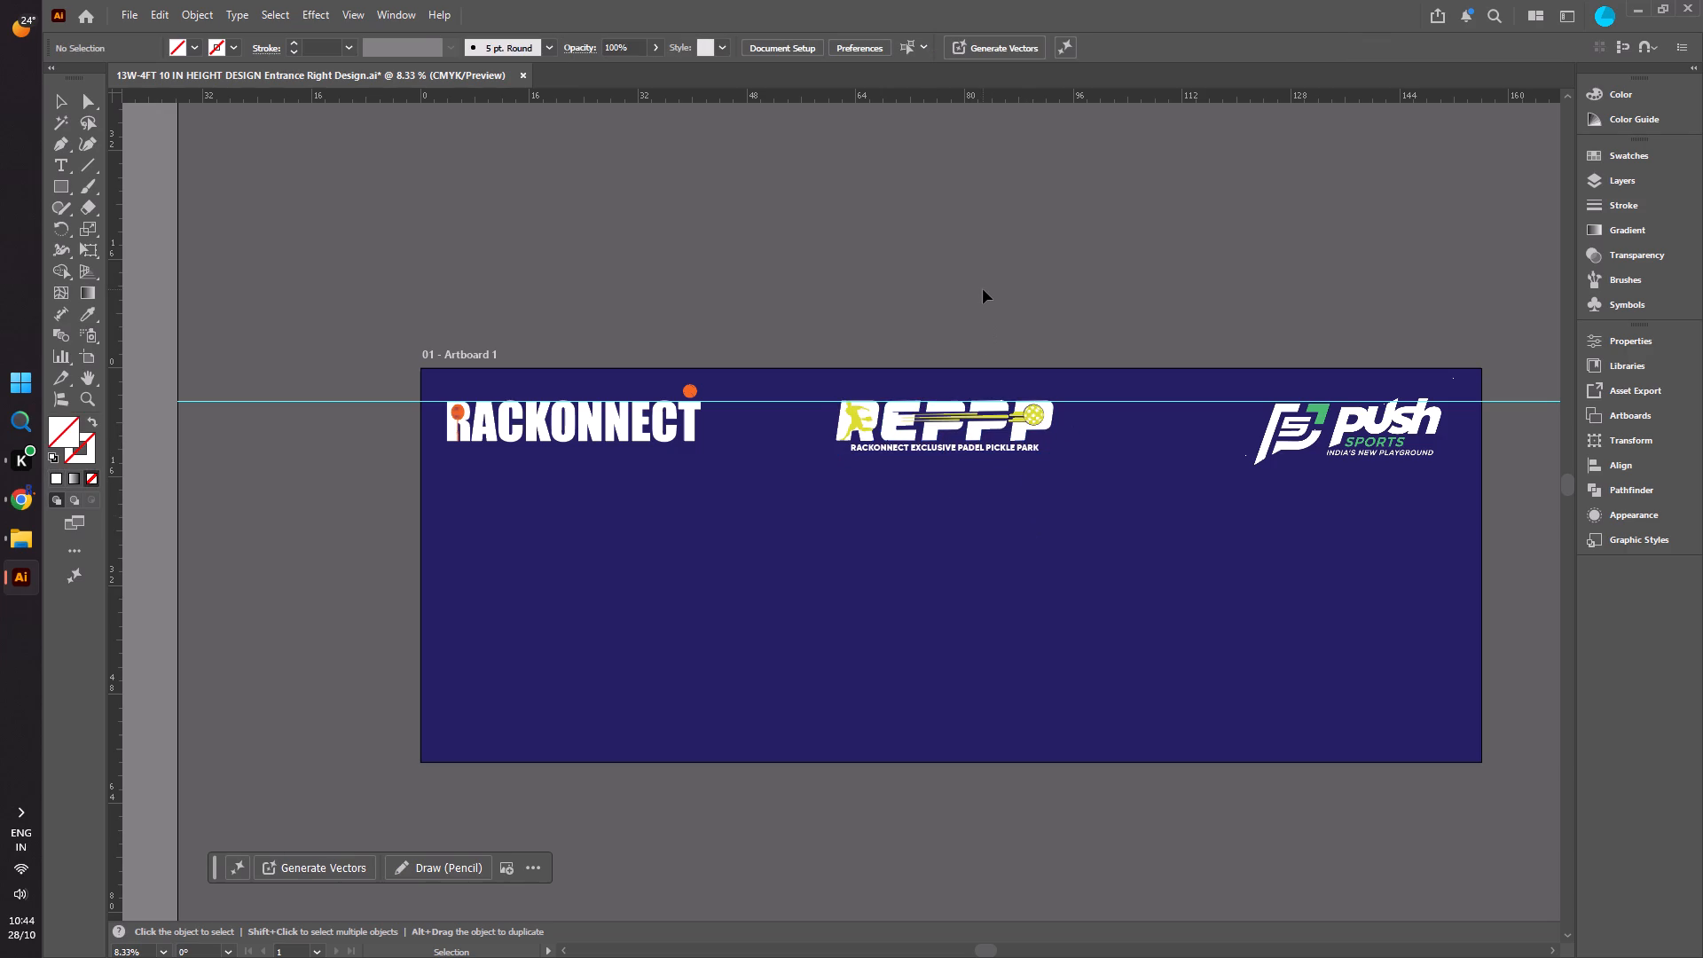
# Nudge the Push Sports logo up, with a slight correction back down, to line it up with the other logos along the guide.
pyautogui.click(1337, 428)
pyautogui.press('Up')
pyautogui.press('Up')
pyautogui.press('Up')
pyautogui.press('Up')
pyautogui.press('Up')
pyautogui.press('Up')
pyautogui.press('Up')
pyautogui.press('Up')
pyautogui.press('Up')
pyautogui.press('Up')
pyautogui.press('Up')
pyautogui.press('Up')
pyautogui.press('Up')
pyautogui.press('Up')
pyautogui.press('Up')
pyautogui.press('Up')
pyautogui.press('Up')
pyautogui.press('Up')
pyautogui.press('Up')
pyautogui.press('Up')
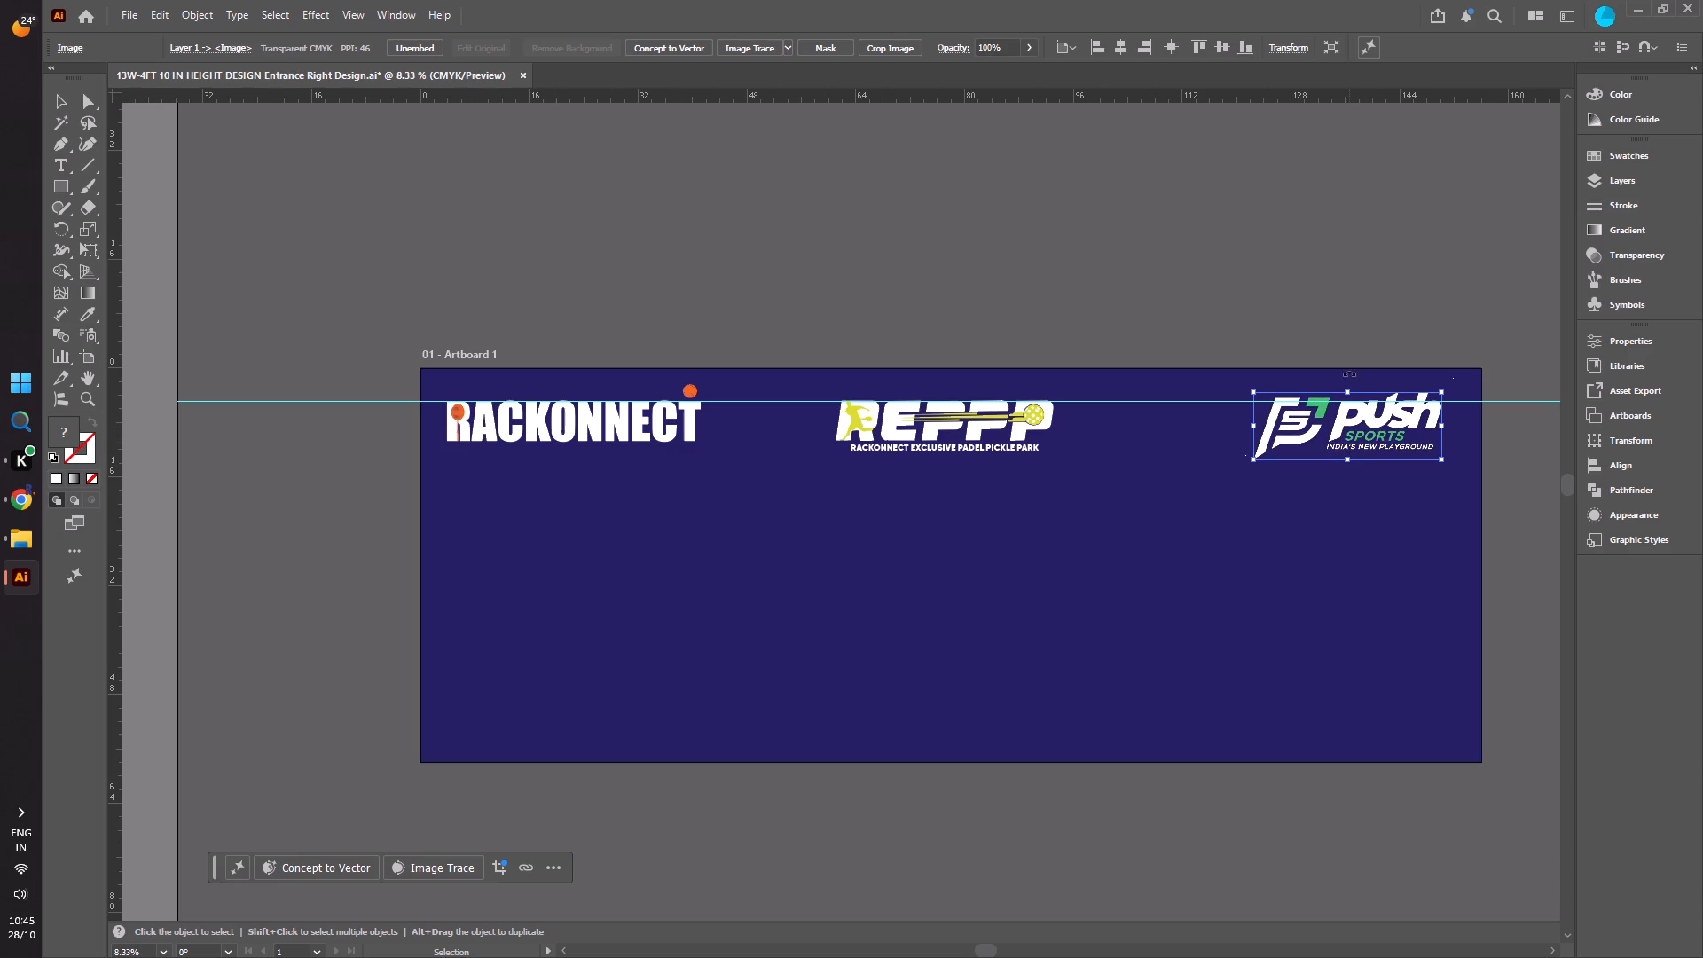
pyautogui.press('Down')
pyautogui.press('Down')
pyautogui.press('Down')
pyautogui.press('Down')
pyautogui.press('Down')
pyautogui.press('Down')
pyautogui.press('Down')
pyautogui.press('Down')
pyautogui.press('Down')
pyautogui.press('Down')
pyautogui.press('Down')
pyautogui.press('Down')
pyautogui.press('Down')
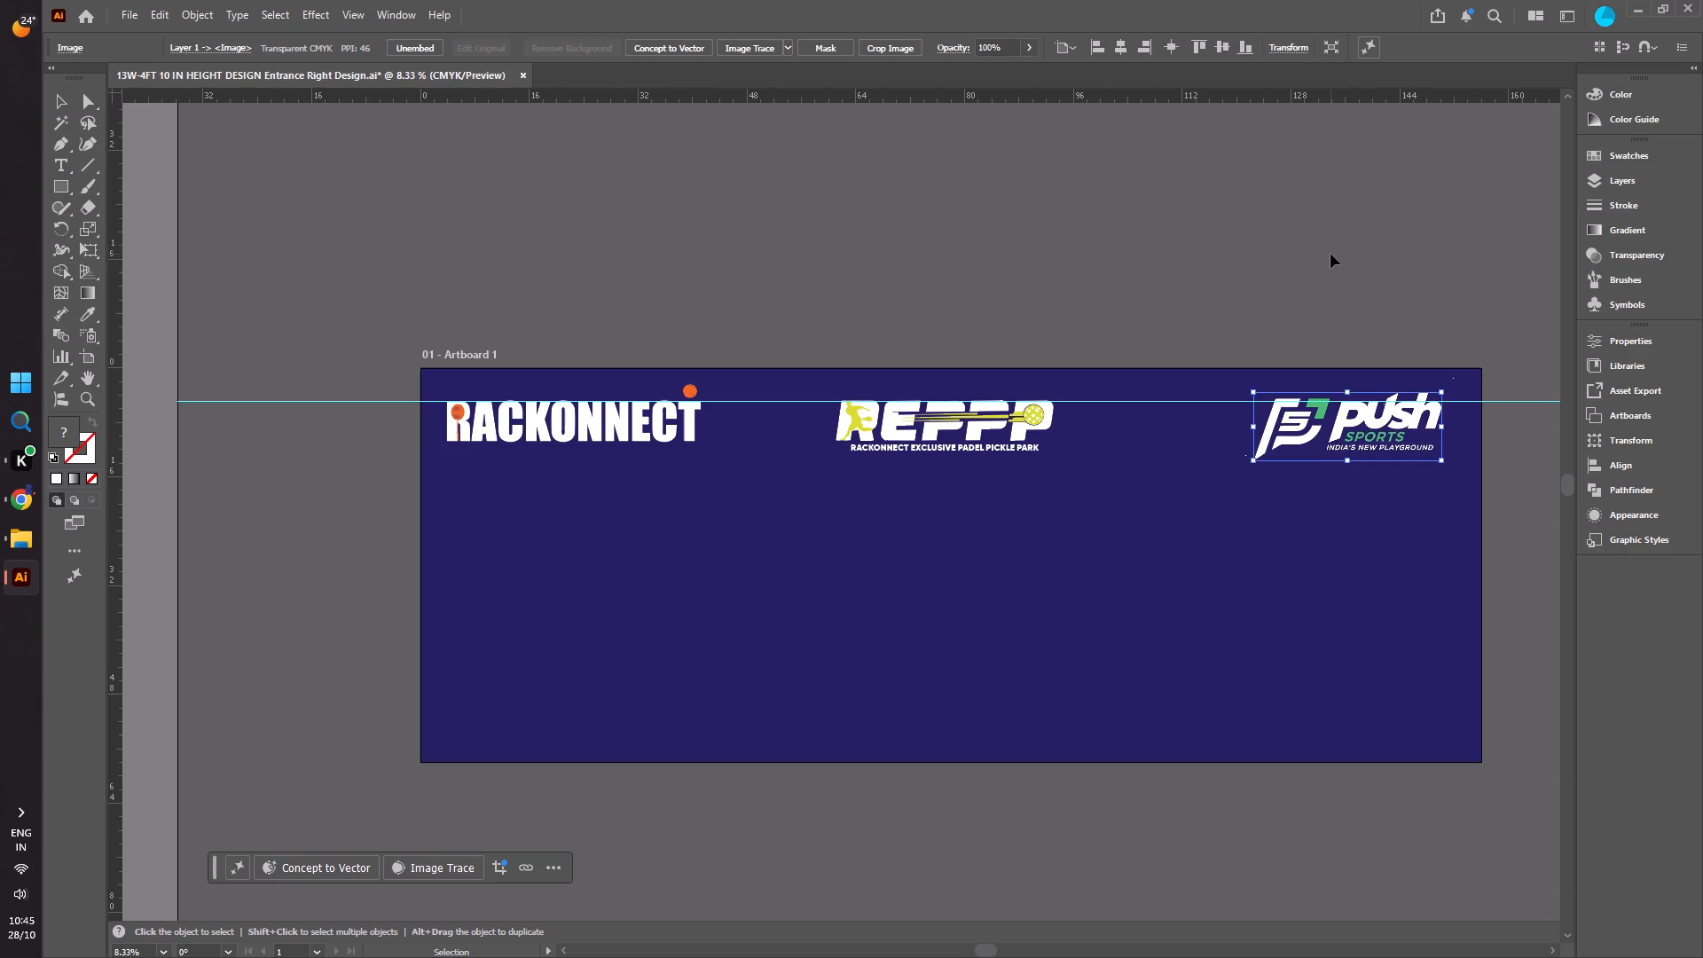
pyautogui.click(1330, 254)
# Place a second horizontal guide along the bottom of the RACKONNECT lettering.
pyautogui.moveTo(812, 99); pyautogui.dragTo(679, 452)
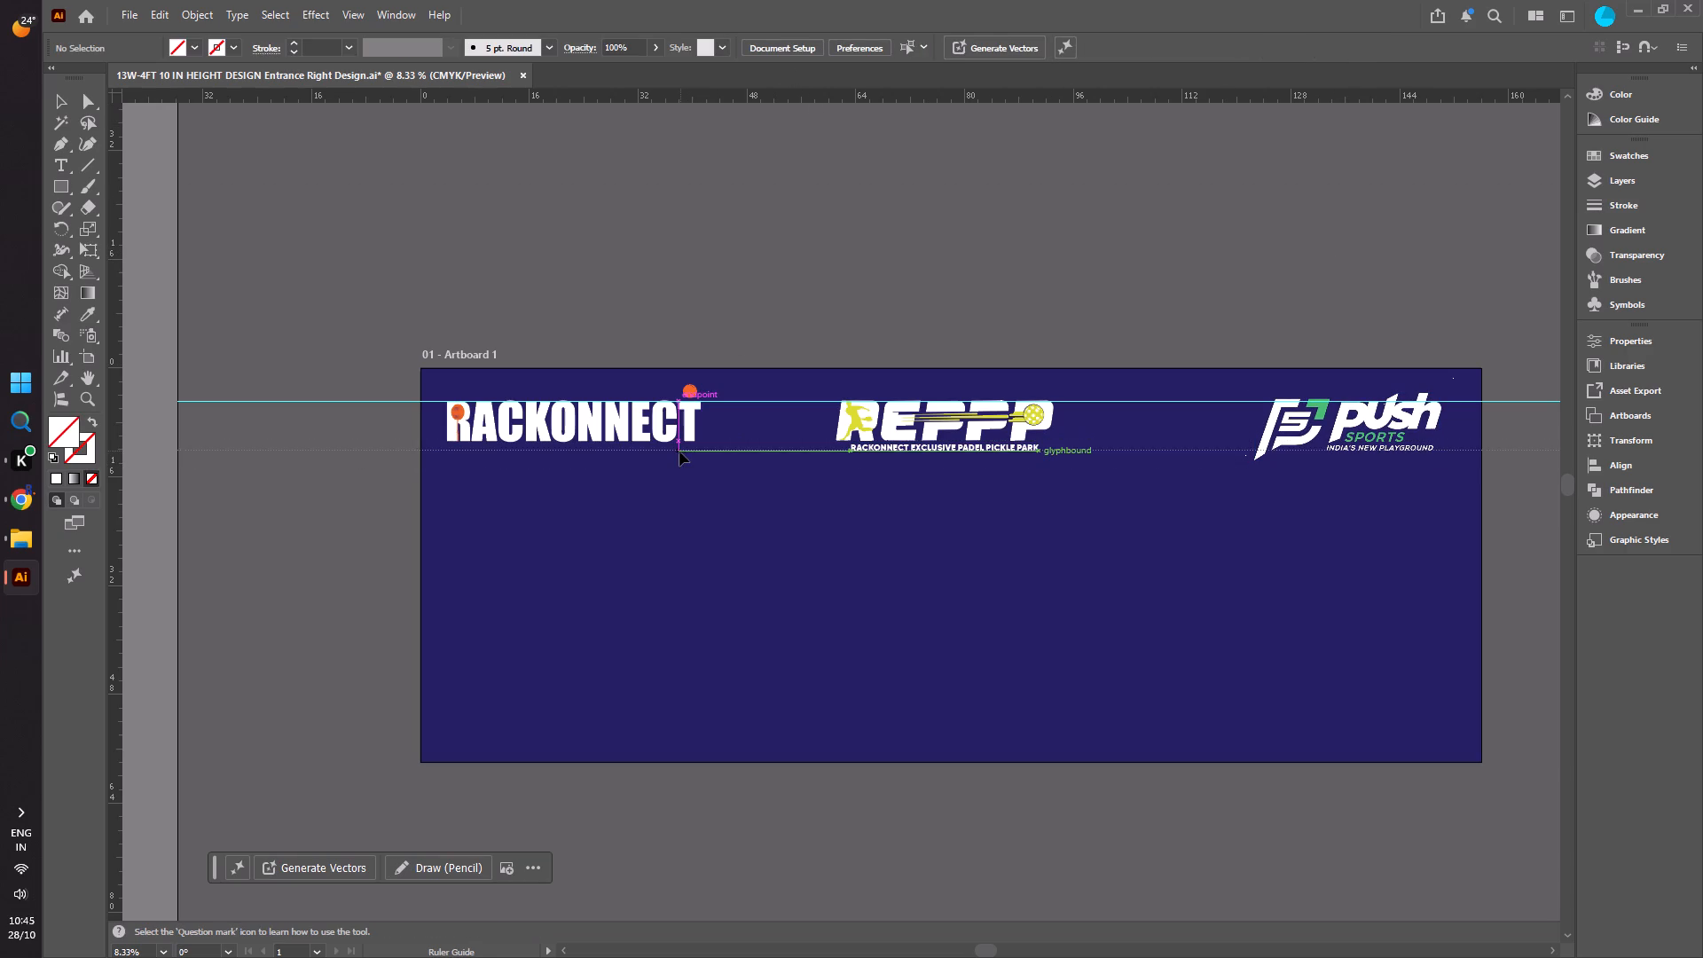
pyautogui.moveTo(679, 452); pyautogui.dragTo(687, 443)
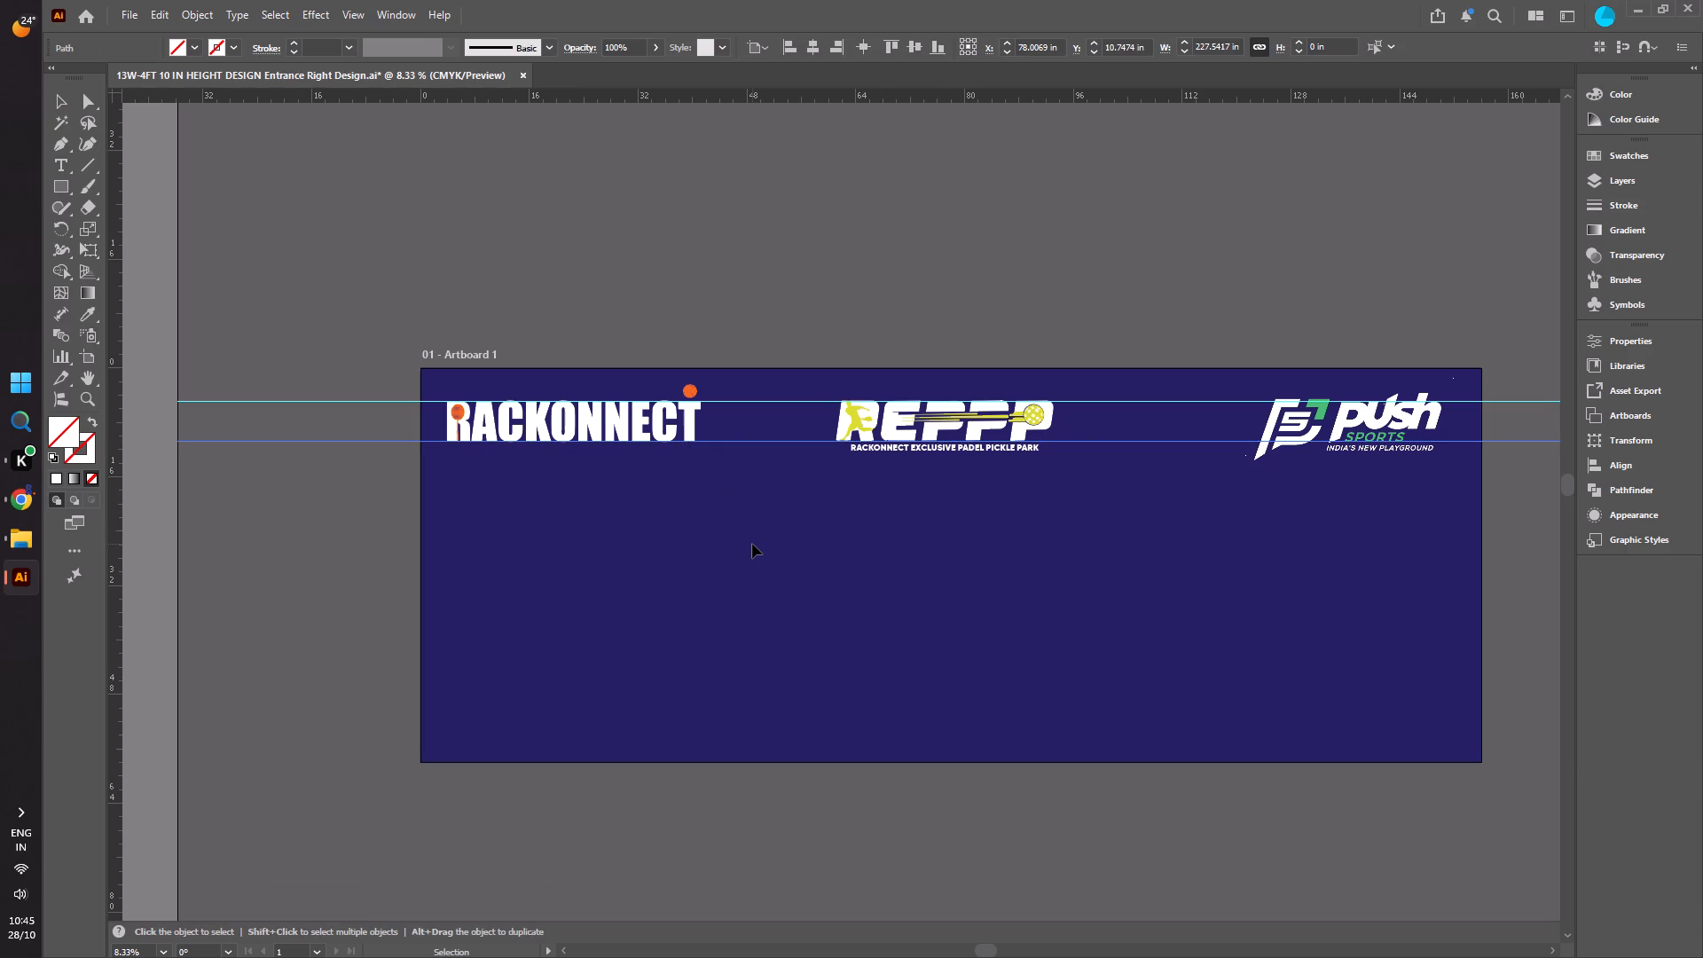
pyautogui.click(854, 215)
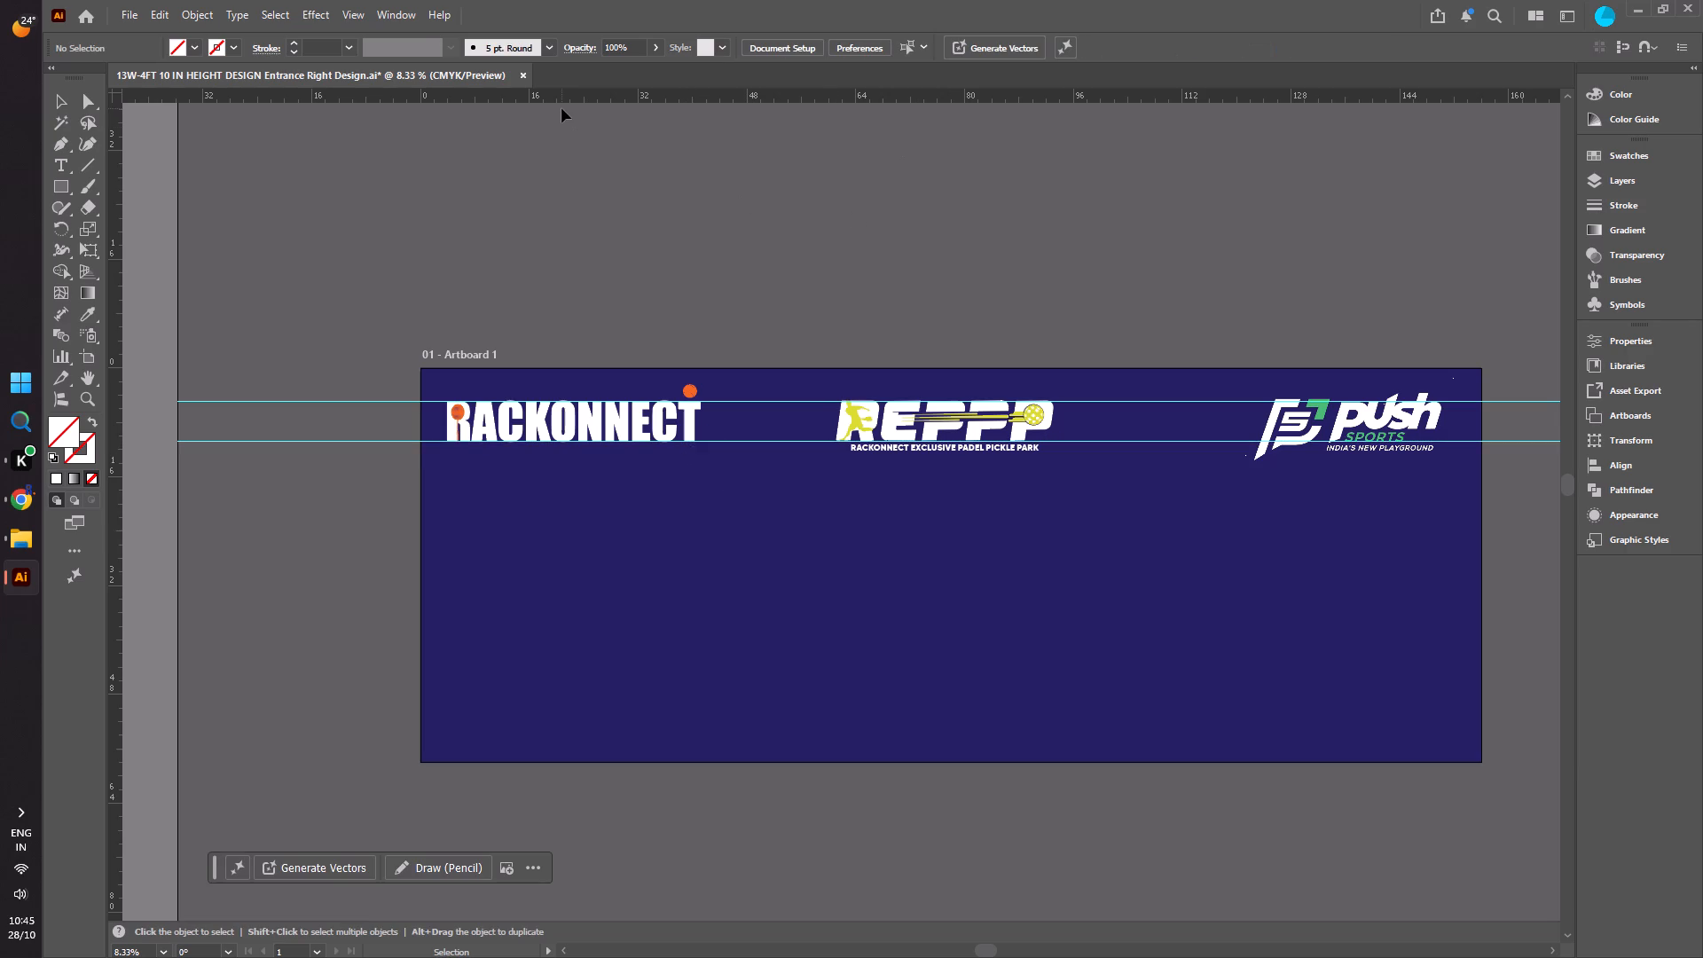
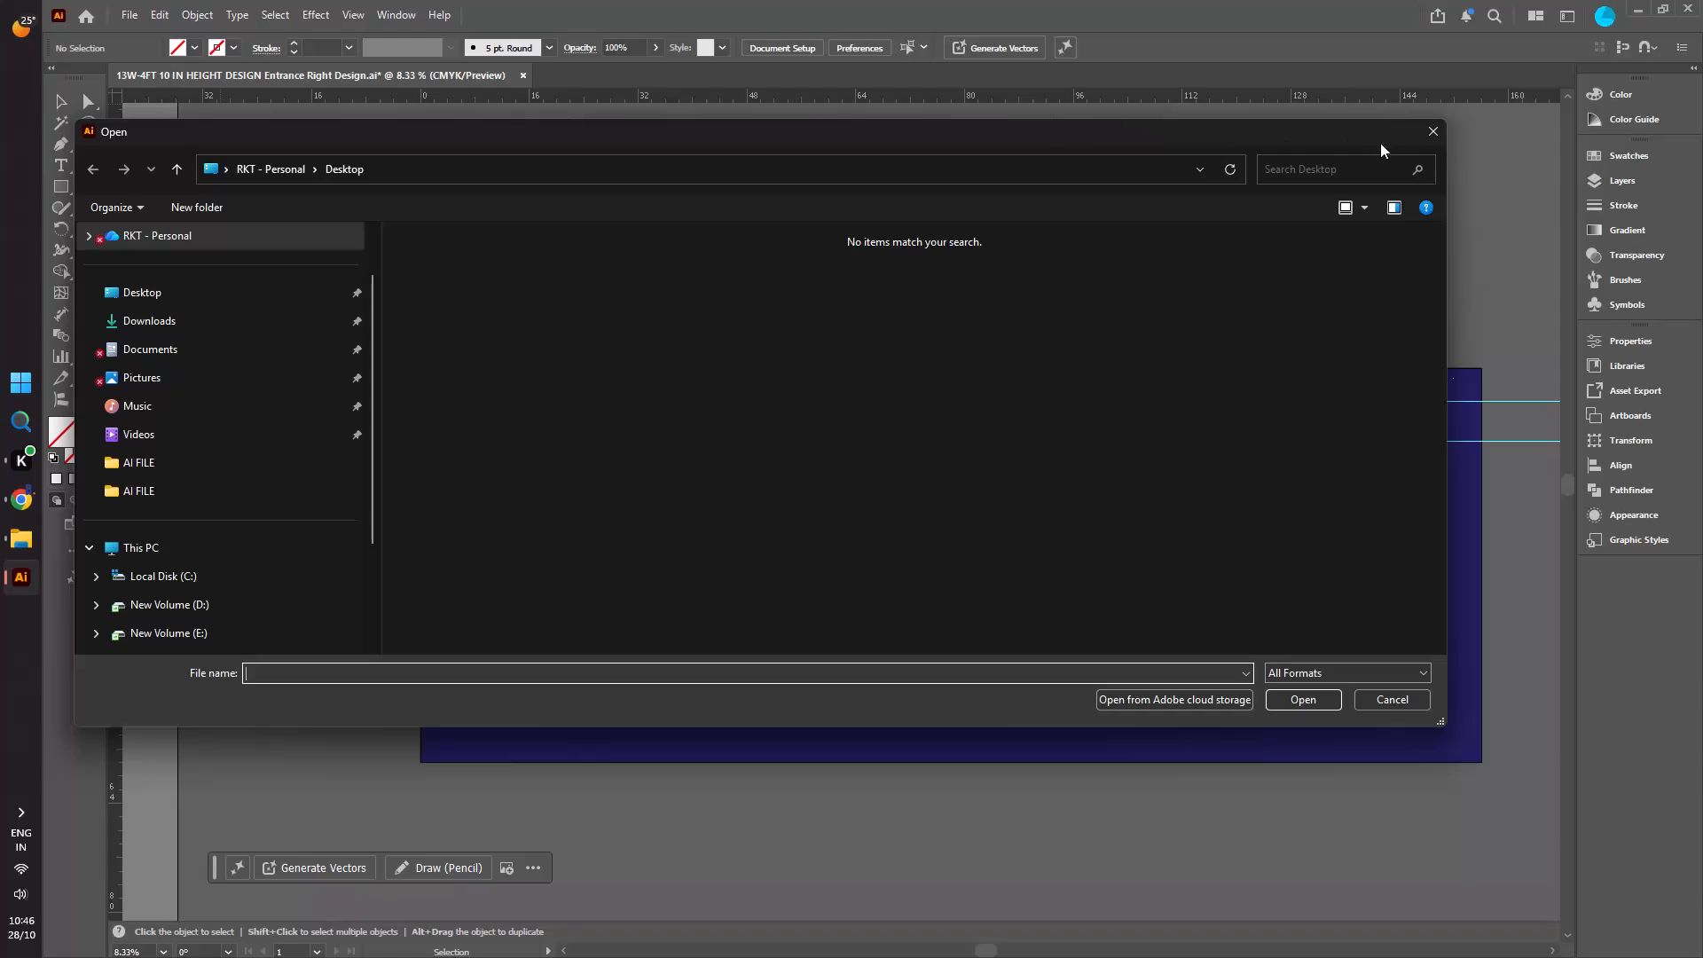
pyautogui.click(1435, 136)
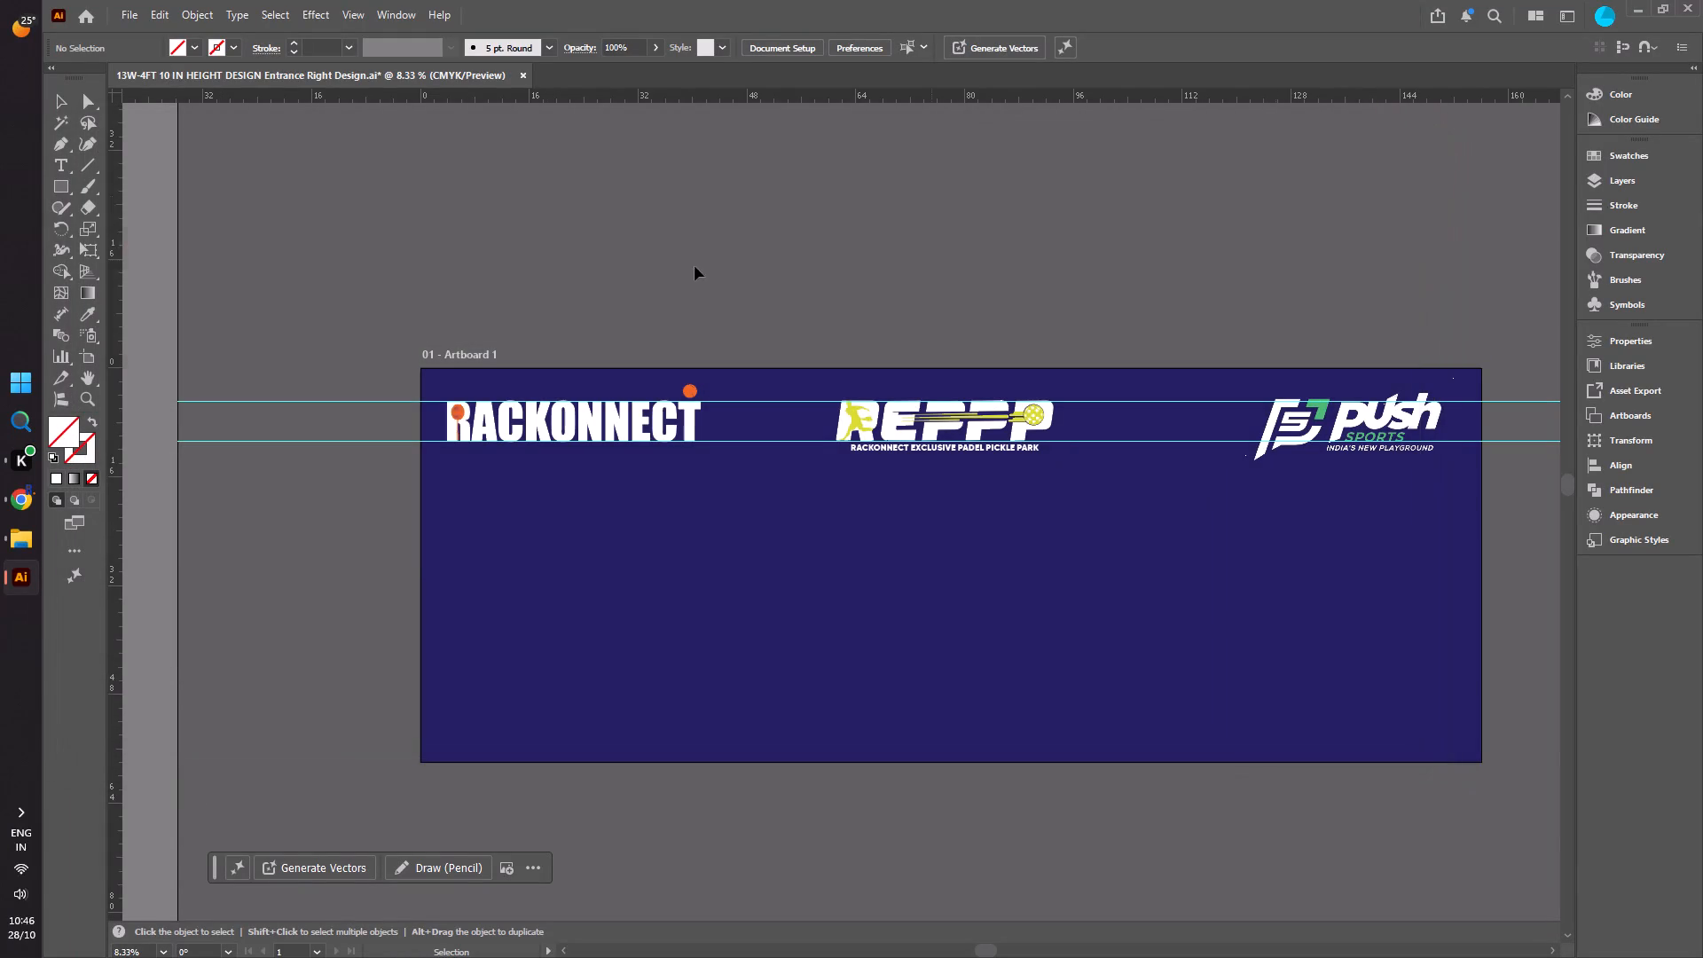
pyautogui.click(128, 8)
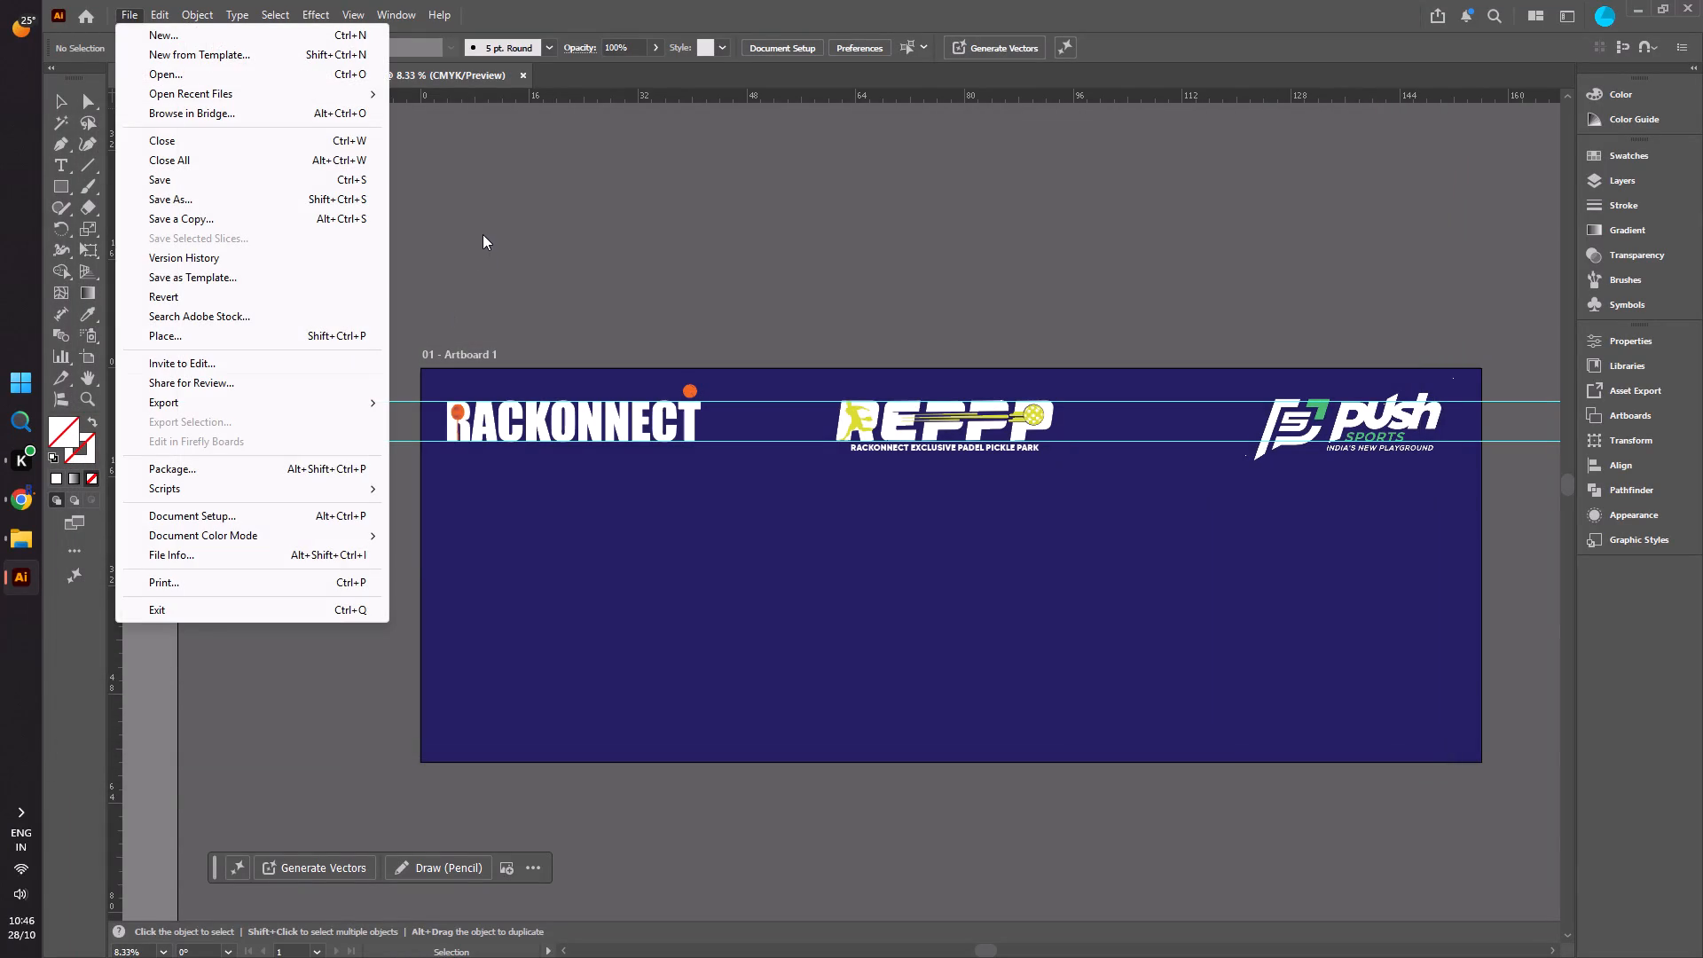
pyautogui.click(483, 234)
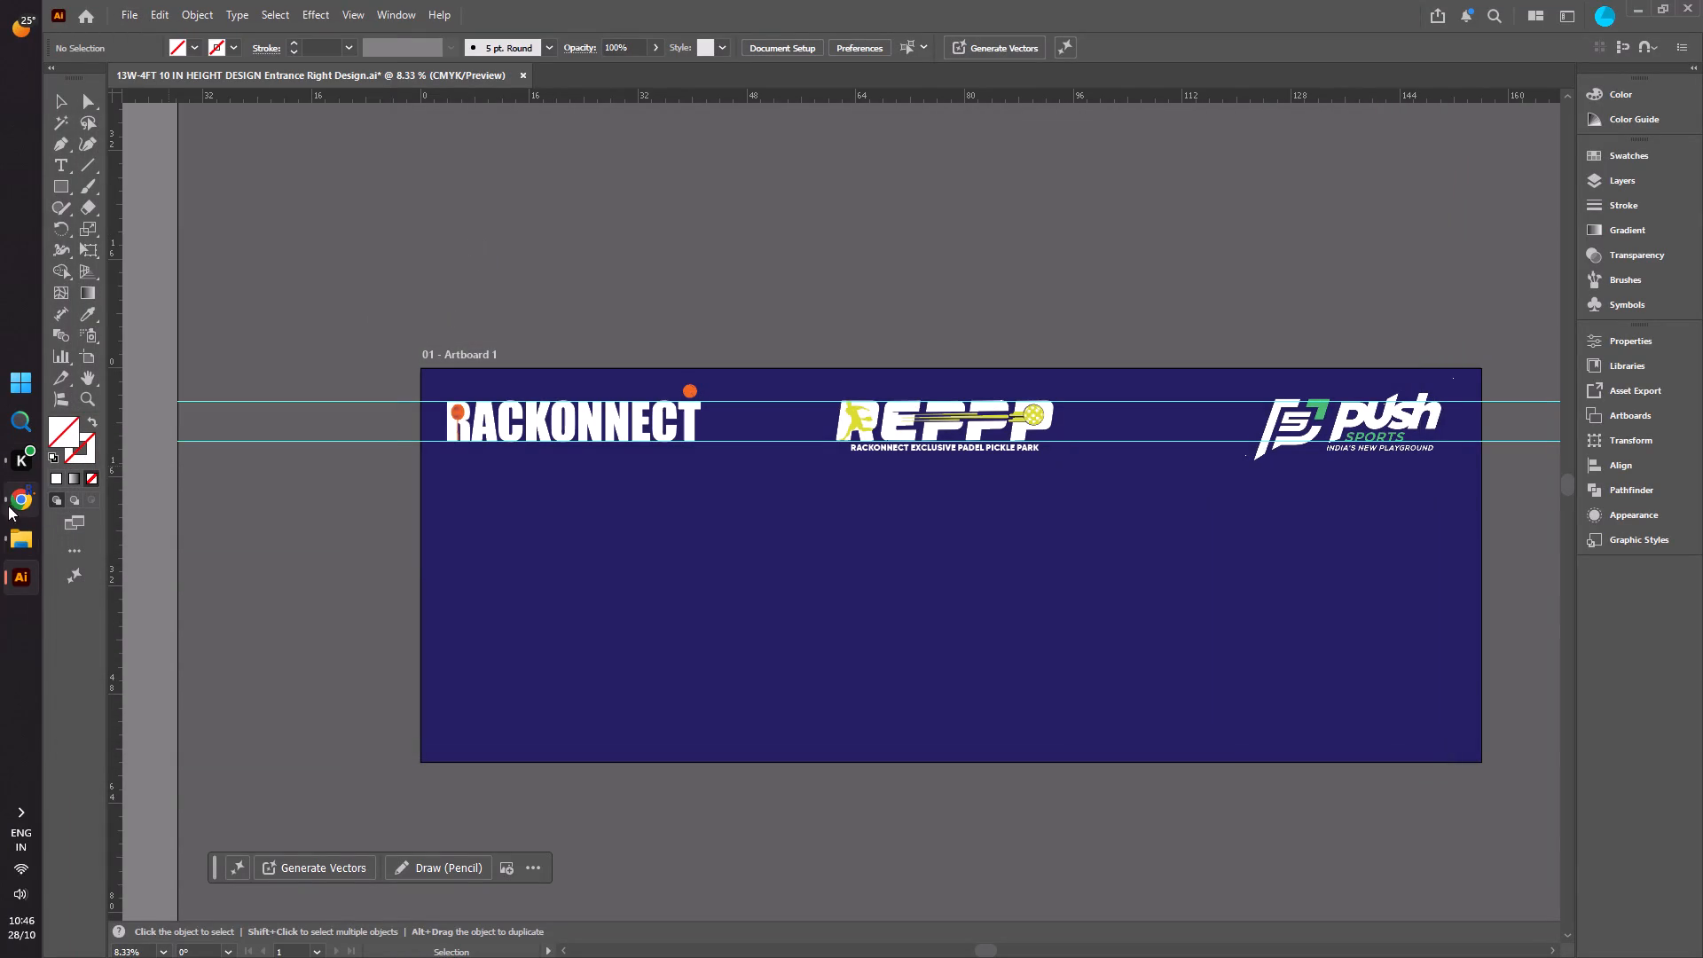
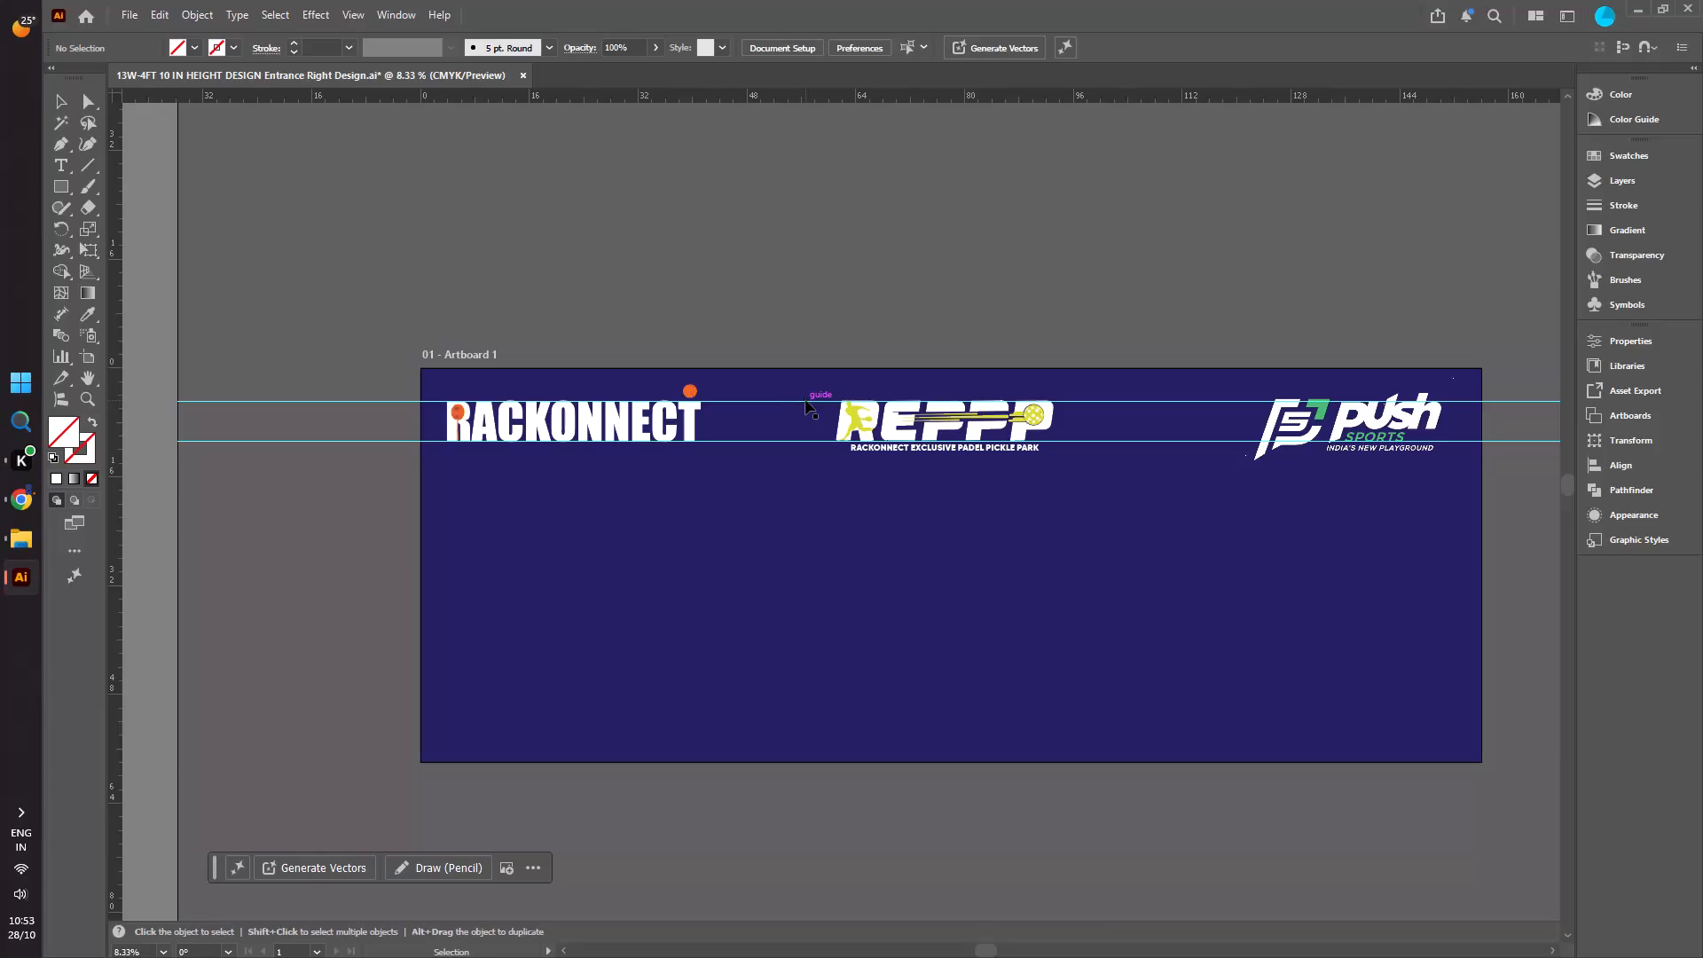
# Undo the recent edits back to before the lower horizontal guide was added, and clear the selection.
pyautogui.hotkey('ctrl', 'z')
pyautogui.hotkey('ctrl', 'z')
pyautogui.hotkey('ctrl', 'z')
pyautogui.hotkey('ctrl', 'z')
pyautogui.hotkey('ctrl', 'z')
pyautogui.hotkey('ctrl', 'z')
pyautogui.hotkey('ctrl', 'z')
pyautogui.hotkey('ctrl', 'z')
pyautogui.hotkey('ctrl', 'z')
pyautogui.hotkey('ctrl', 'z')
pyautogui.hotkey('ctrl', 'z')
pyautogui.hotkey('ctrl', 'z')
pyautogui.hotkey('ctrl', 'z')
pyautogui.hotkey('ctrl', 'z')
pyautogui.hotkey('ctrl', 'z')
pyautogui.hotkey('ctrl', 'z')
pyautogui.hotkey('ctrl', 'z')
pyautogui.hotkey('ctrl', 'z')
pyautogui.hotkey('ctrl', 'z')
pyautogui.hotkey('ctrl', 'z')
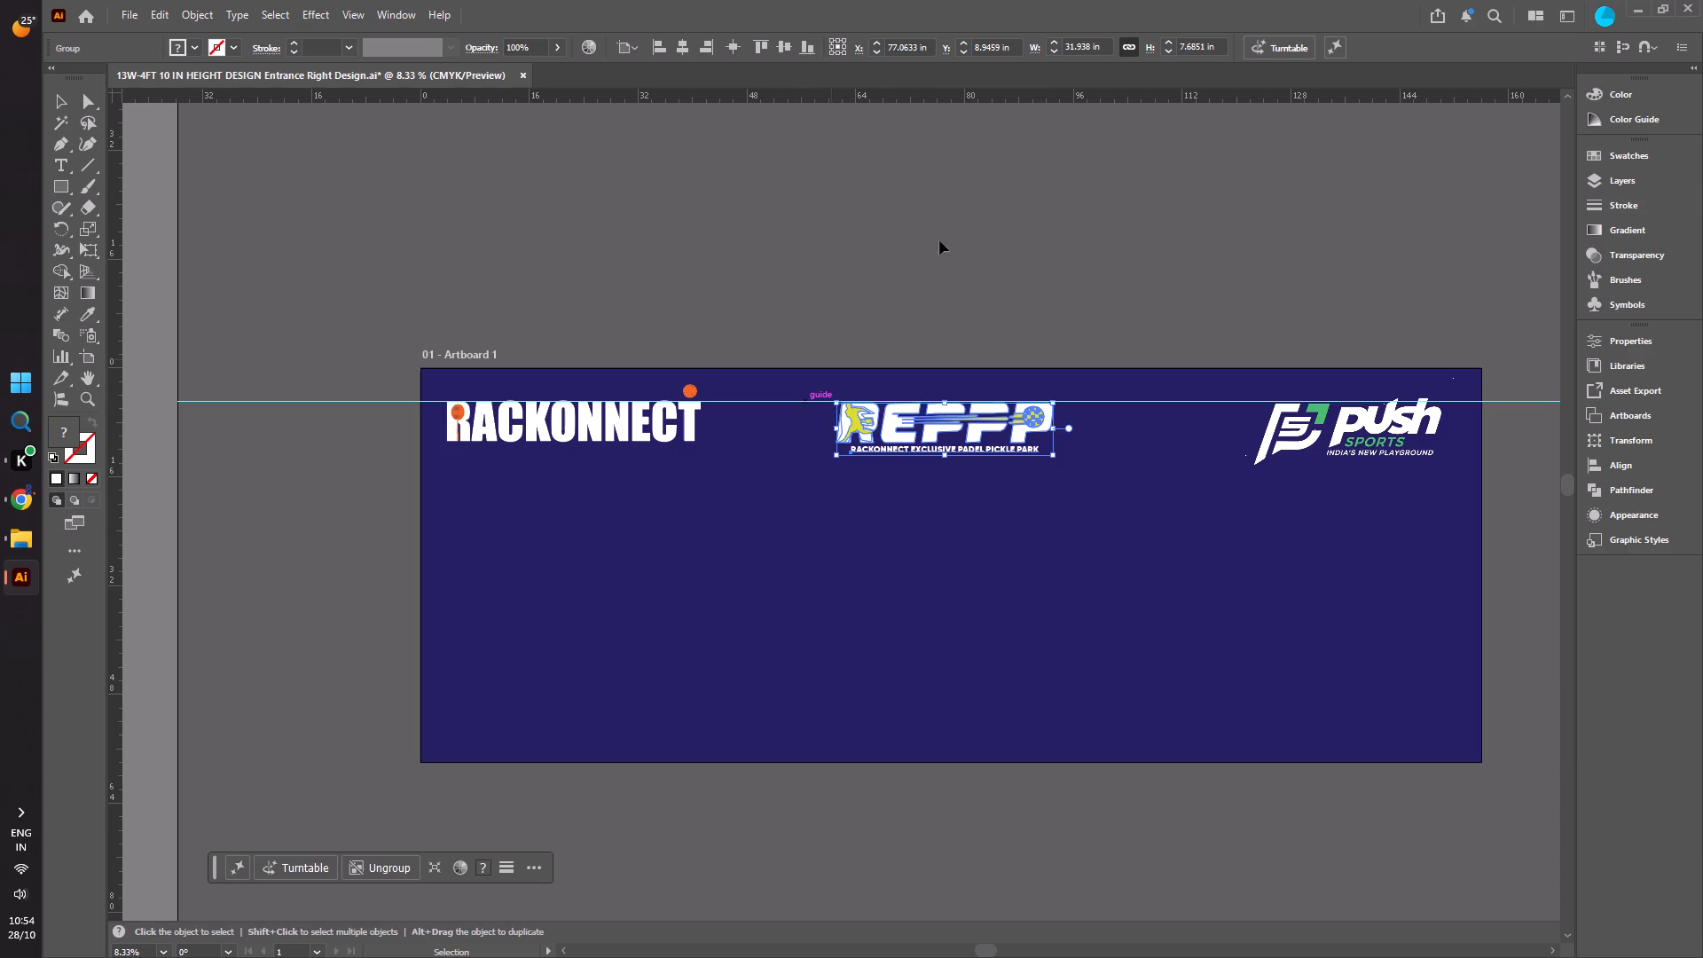
pyautogui.click(907, 203)
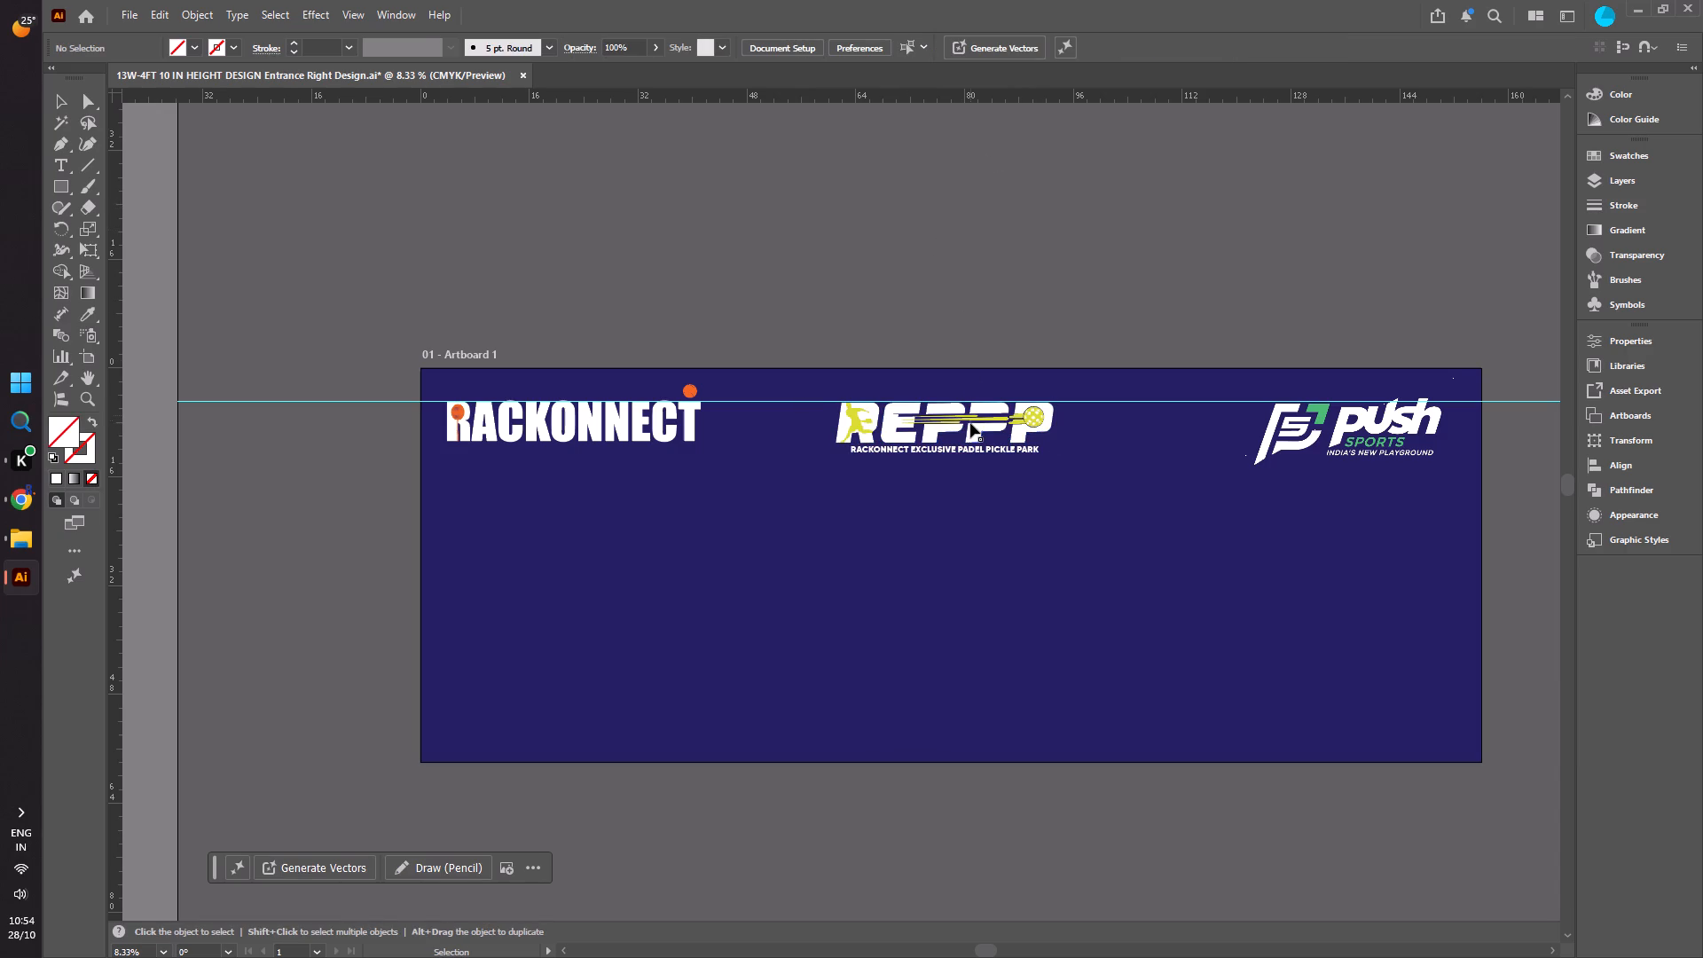
# Nudge the REPPP logo group straight up to Y about 8.47 in, with its top edge near the horizontal guide.
pyautogui.click(970, 423)
pyautogui.press('Up')
pyautogui.press('Up')
pyautogui.press('Up')
pyautogui.press('Up')
pyautogui.press('Up')
pyautogui.press('Up')
pyautogui.press('Up')
pyautogui.press('Up')
pyautogui.press('Up')
pyautogui.press('Up')
pyautogui.press('Up')
pyautogui.press('Up')
pyautogui.press('Up')
pyautogui.press('Up')
pyautogui.press('Up')
pyautogui.press('Up')
pyautogui.press('Up')
pyautogui.press('Up')
pyautogui.press('Up')
pyautogui.press('Up')
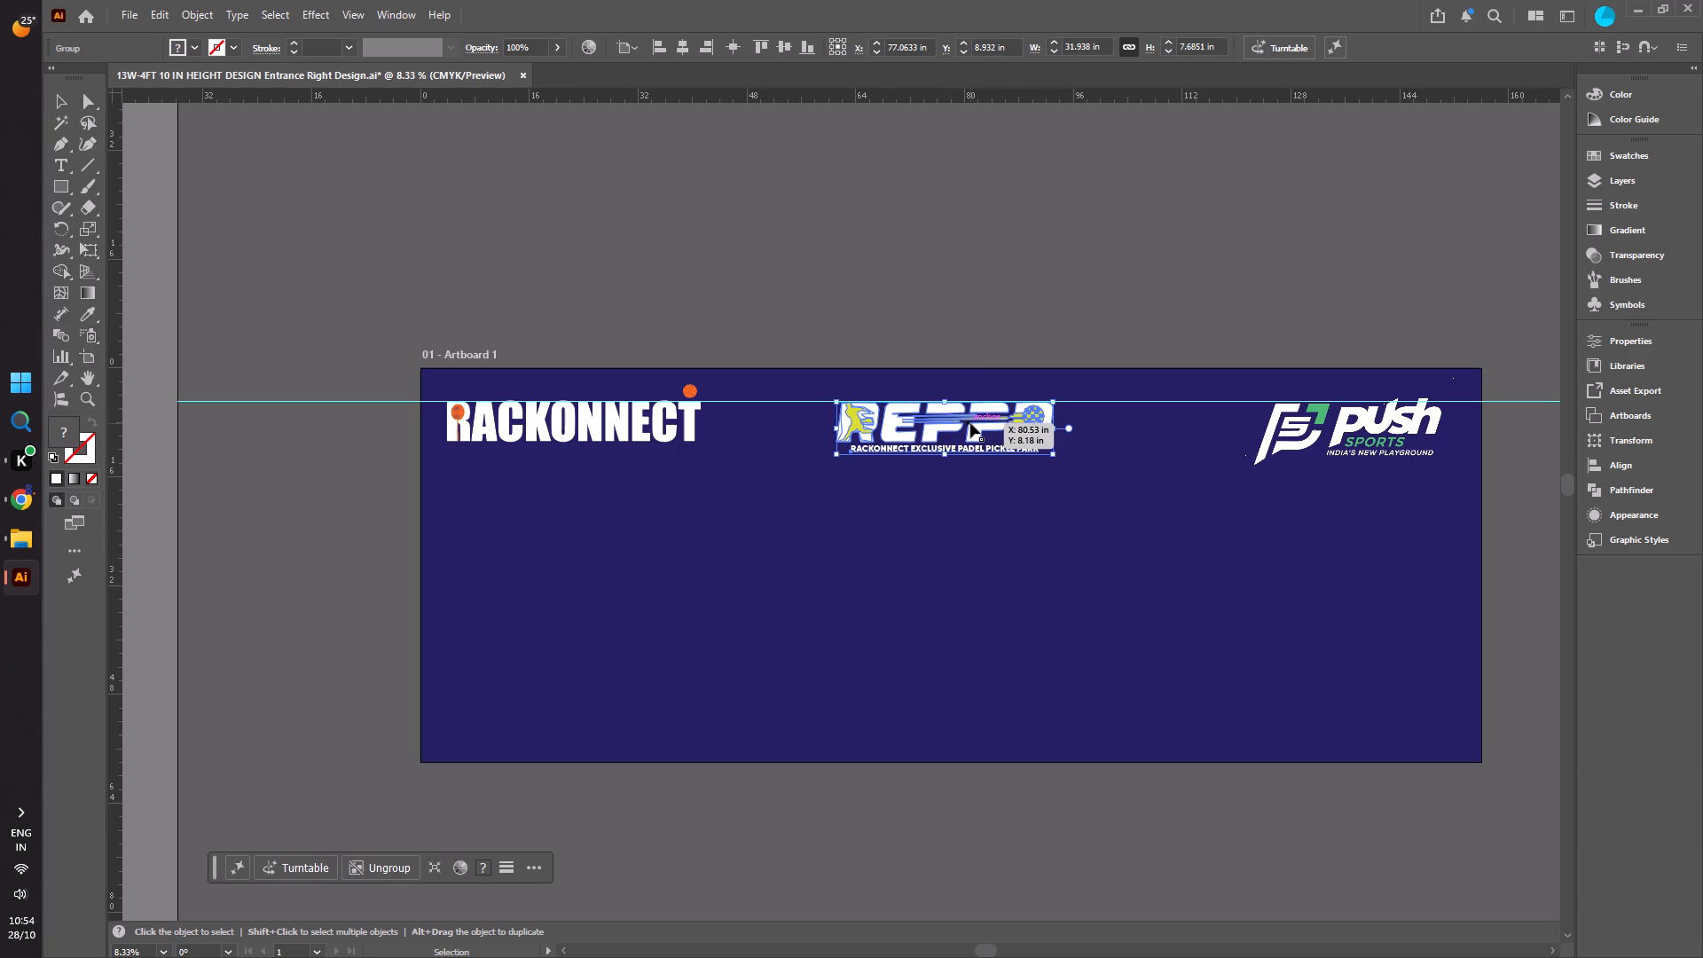
pyautogui.press('Up')
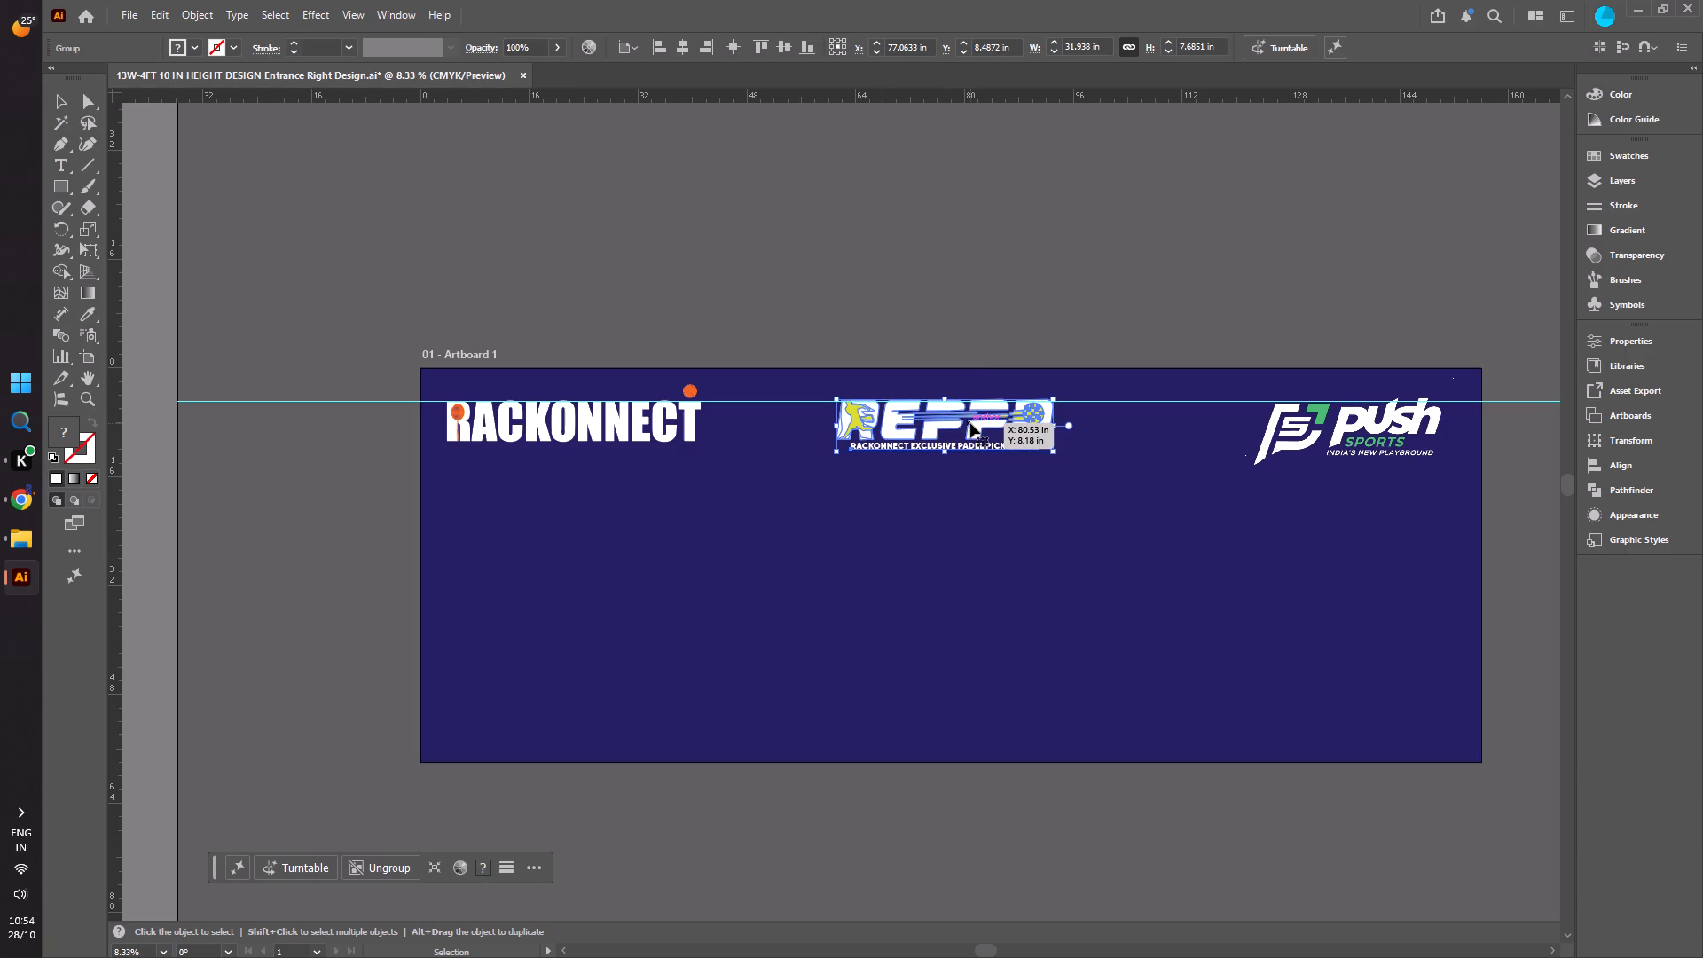
pyautogui.press('Up')
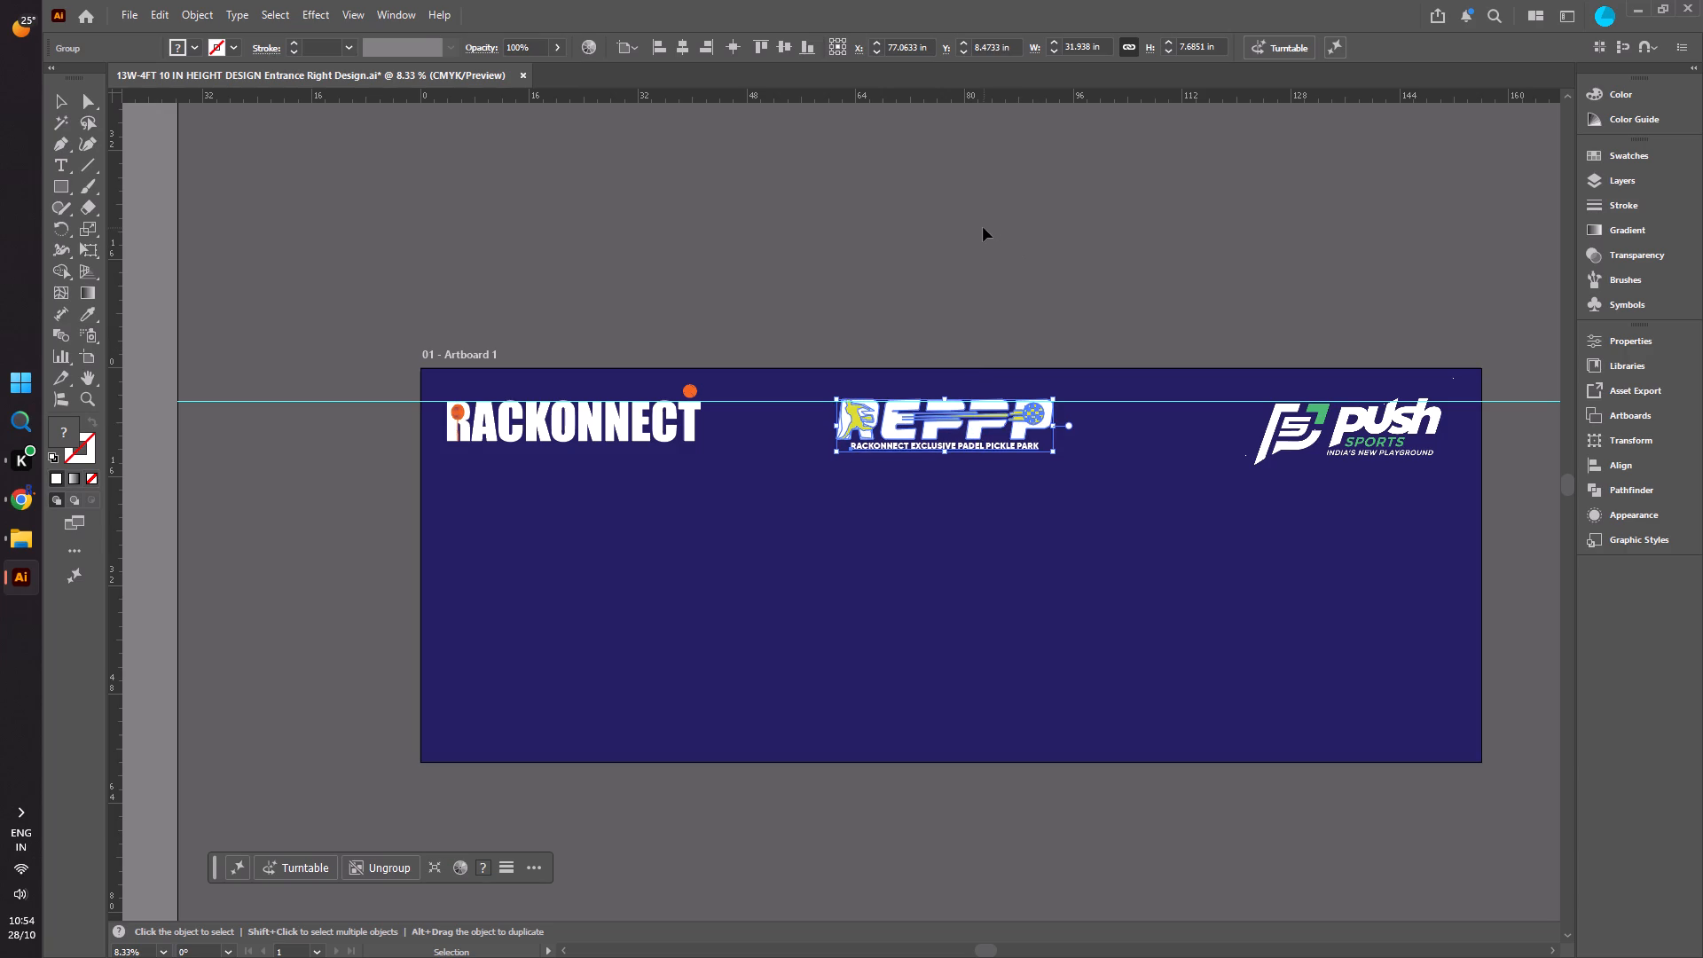
pyautogui.click(997, 194)
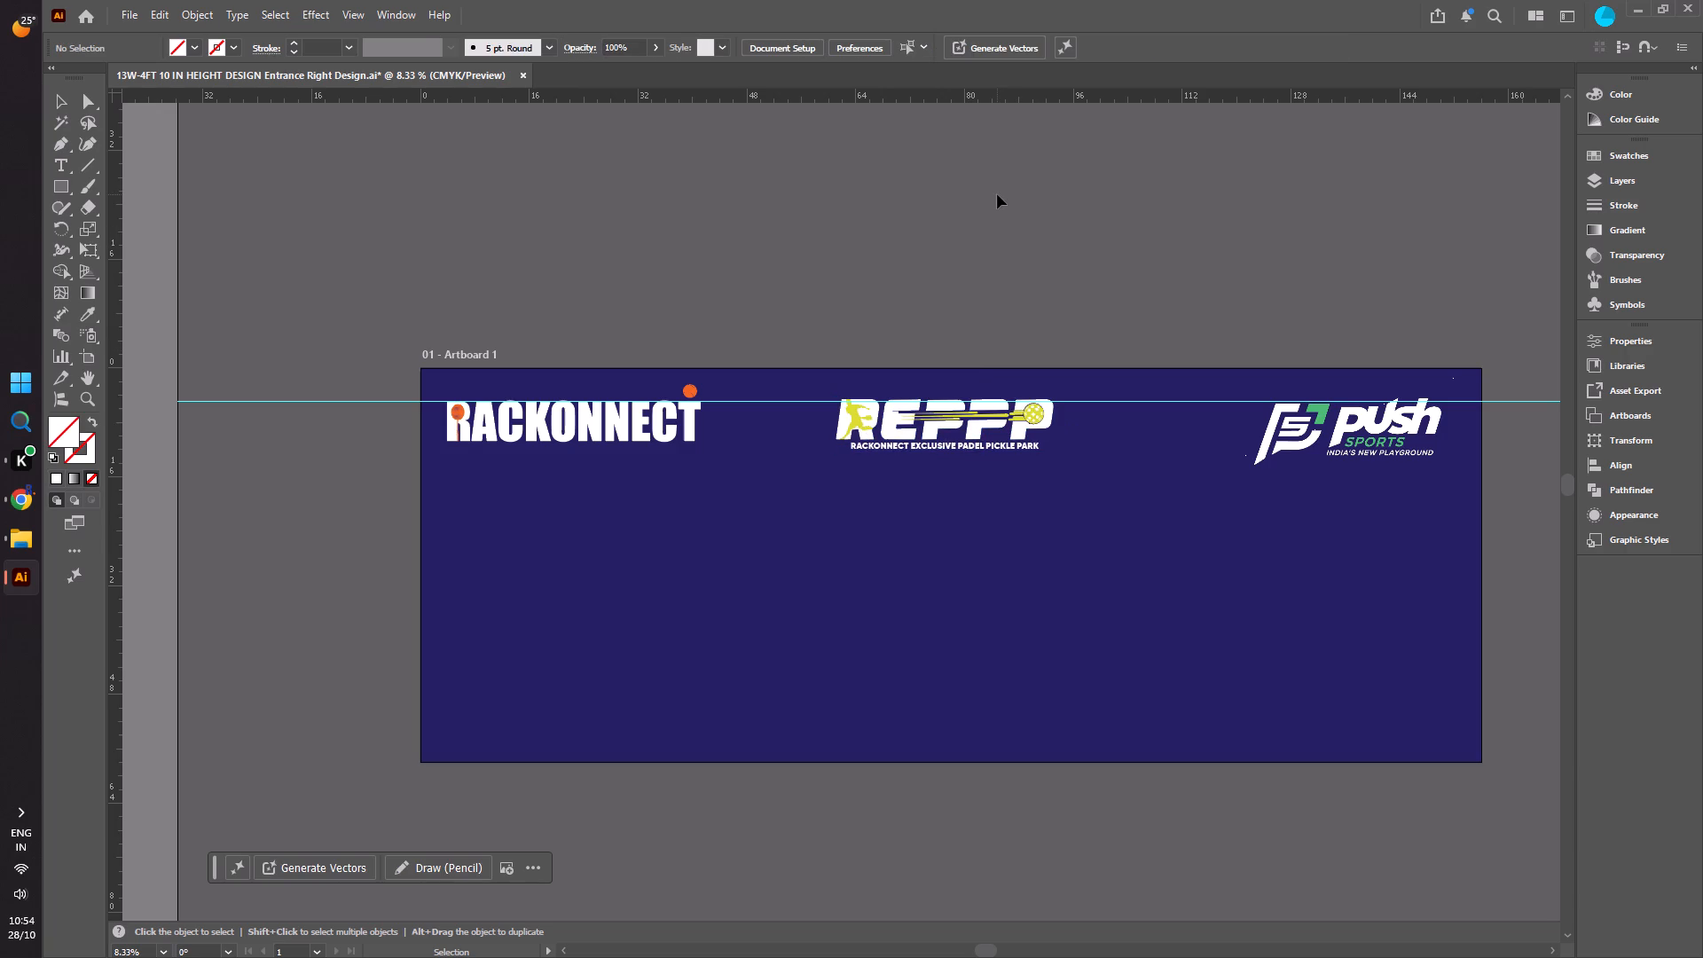
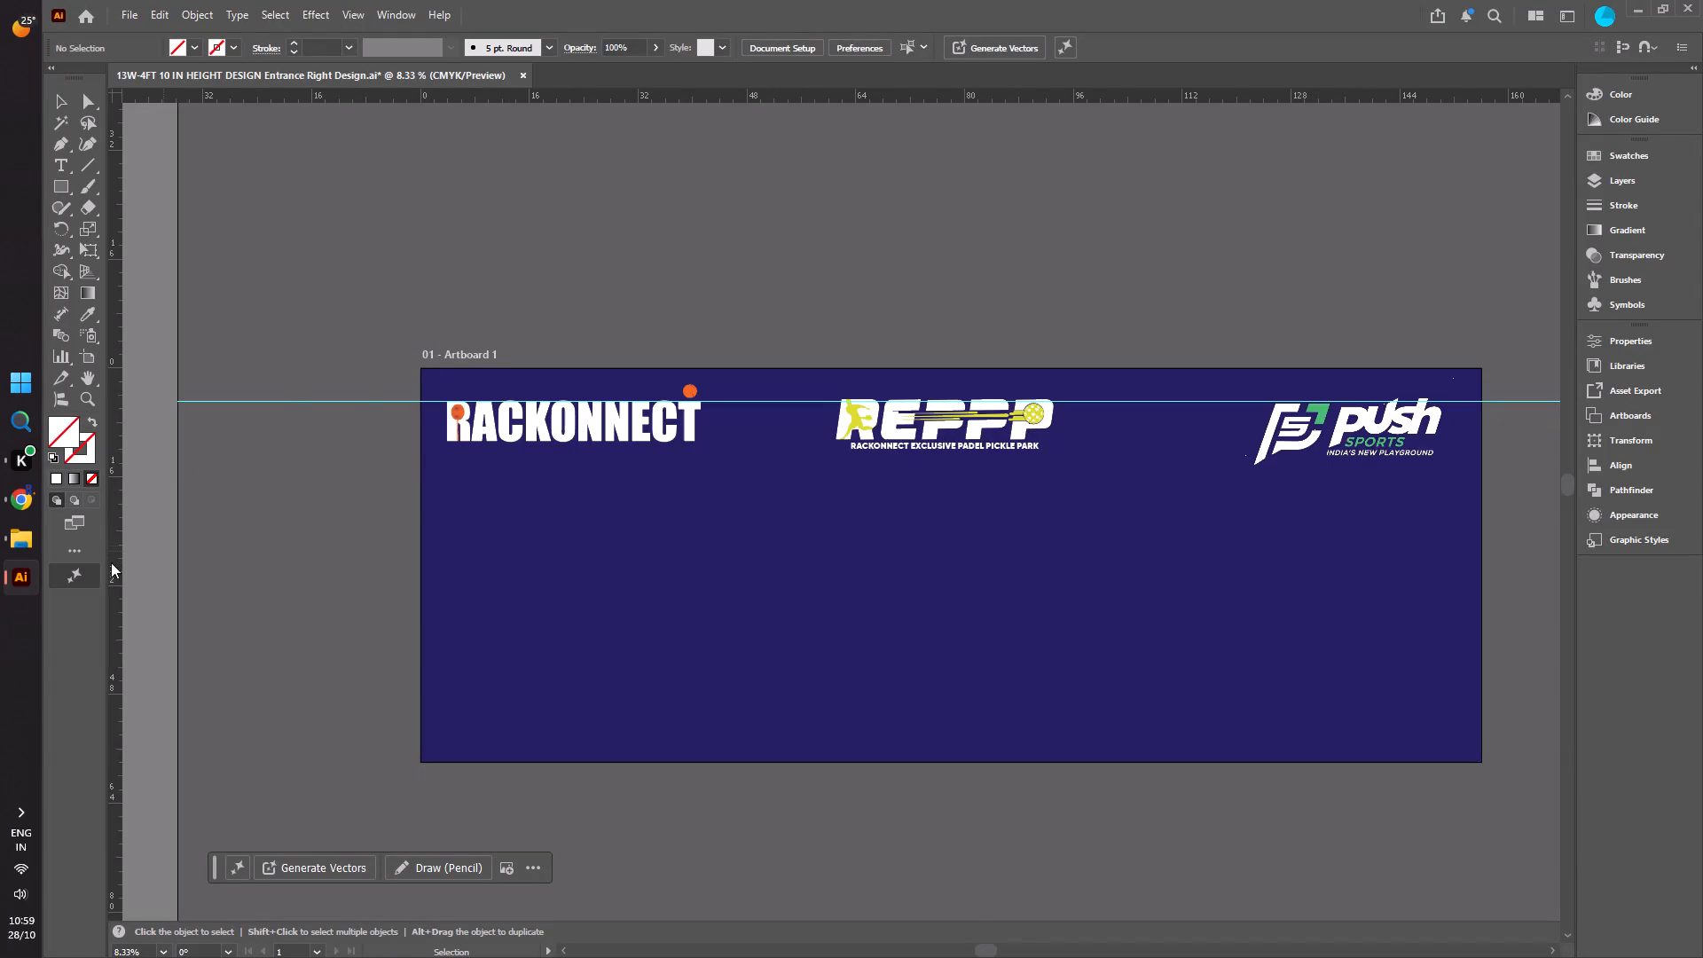
# Delete the horizontal guide that runs across the top of the logo row.
pyautogui.click(267, 506)
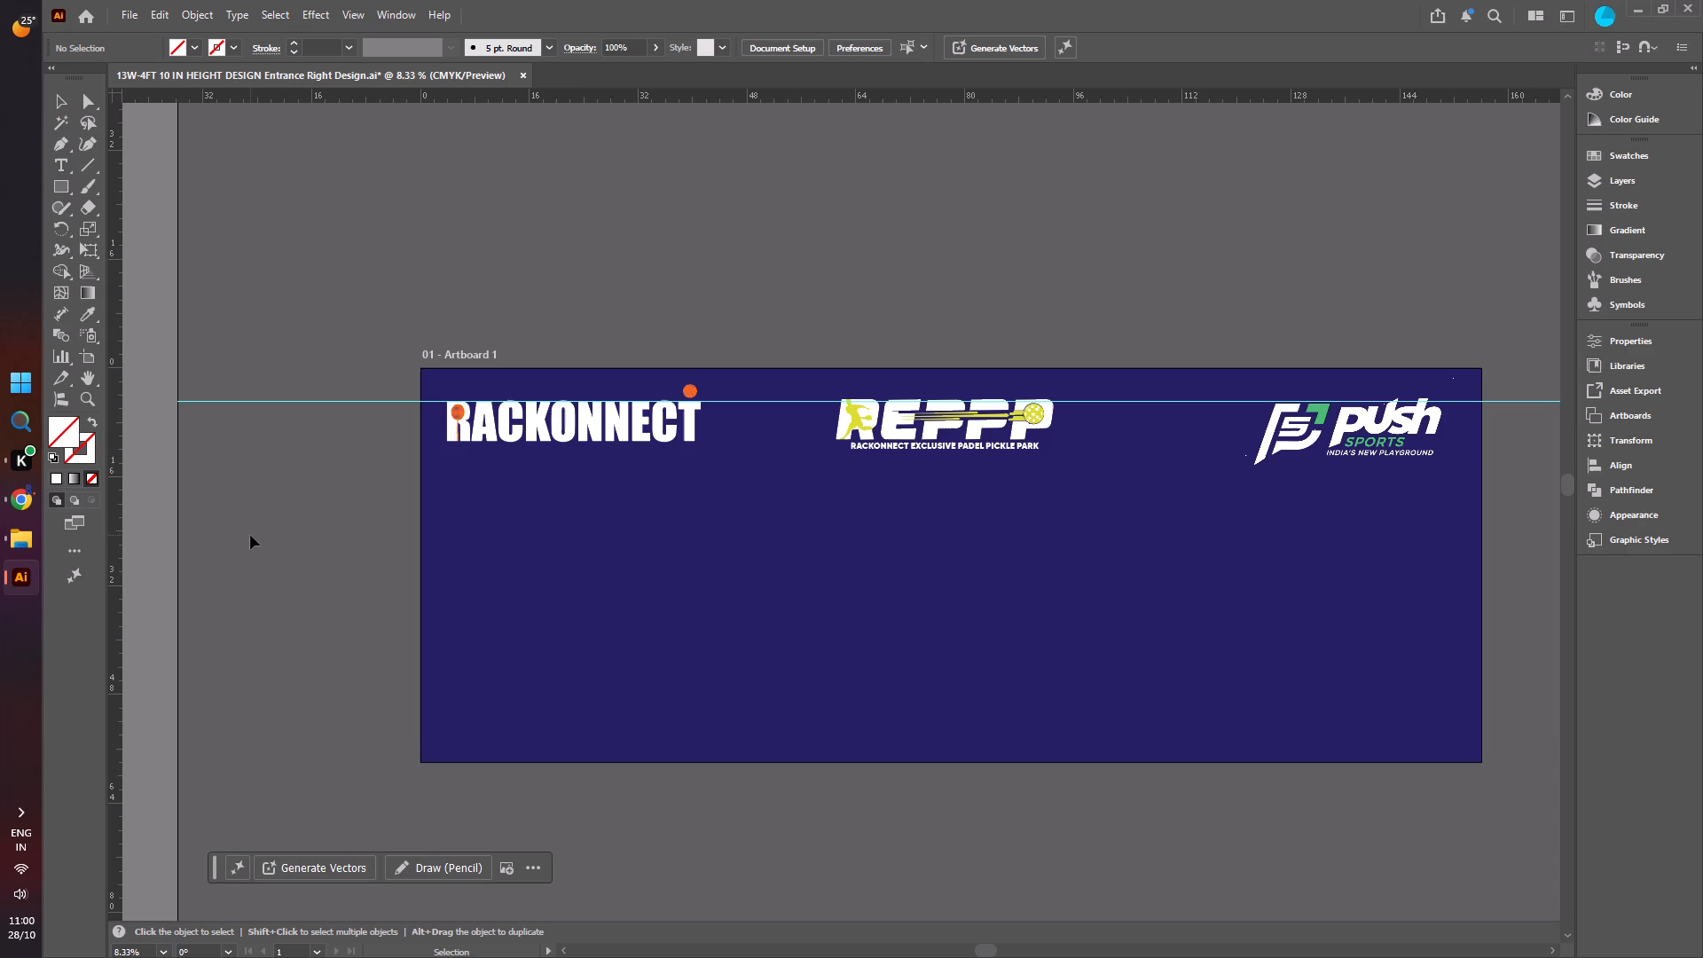
pyautogui.click(506, 400)
pyautogui.click(337, 403)
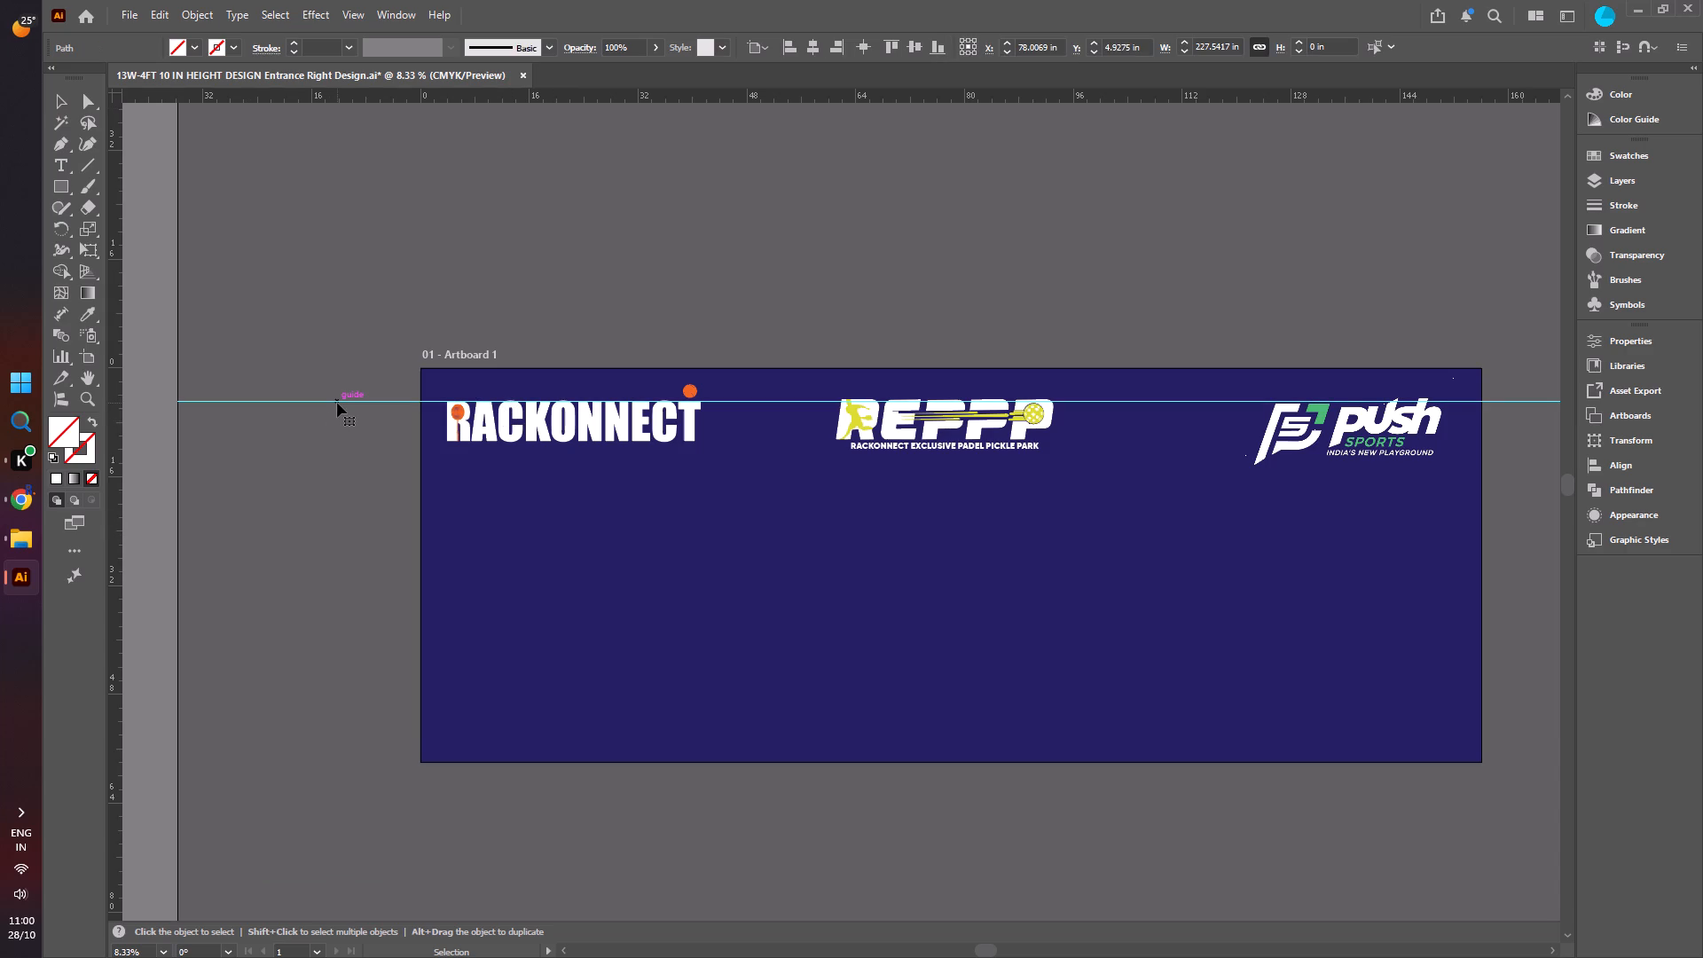
pyautogui.click(337, 403)
pyautogui.press('Delete')
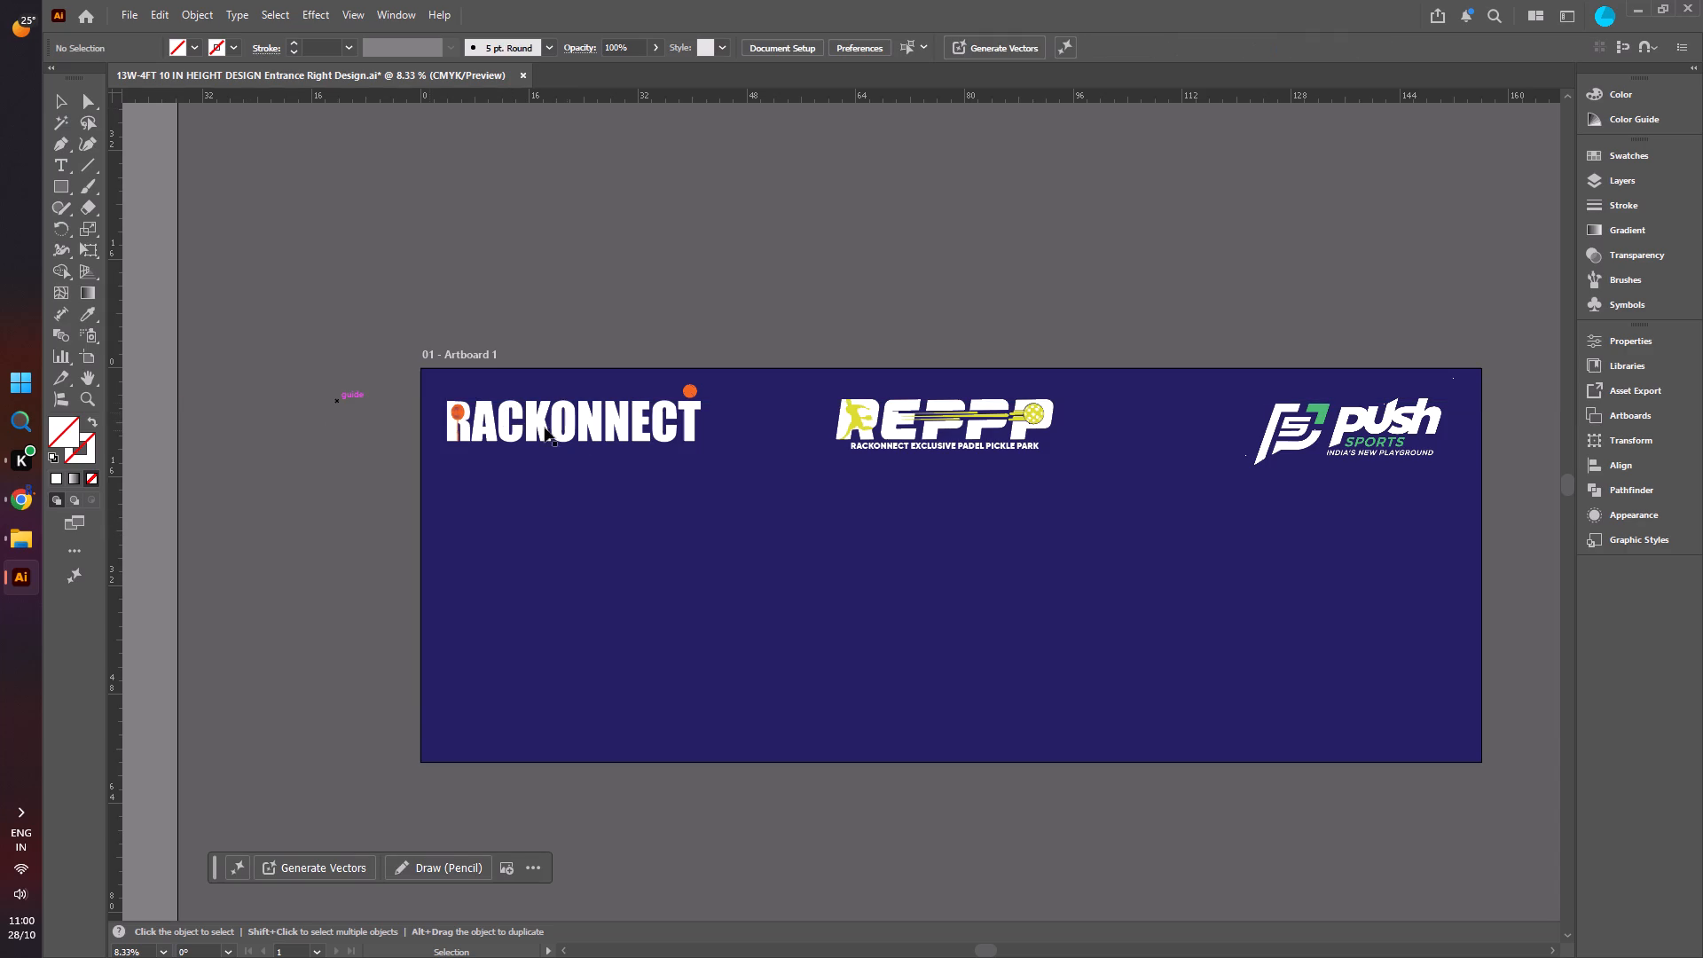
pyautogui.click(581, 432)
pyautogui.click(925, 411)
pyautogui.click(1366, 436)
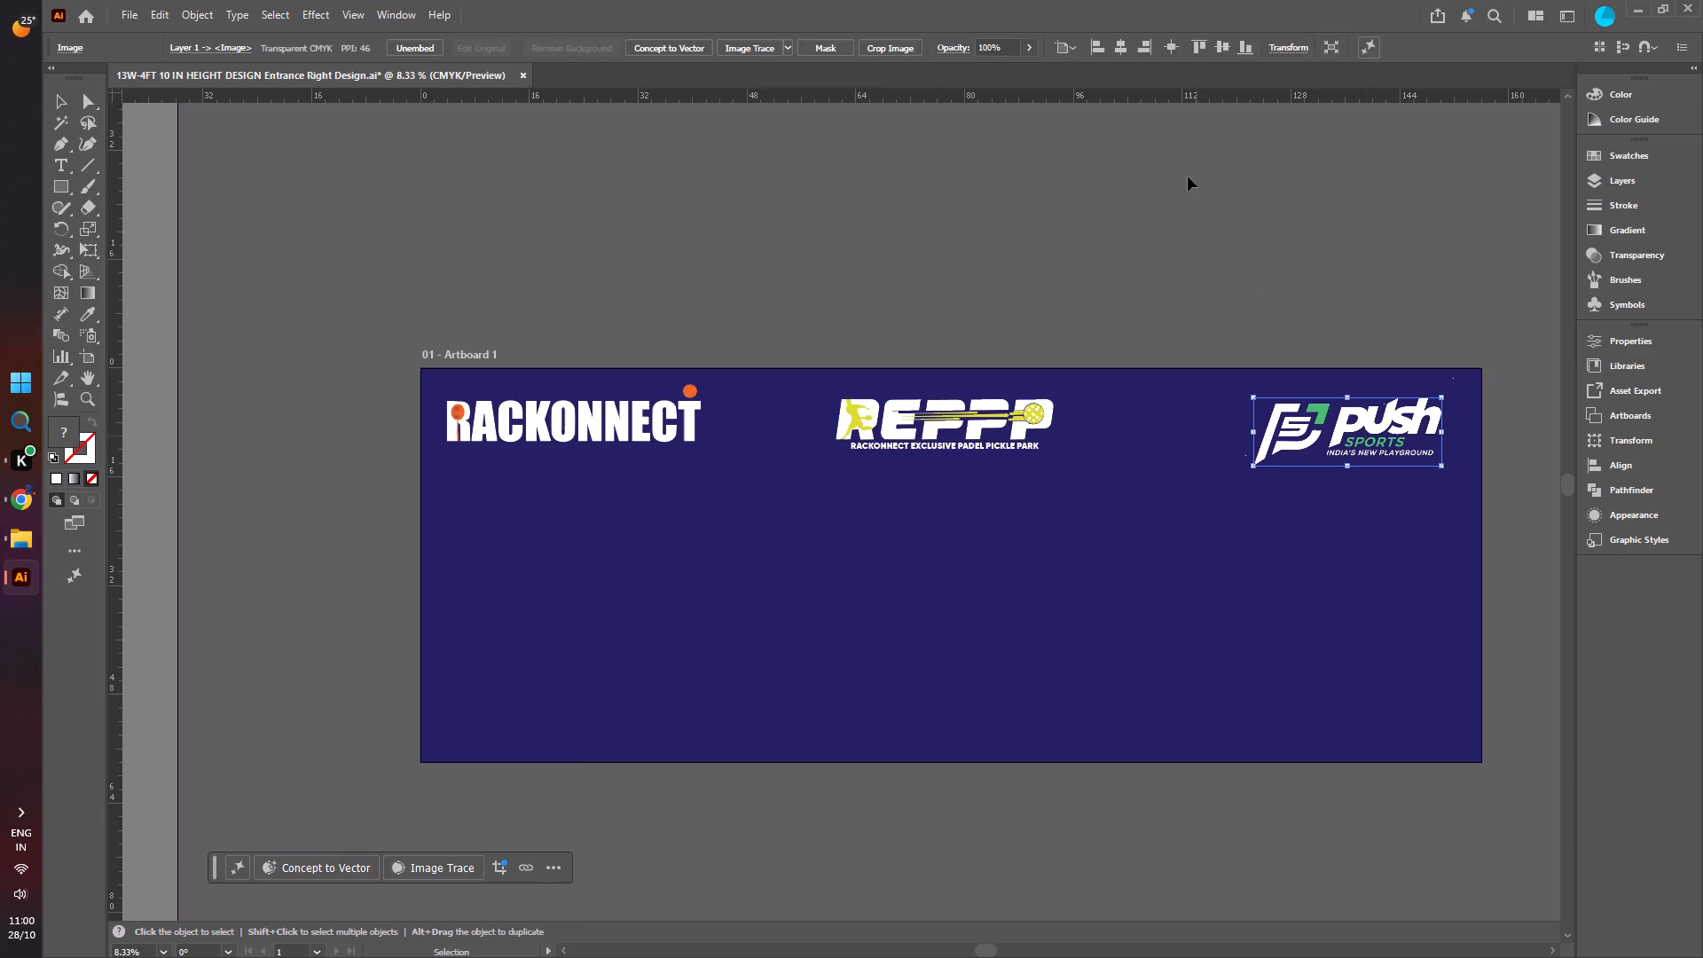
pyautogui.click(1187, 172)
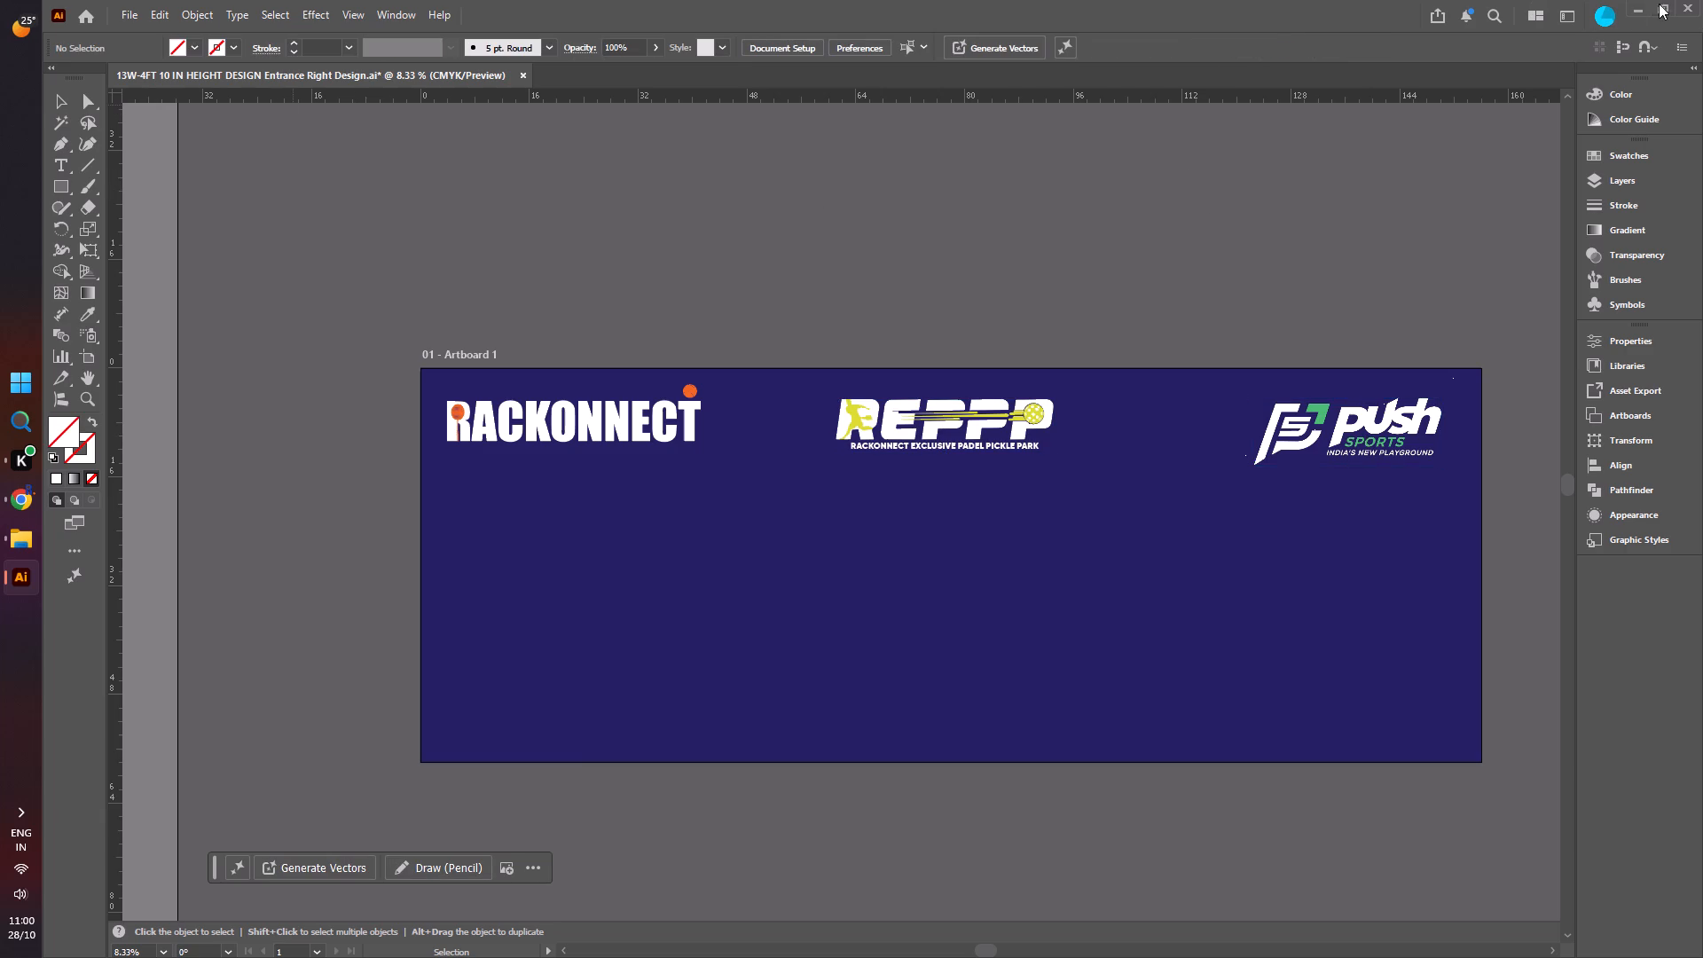
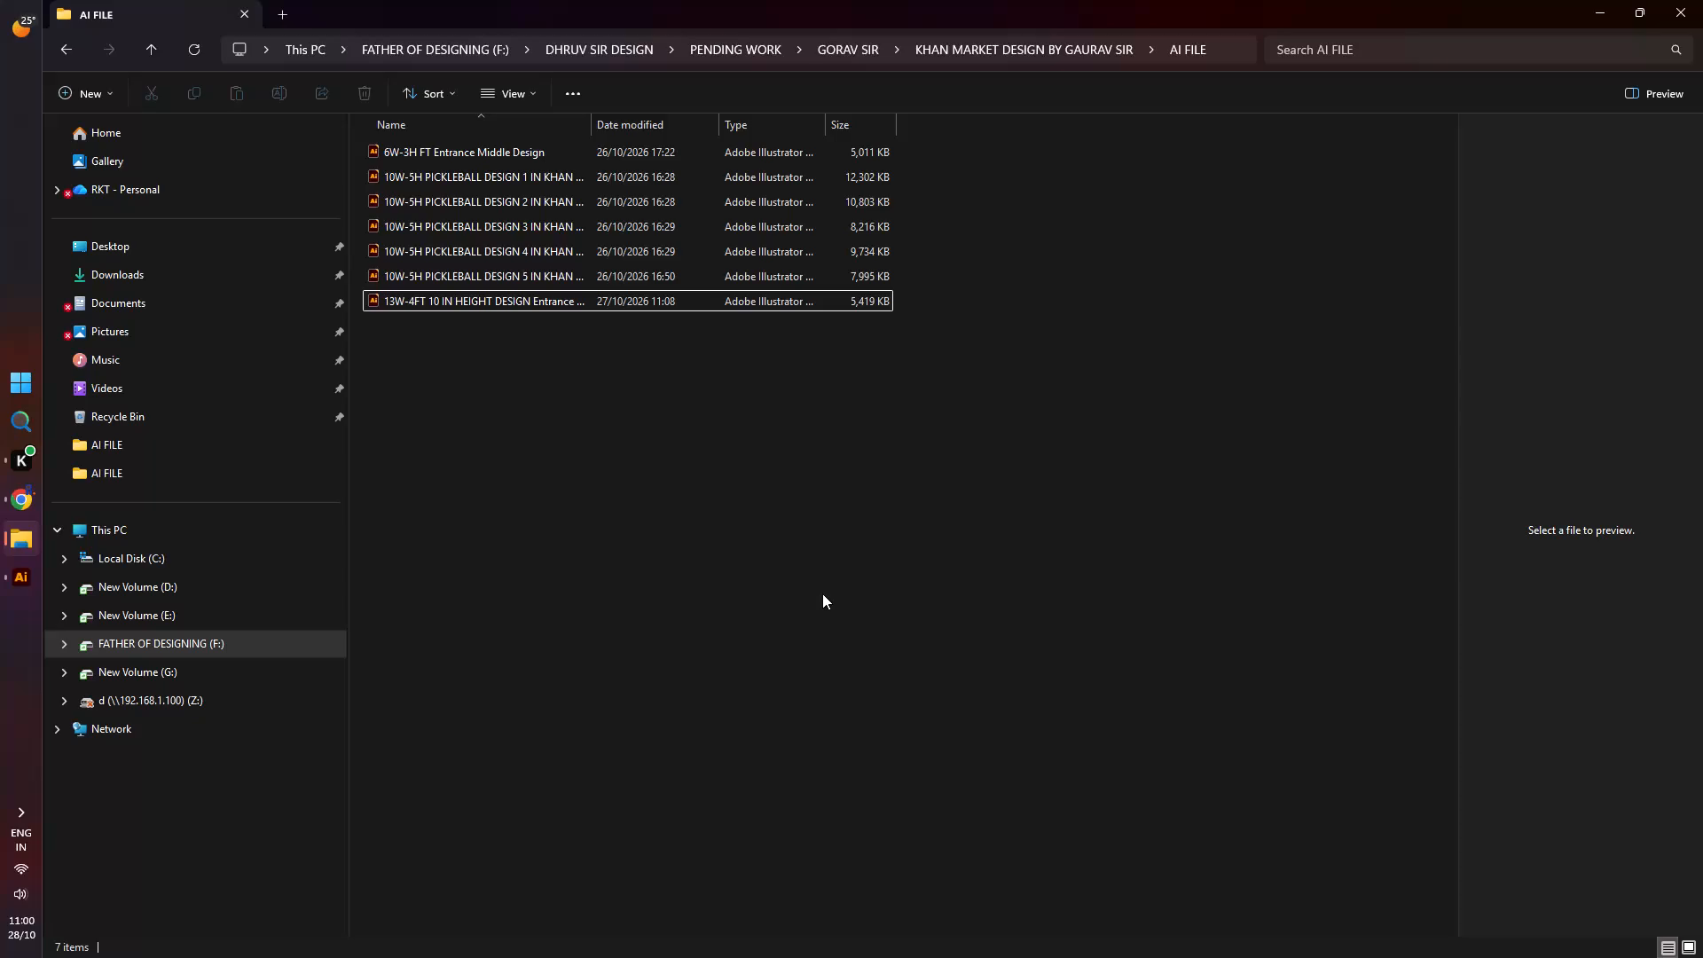
# In File Explorer, preview the 10W-5H pickleball designs 5 through 1 and the 6W-3H FT Entrance Middle Design in the AI FILE folder.
pyautogui.click(483, 279)
pyautogui.click(485, 255)
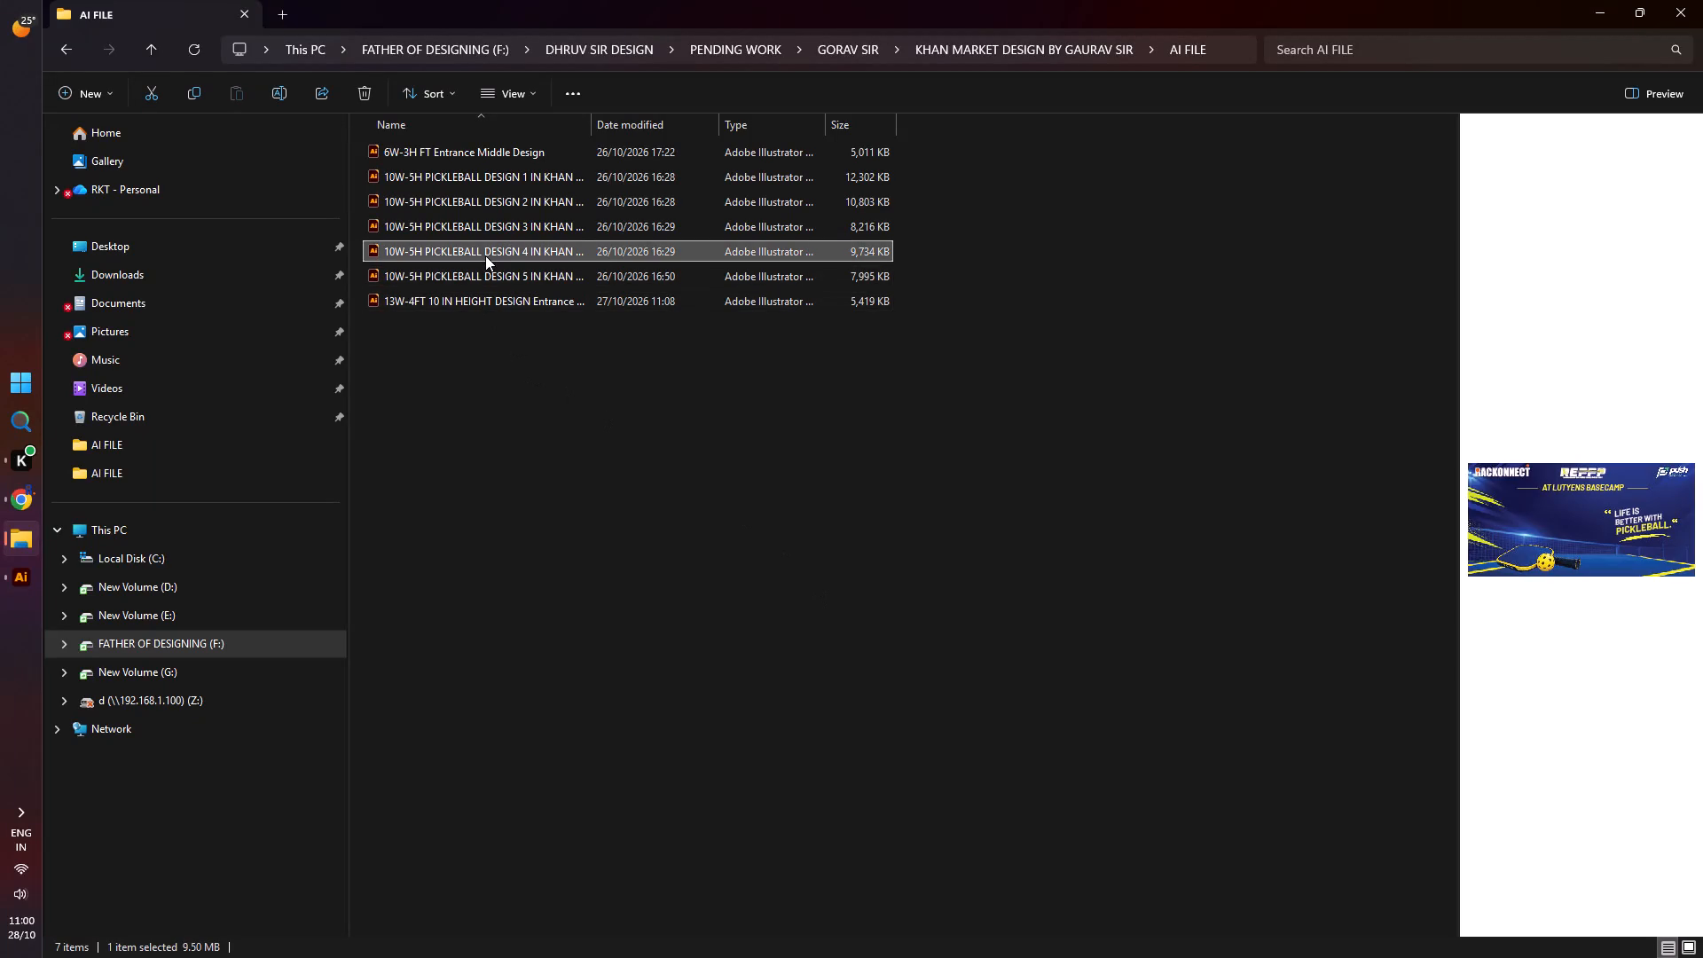
pyautogui.click(493, 226)
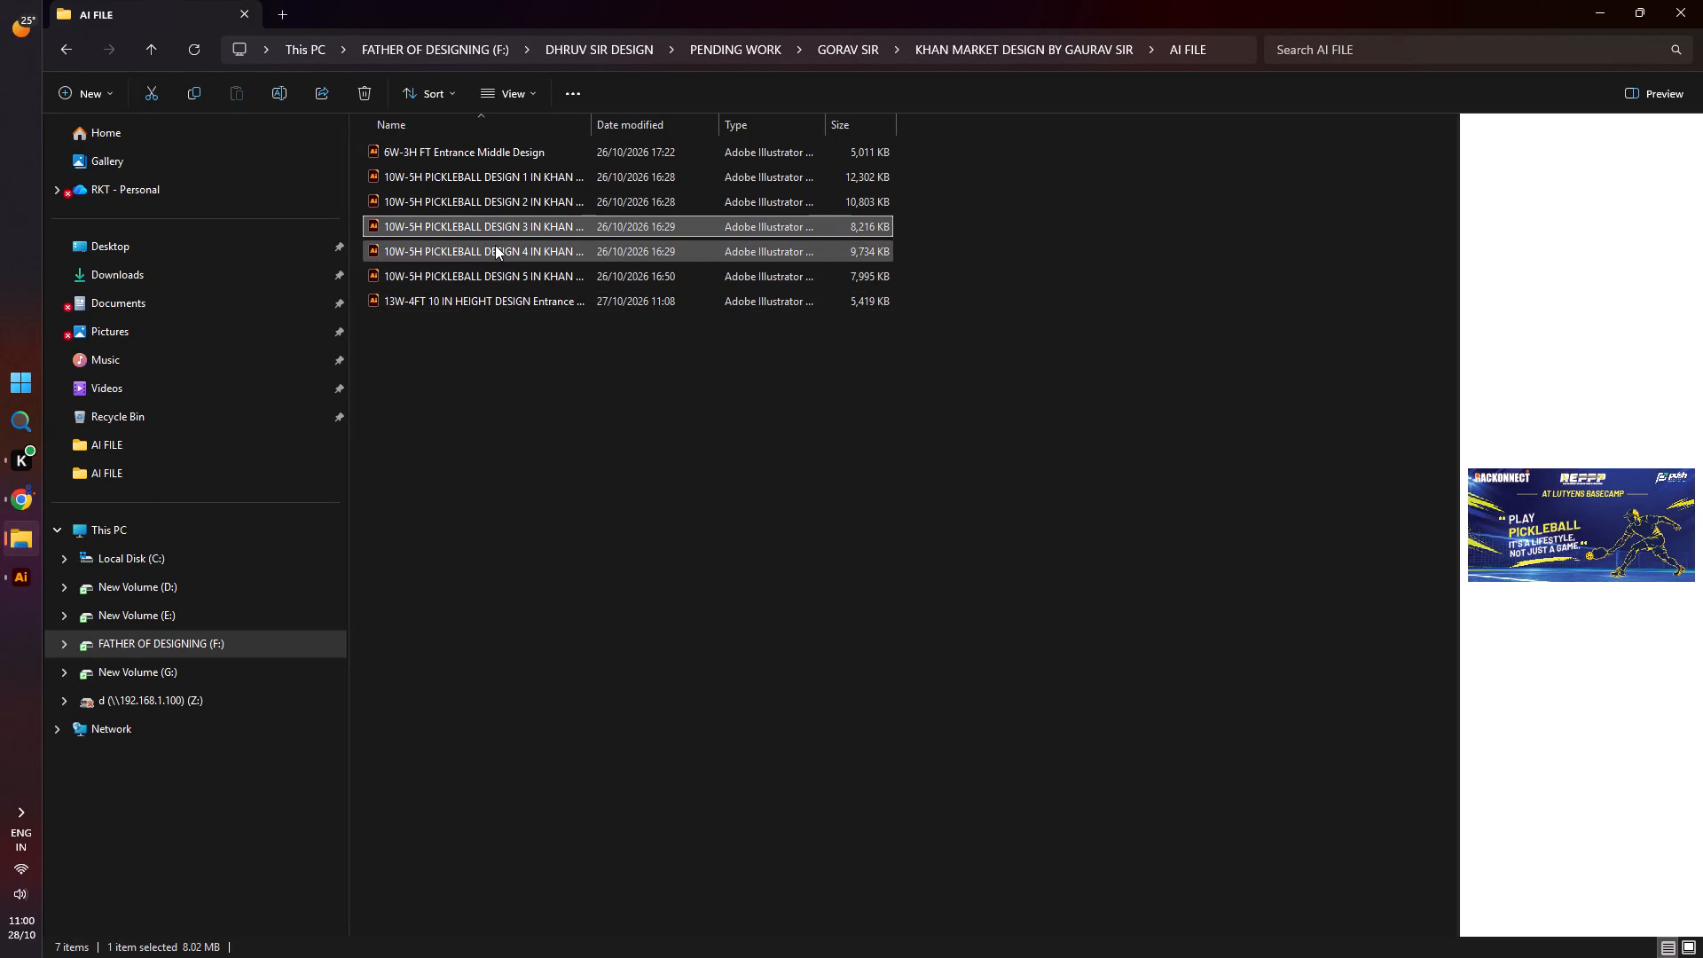
pyautogui.click(495, 246)
pyautogui.click(499, 218)
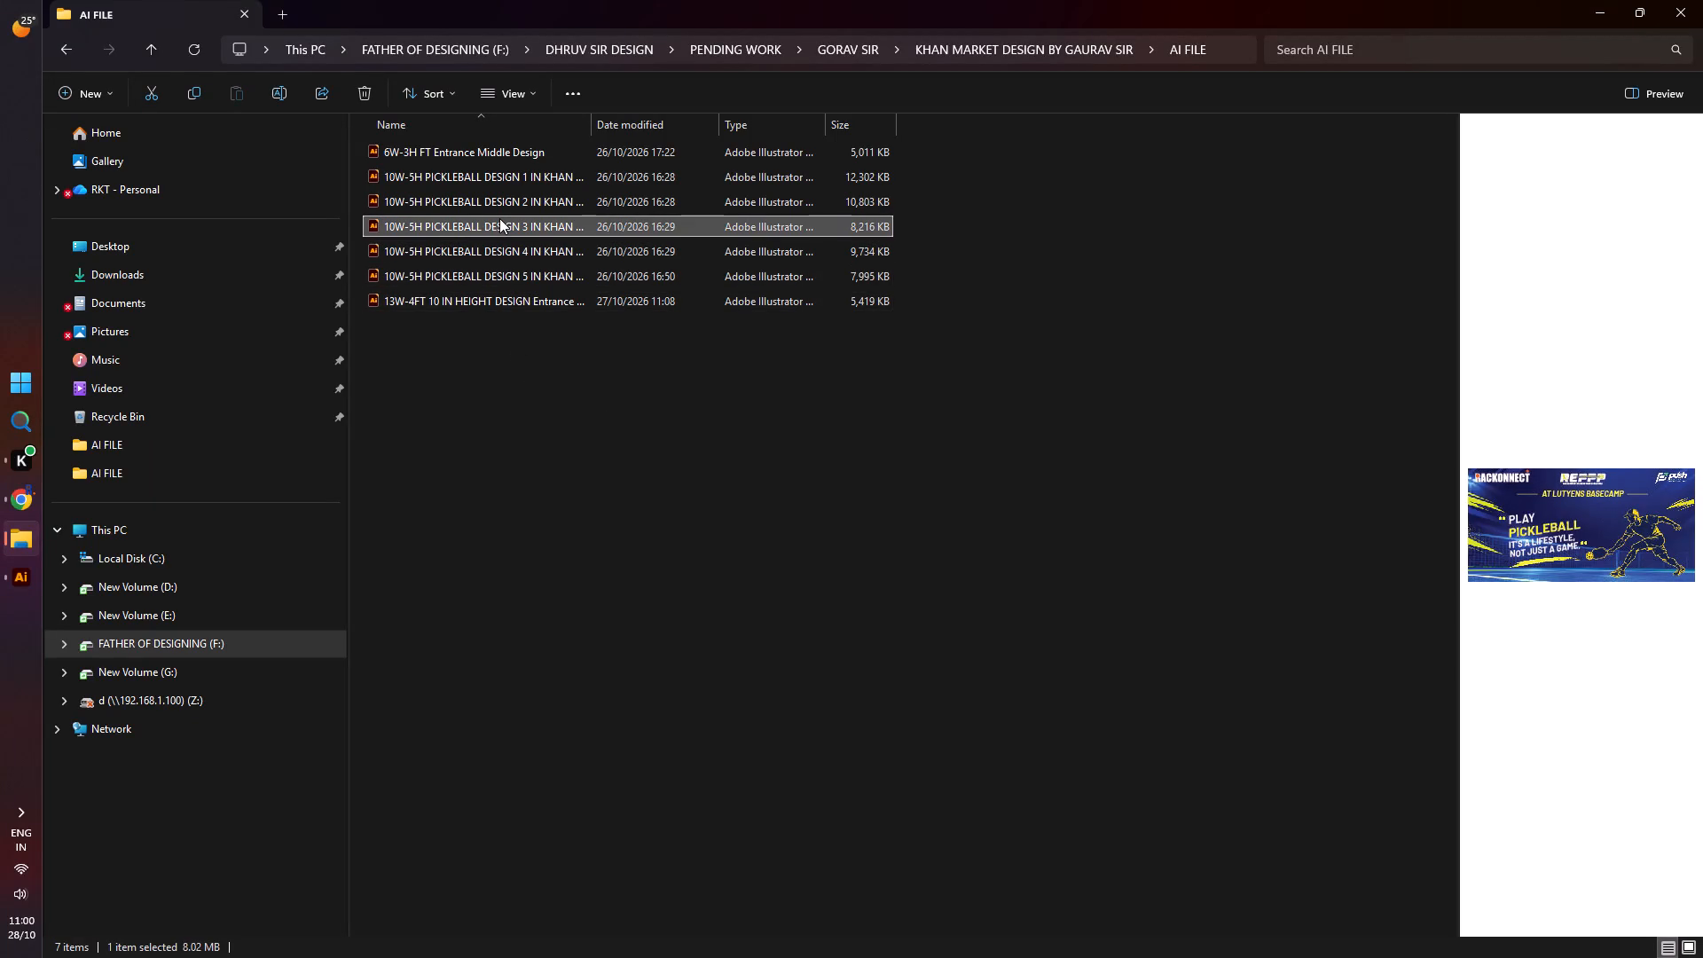
pyautogui.click(506, 192)
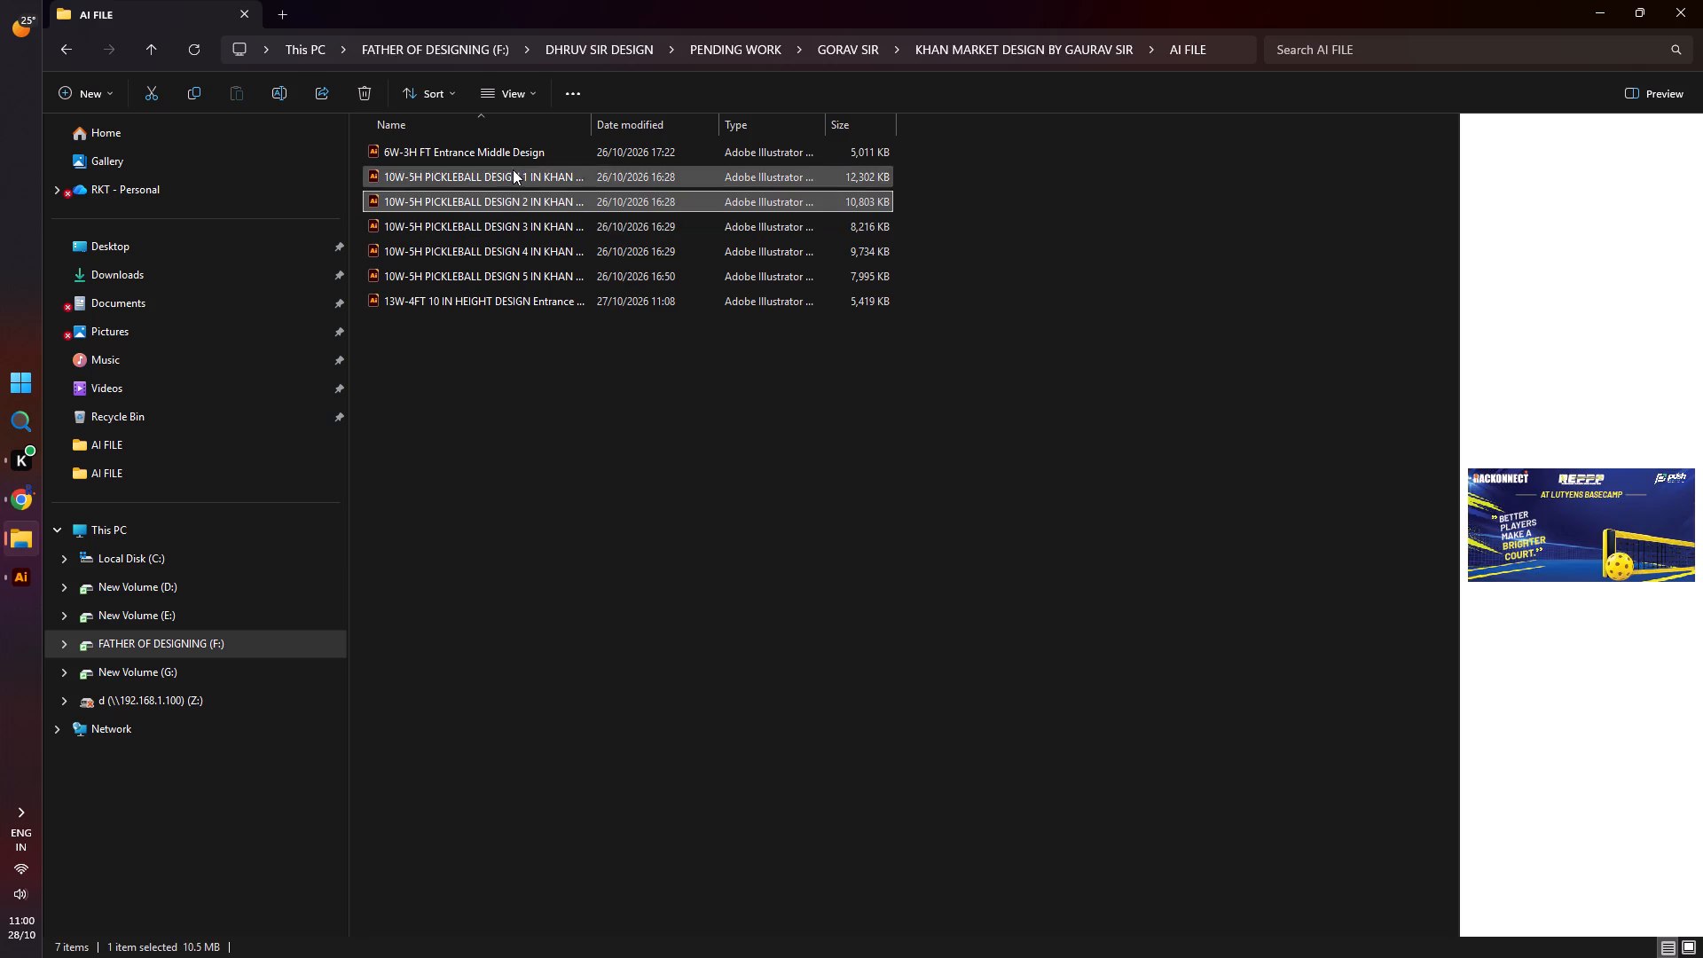
pyautogui.click(514, 169)
pyautogui.click(514, 159)
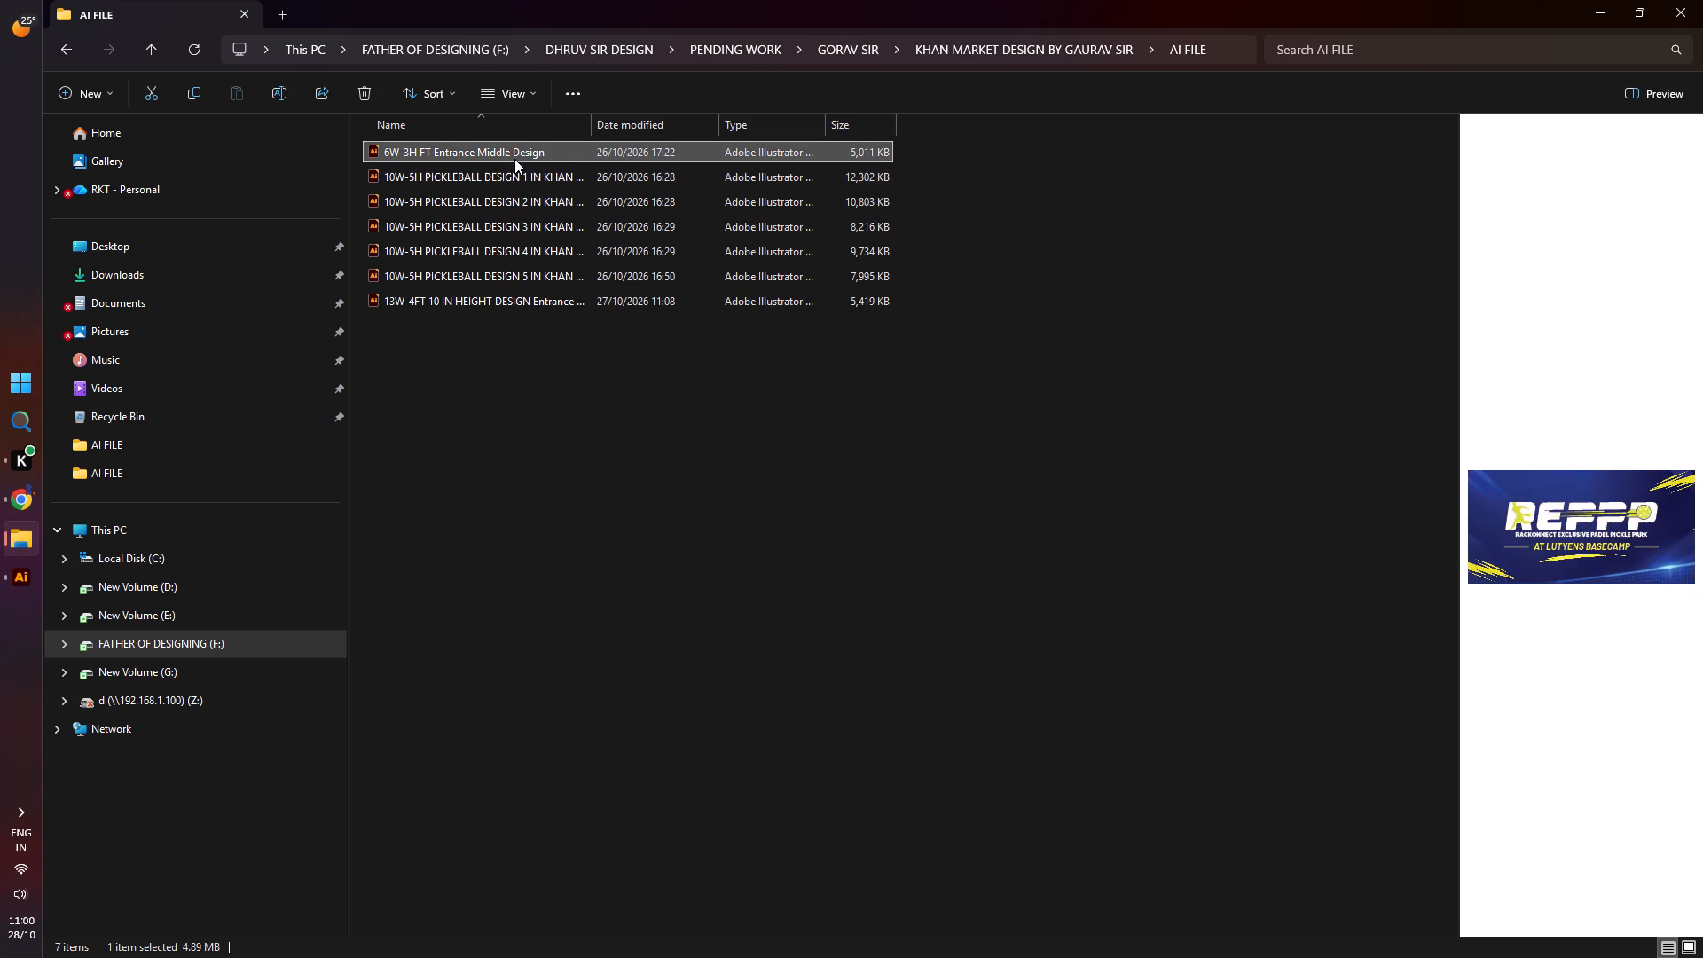
pyautogui.click(679, 447)
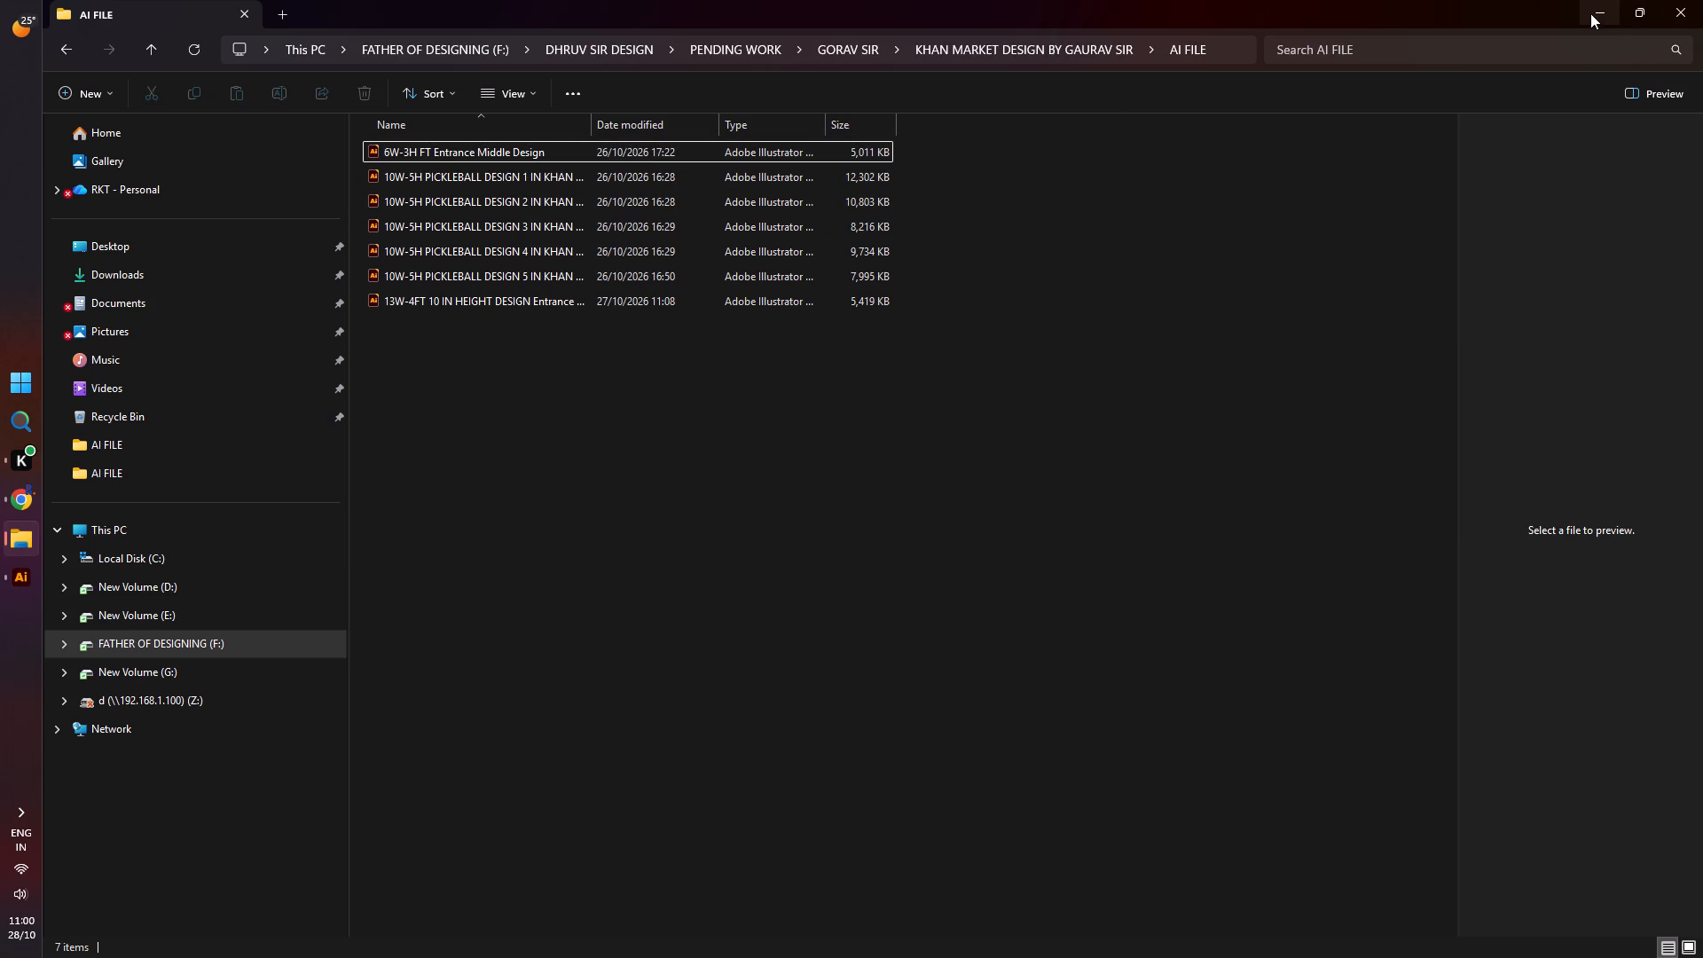